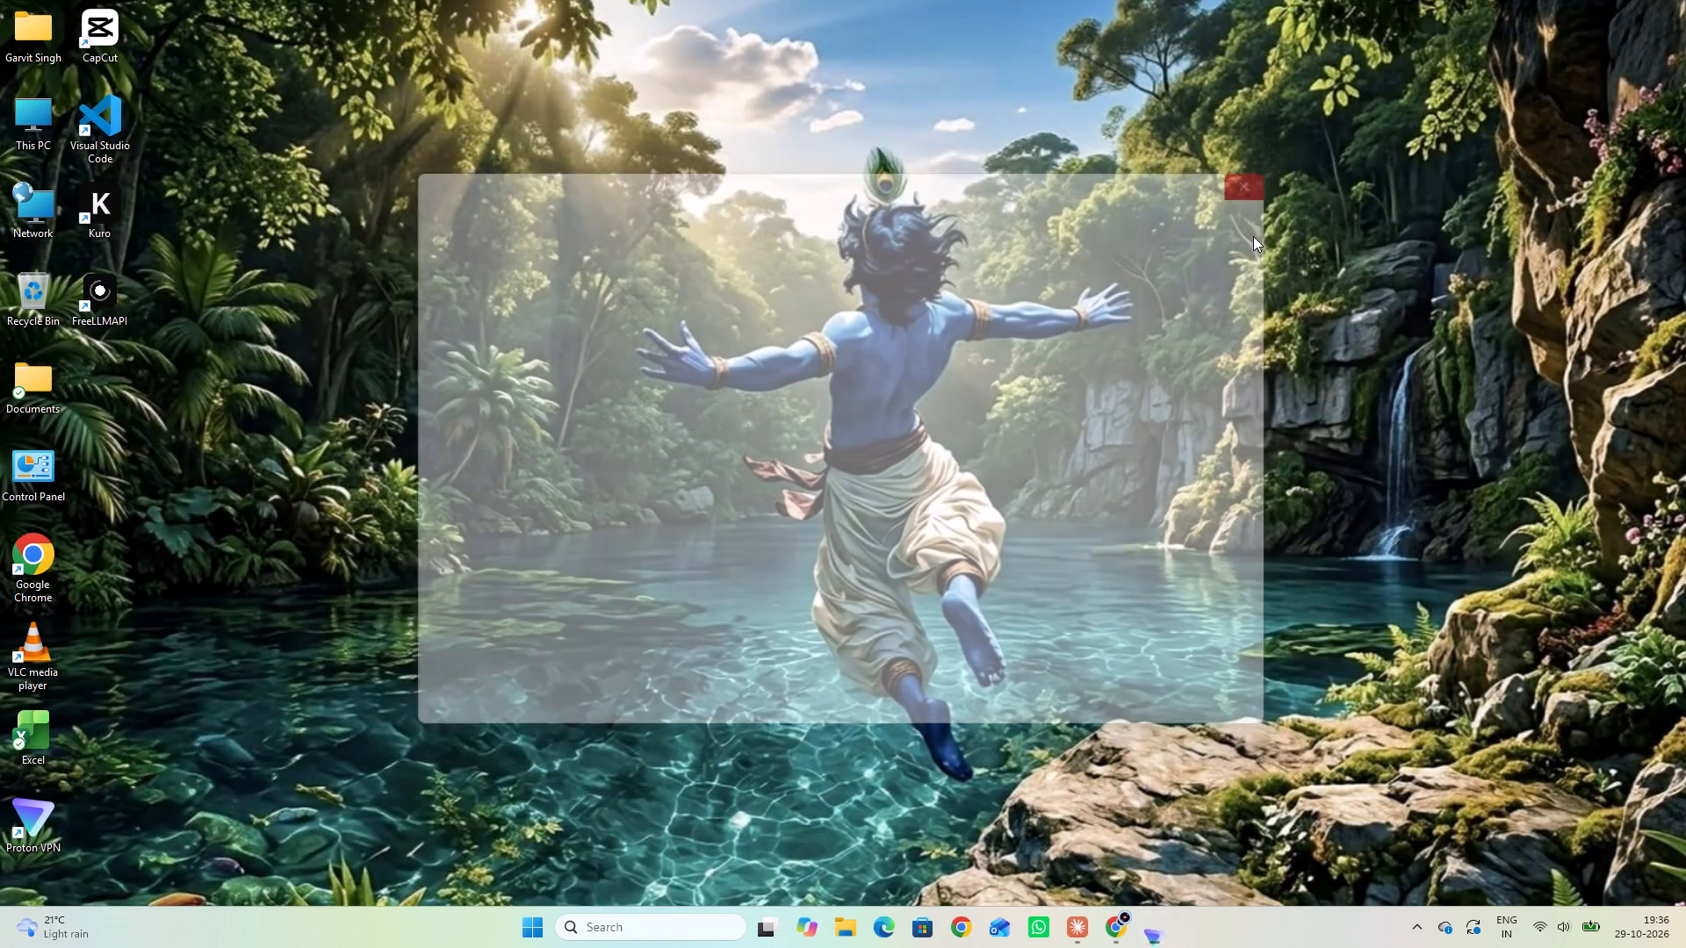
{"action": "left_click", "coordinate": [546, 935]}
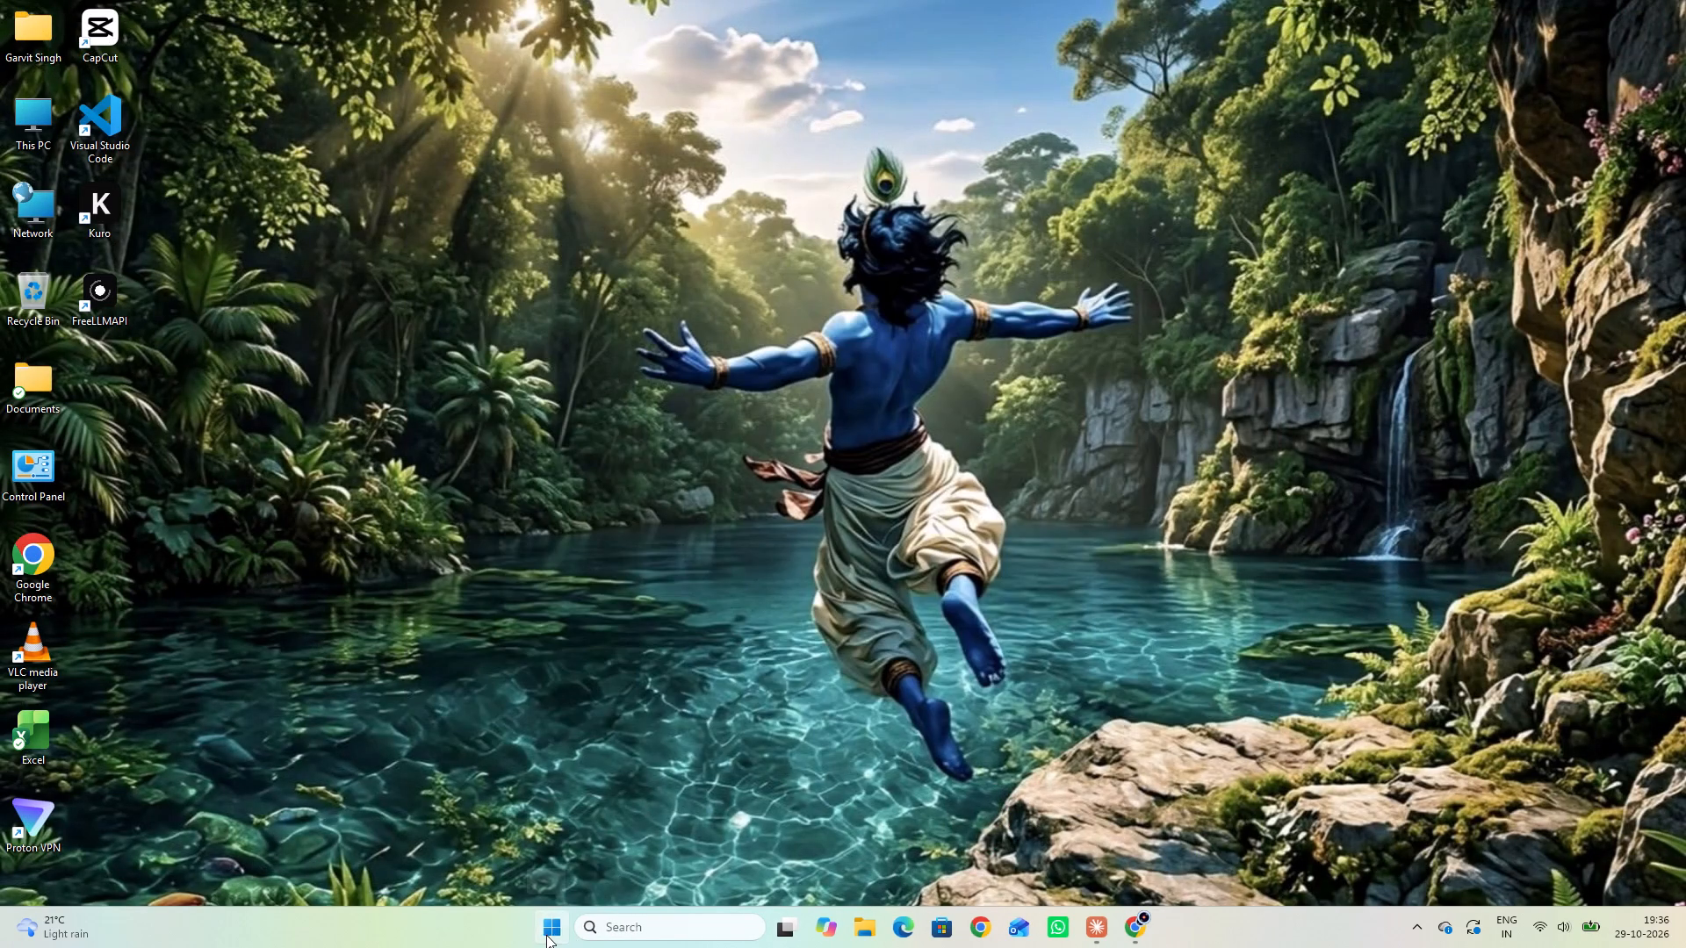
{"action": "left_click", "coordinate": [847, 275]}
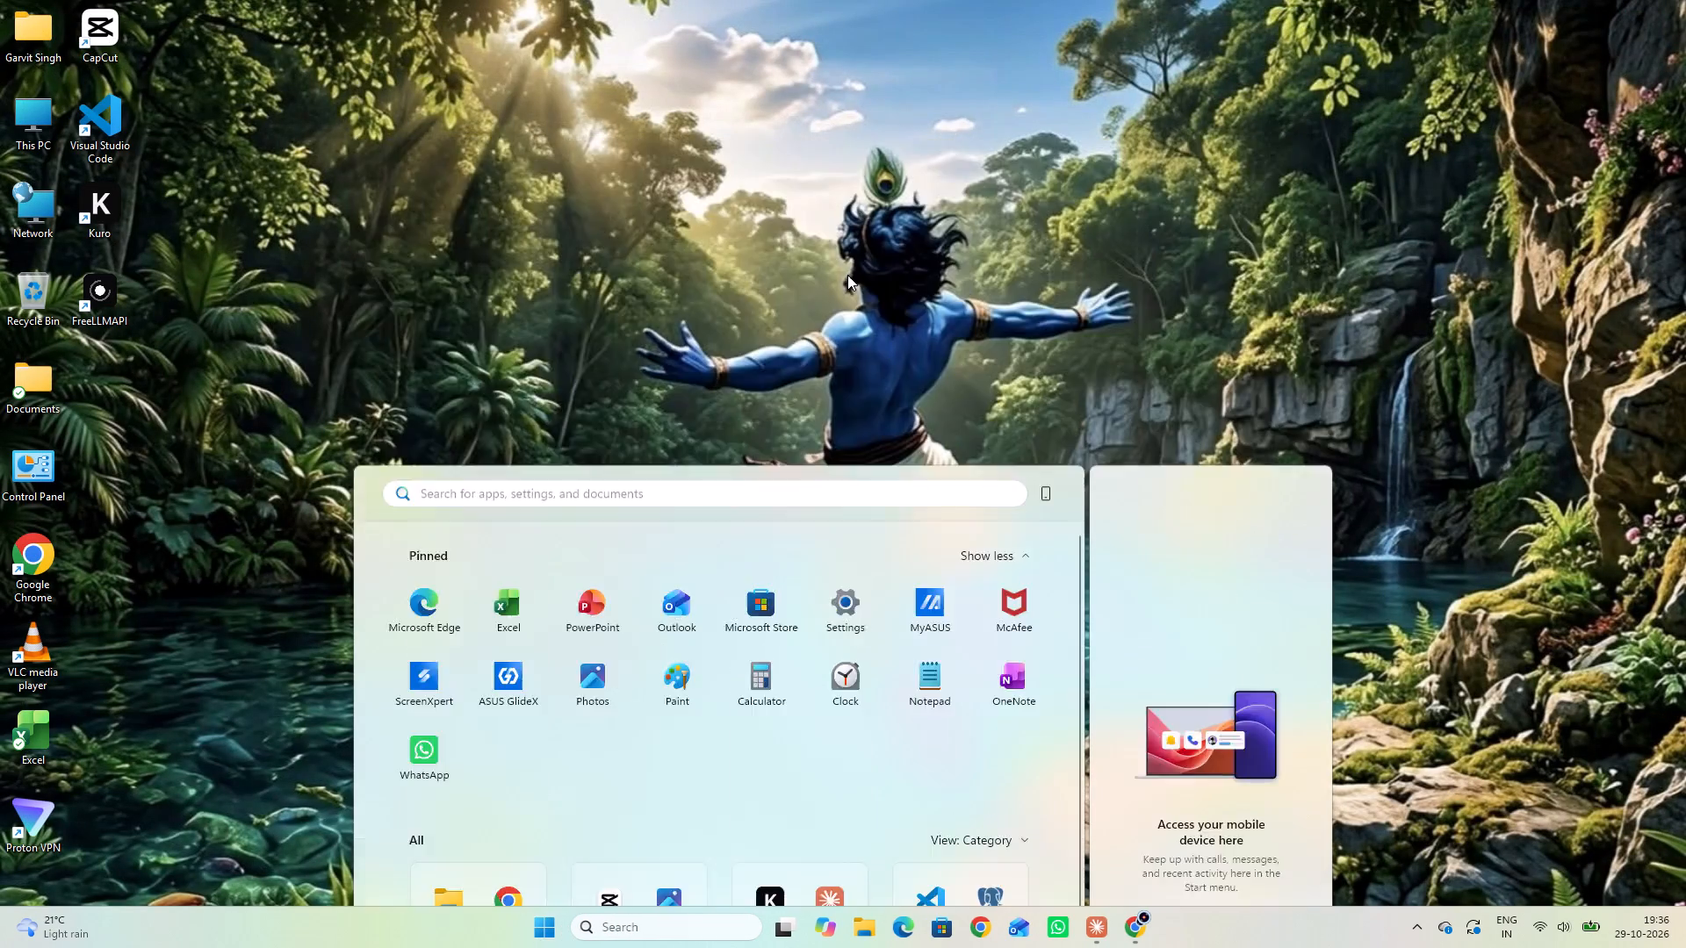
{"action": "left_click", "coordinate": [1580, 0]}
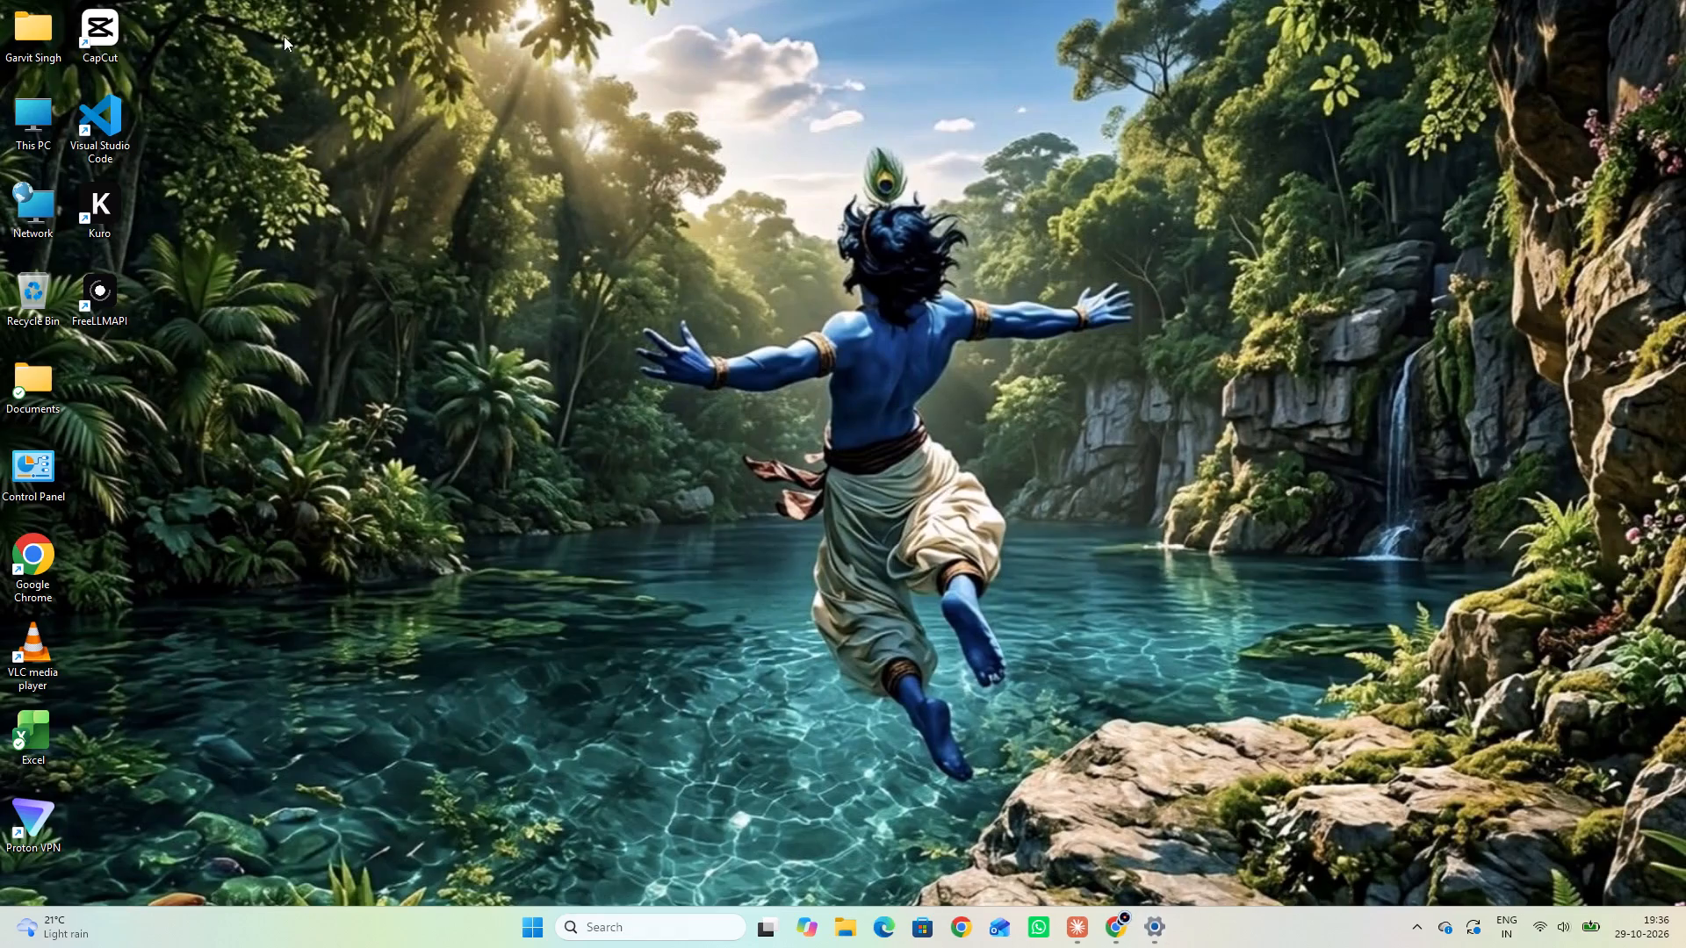
Launch the CapCut video editor from the desktop and bring up its home screen with the saved projects.
{"action": "double_click", "coordinate": [100, 27]}
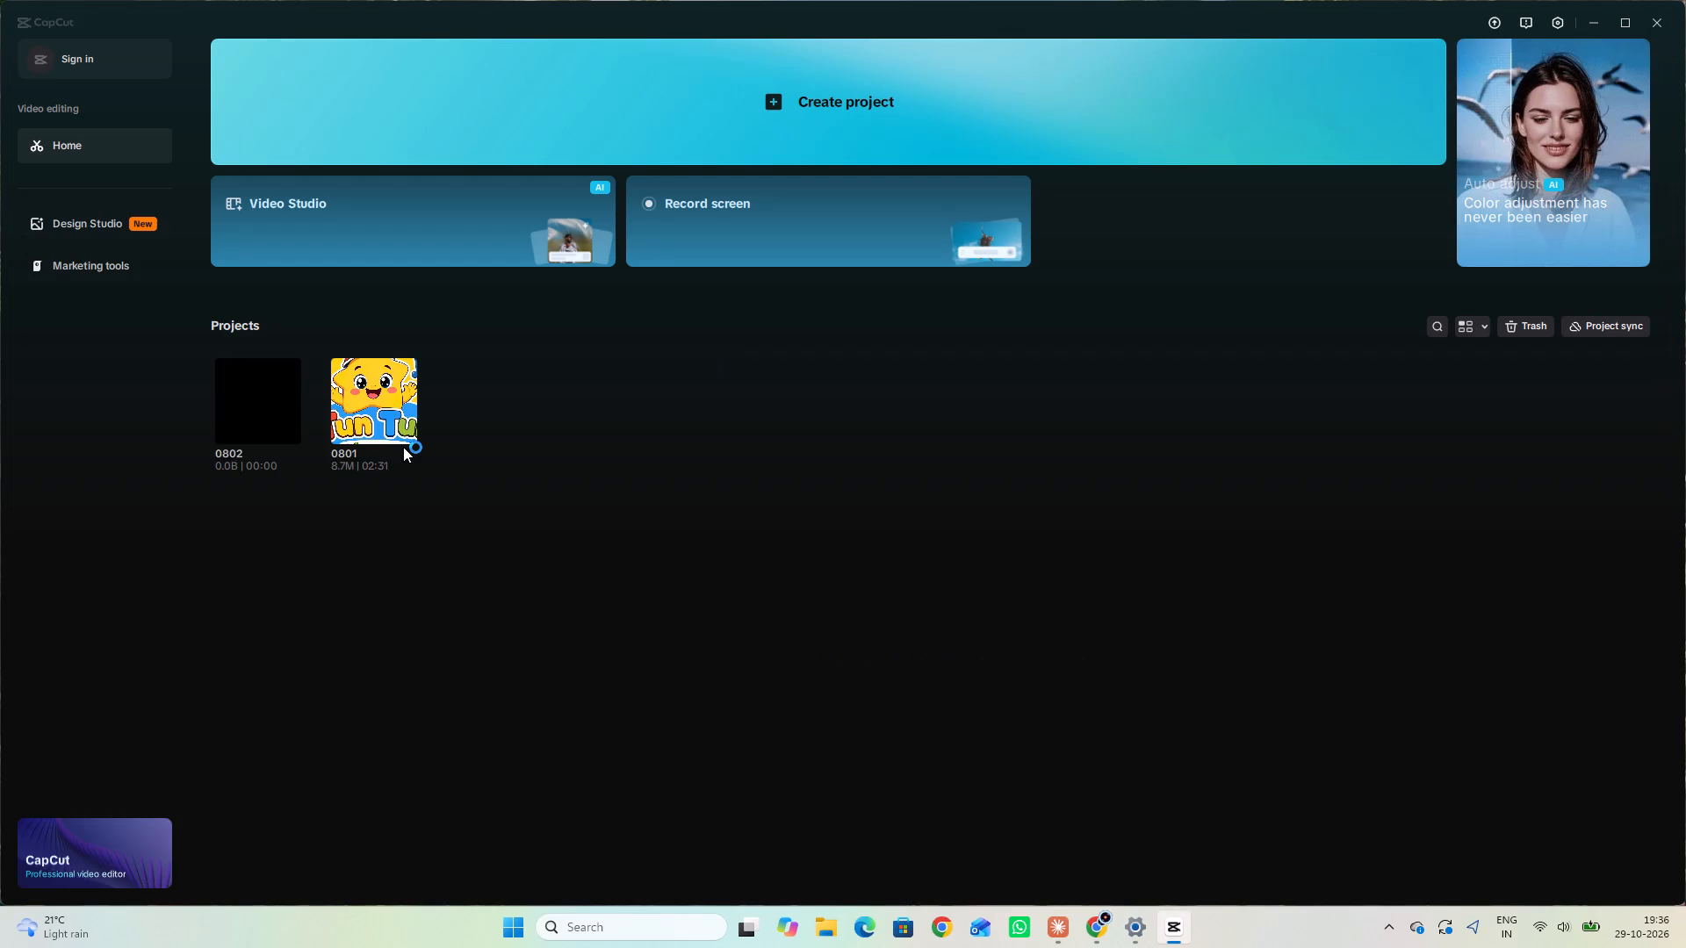
{"action": "left_click", "coordinate": [907, 519]}
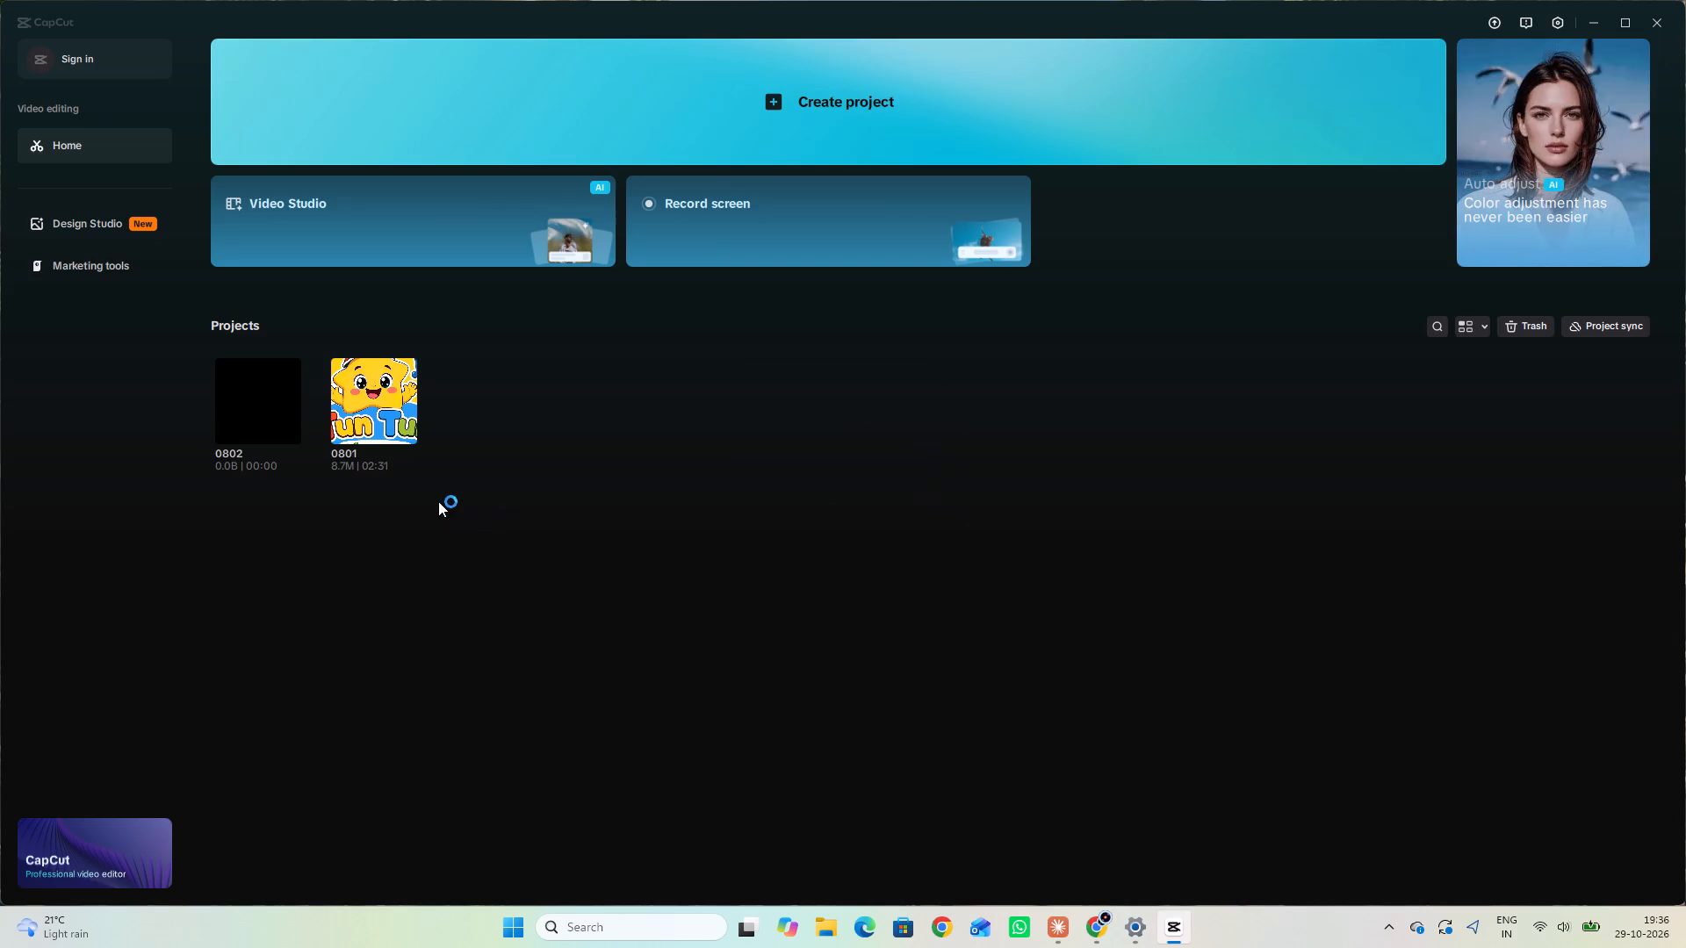
Delete the 0801 project from the projects list.
{"action": "left_click", "coordinate": [409, 431]}
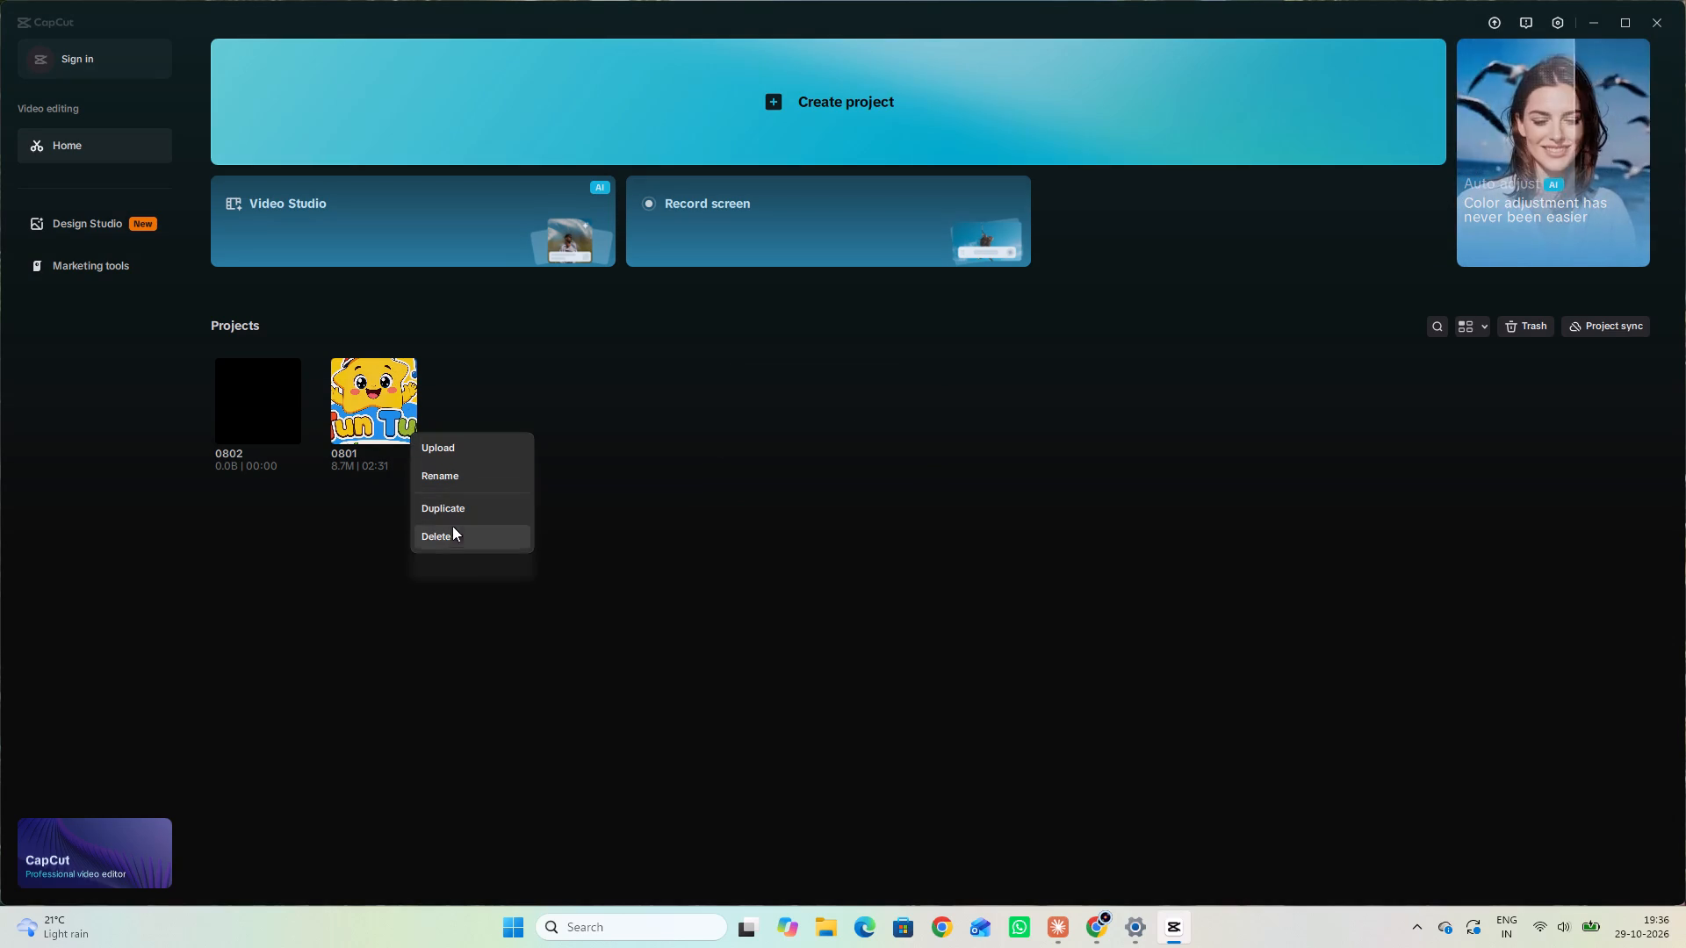
{"action": "left_click", "coordinate": [448, 535]}
{"action": "left_click", "coordinate": [772, 511]}
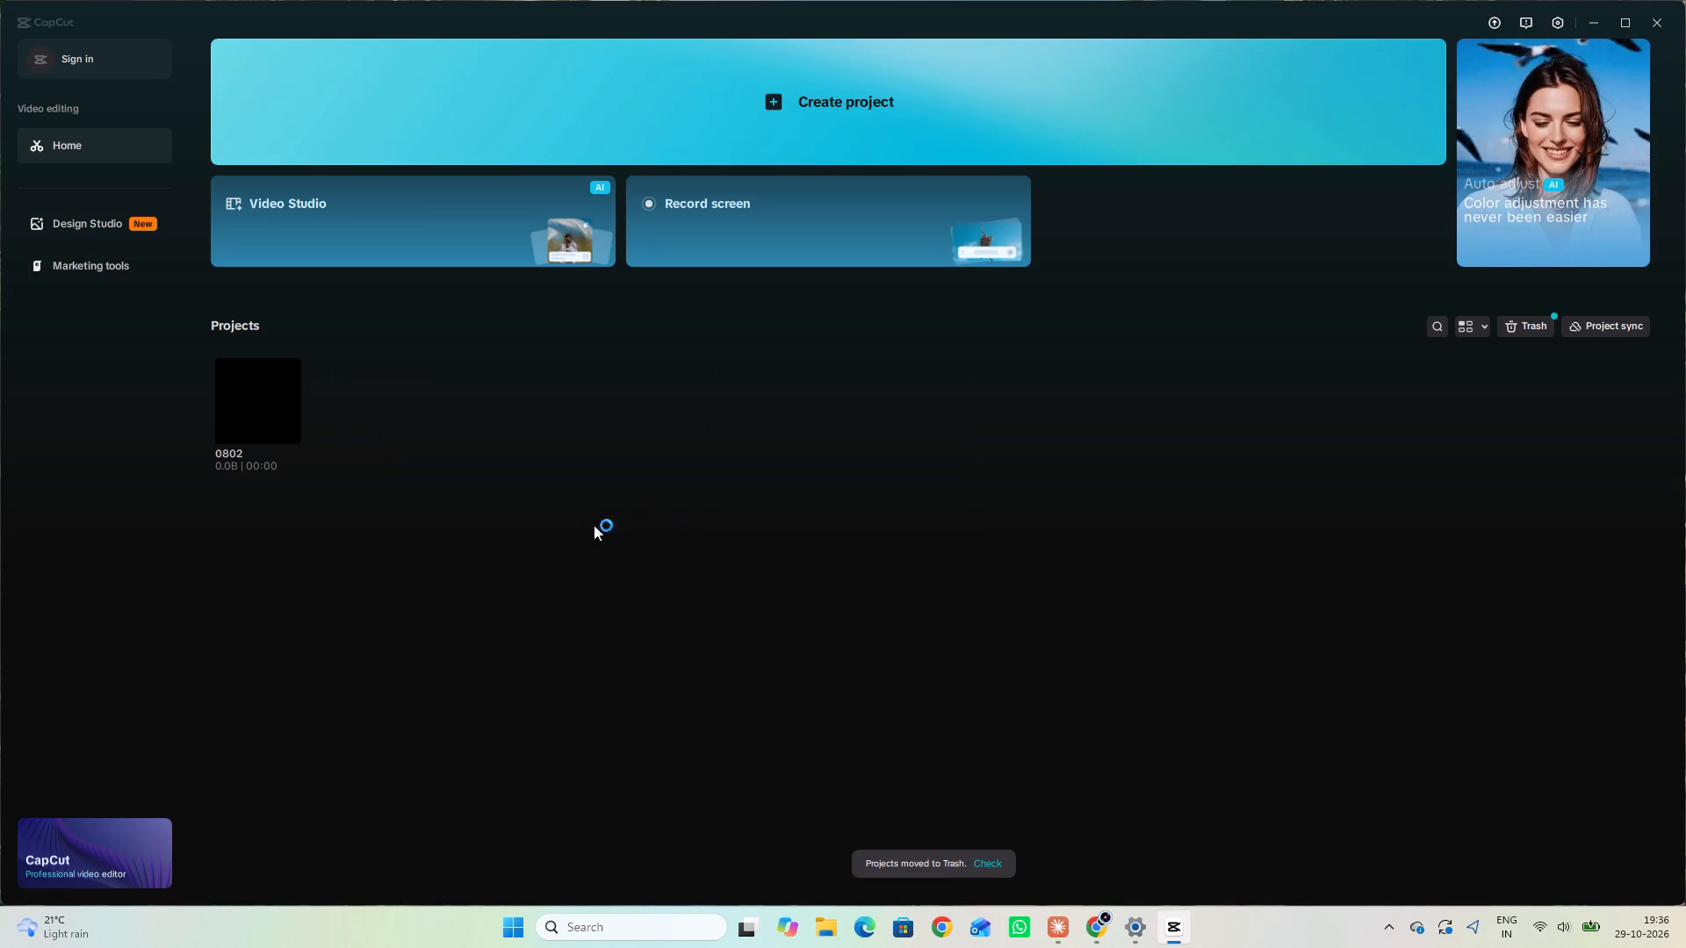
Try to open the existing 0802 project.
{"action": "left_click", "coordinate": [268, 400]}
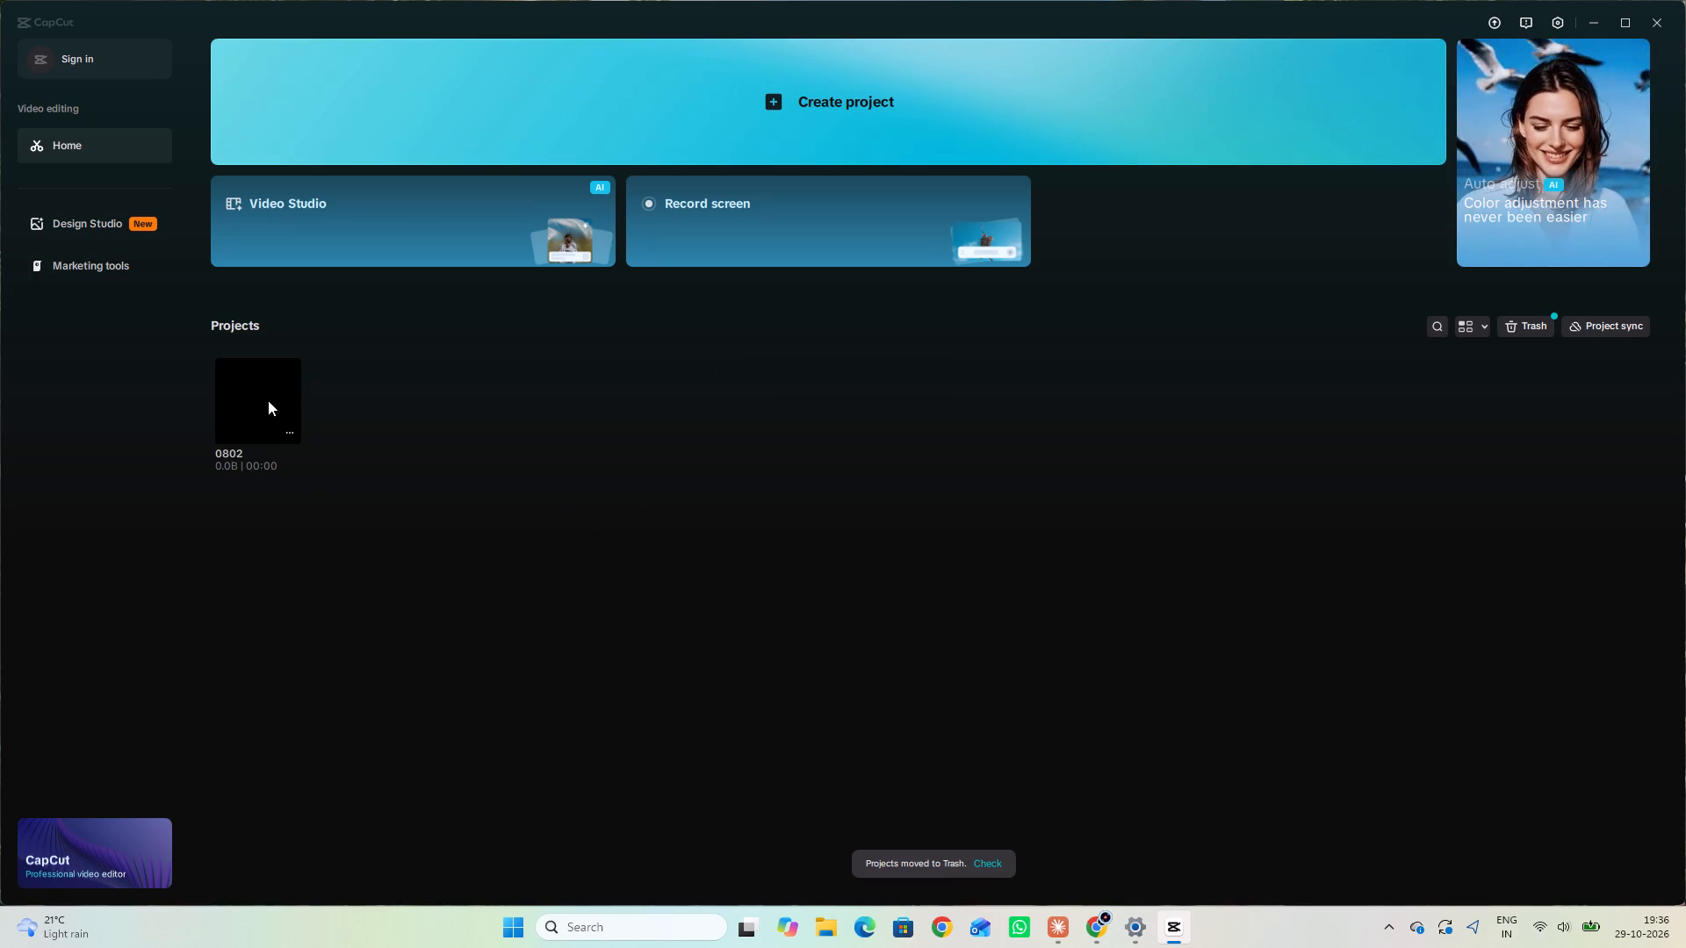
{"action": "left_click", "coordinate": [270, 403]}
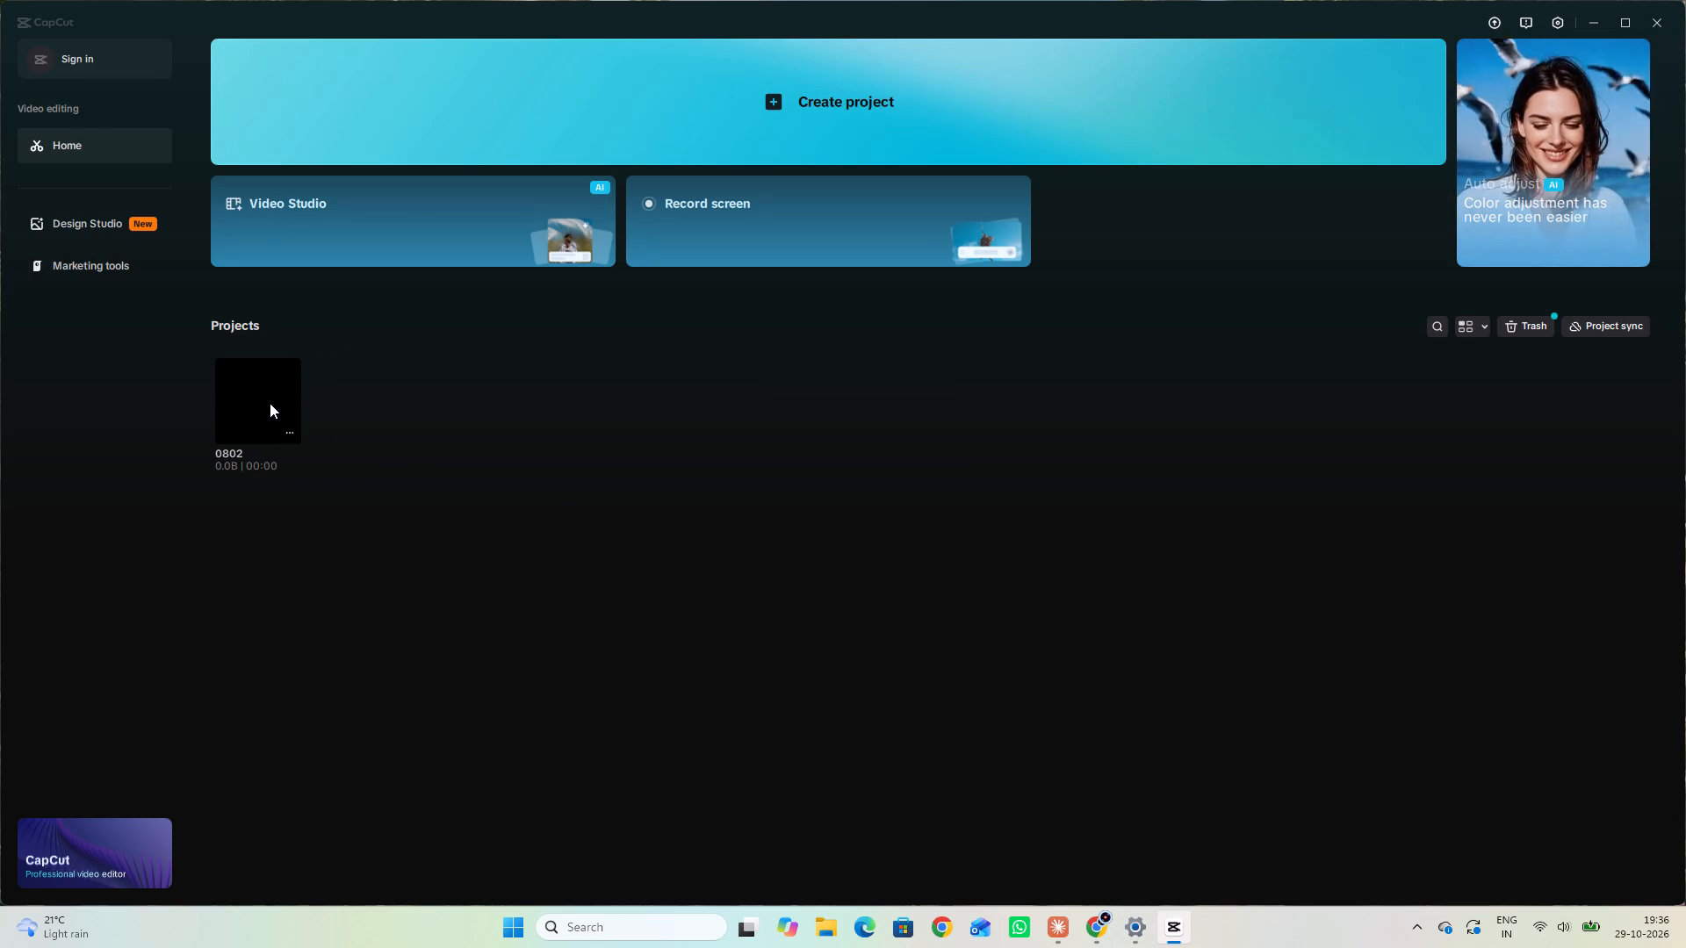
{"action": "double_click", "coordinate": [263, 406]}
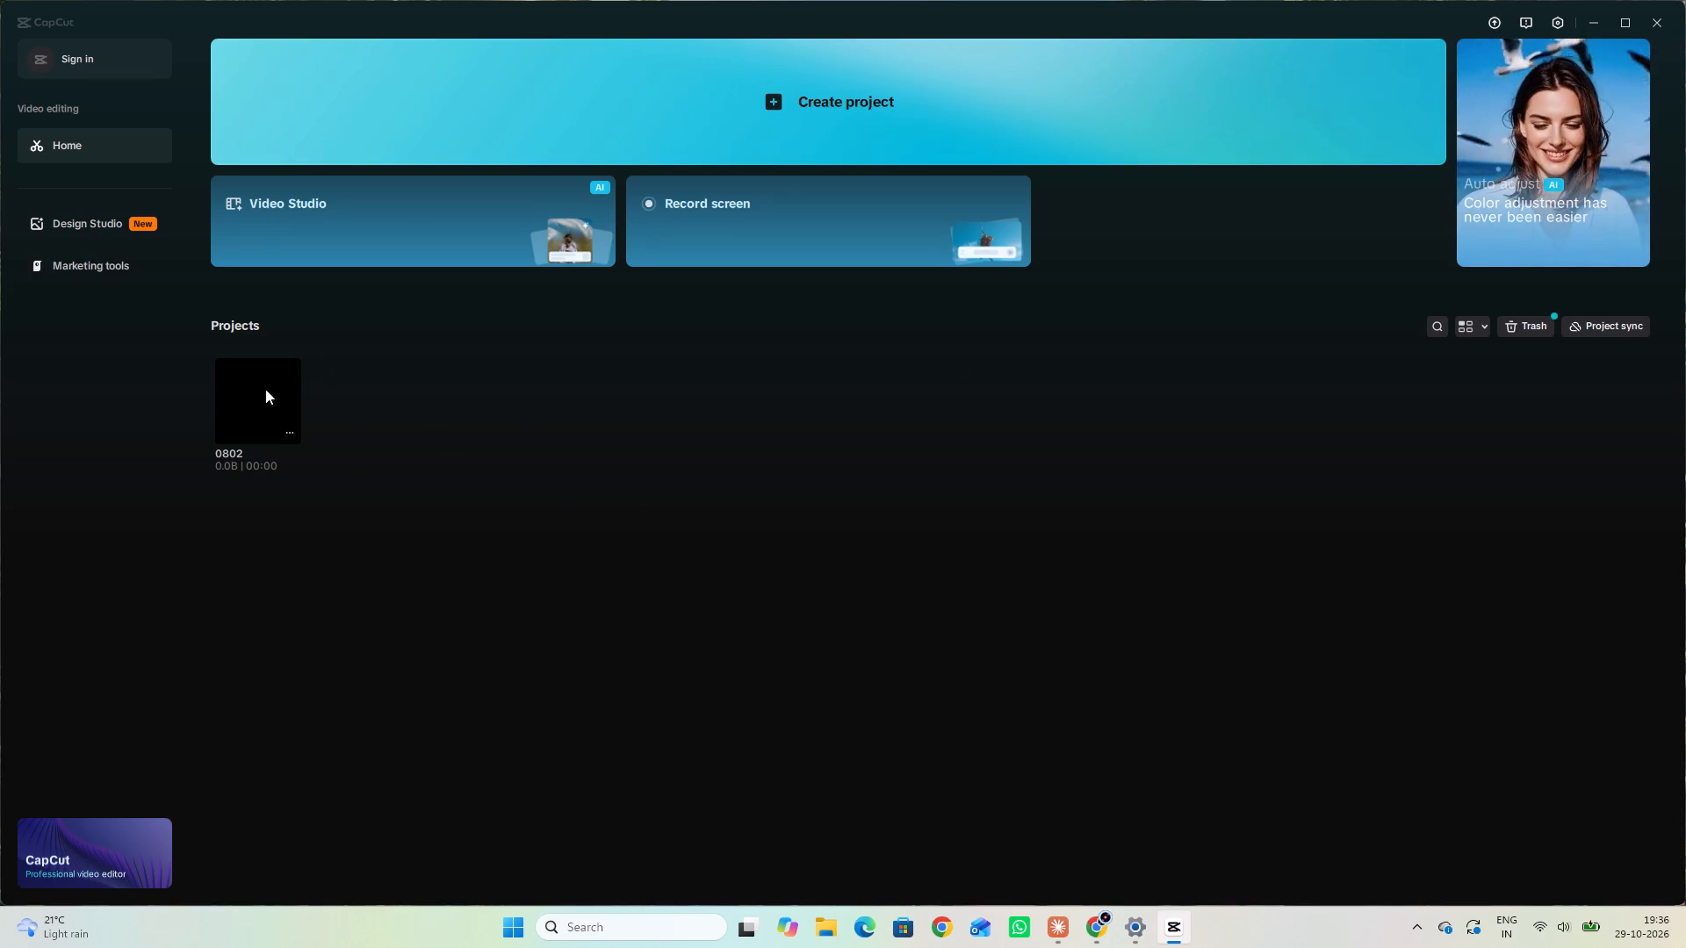
Create a new video project.
{"action": "left_click", "coordinate": [898, 126]}
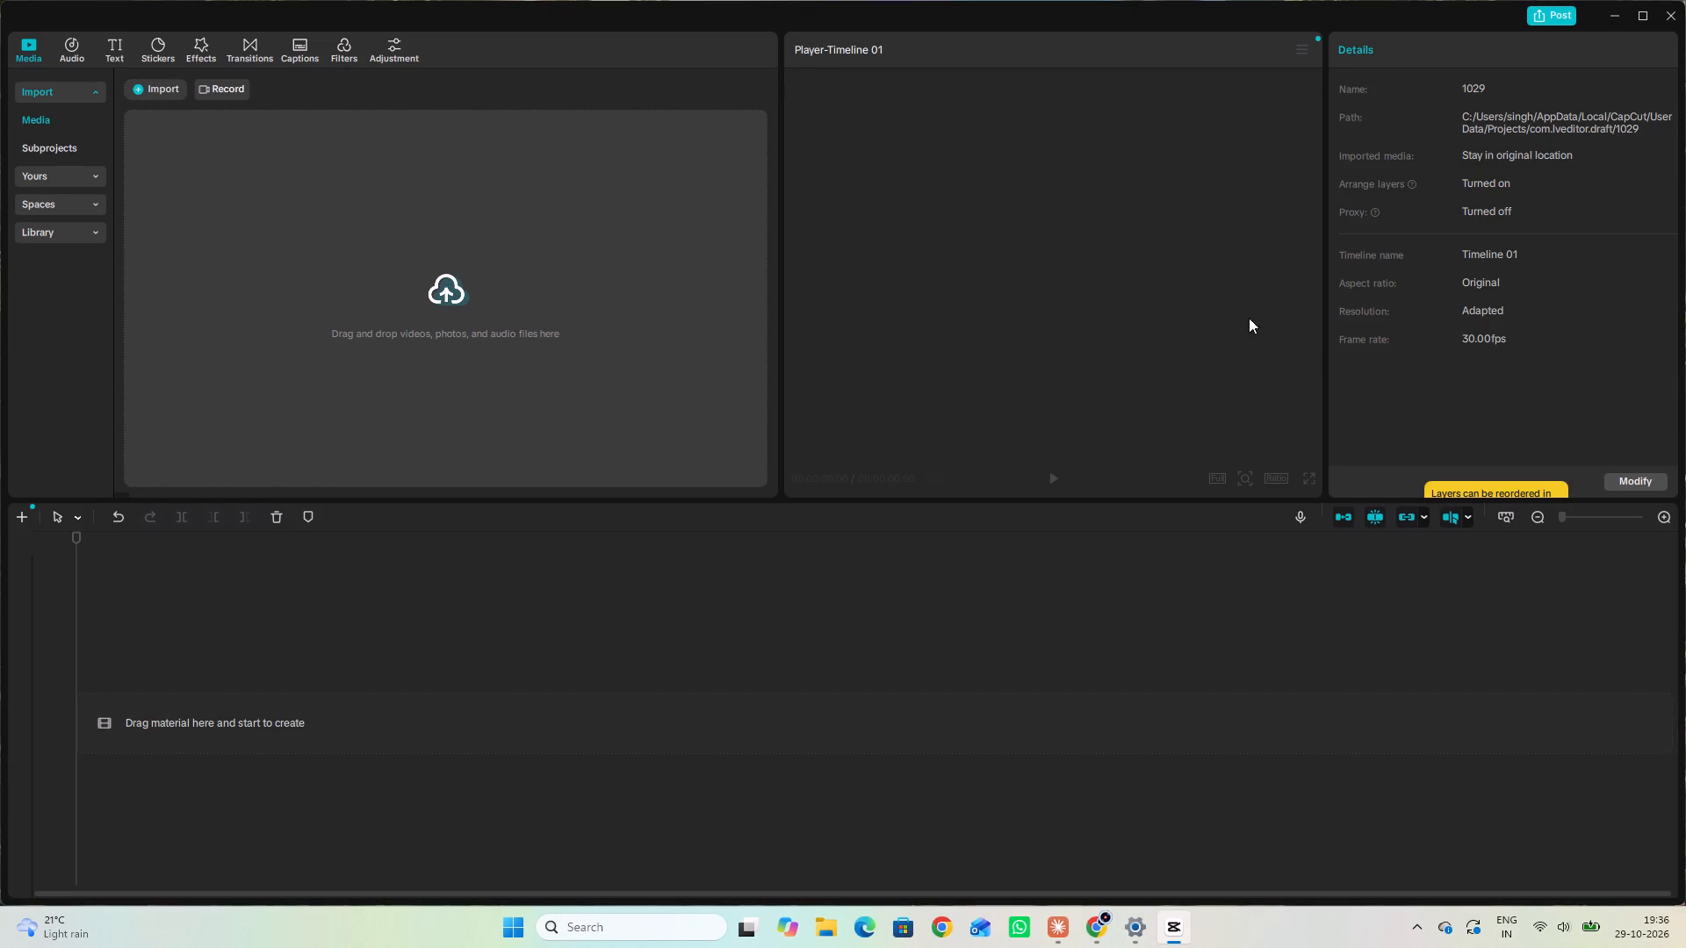
{"action": "left_click", "coordinate": [1381, 11]}
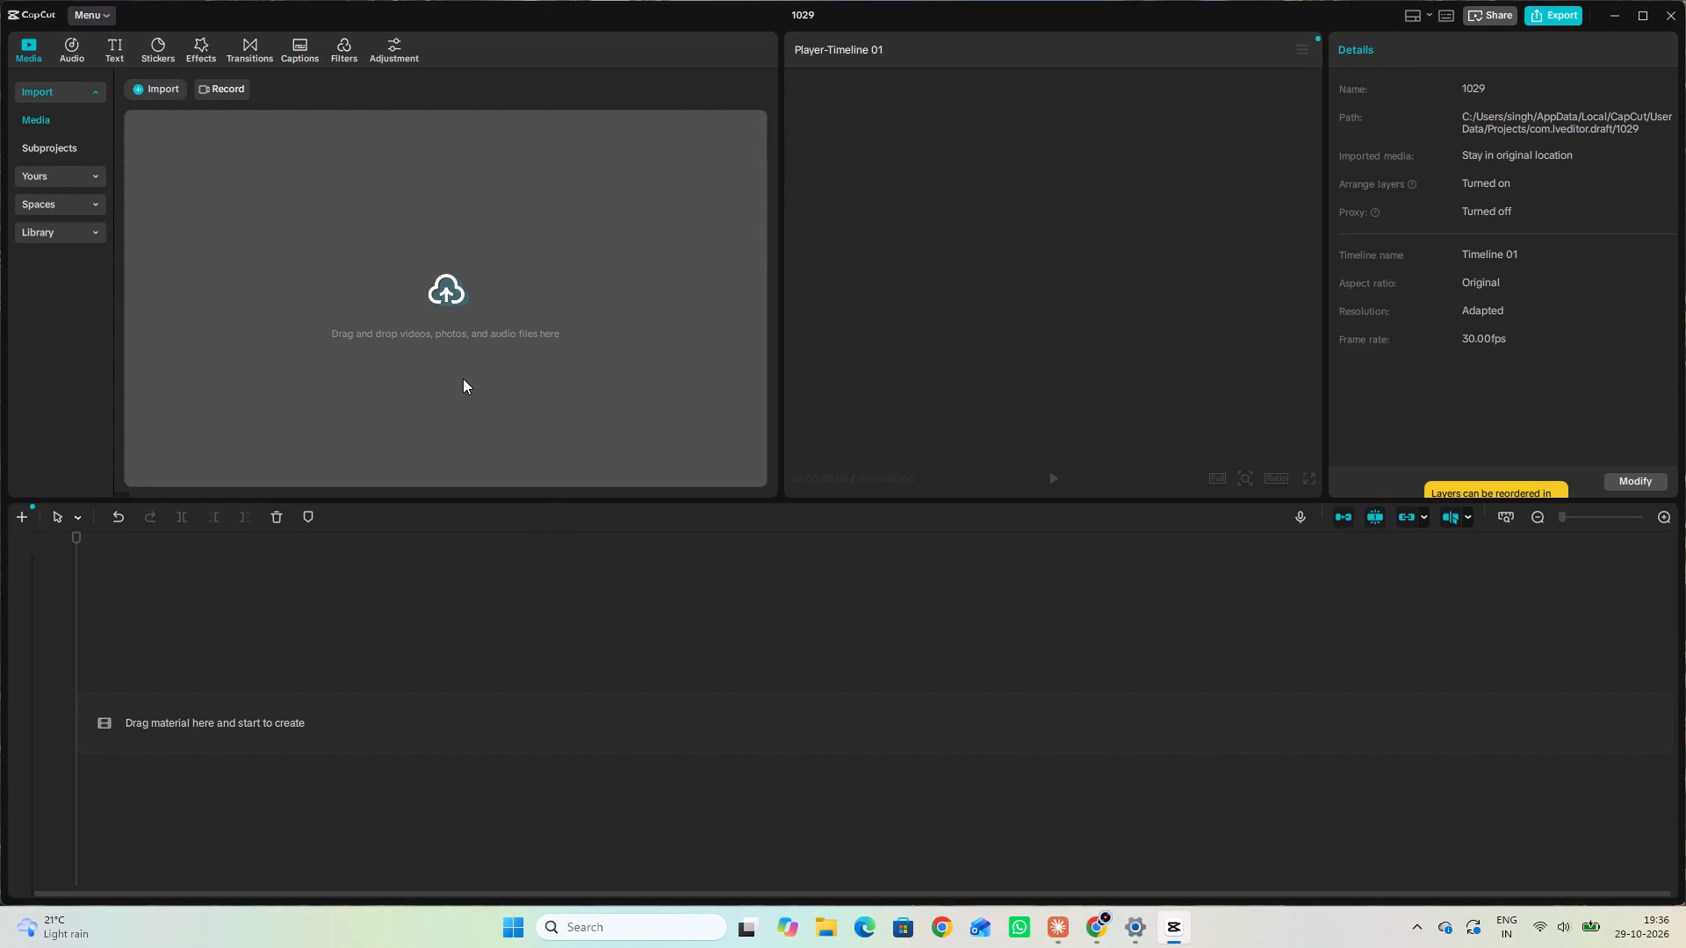
Import triyama_documentary_9x16 and the MiniMax RISHI_MUNI MP3 from the Downloads folder into the project media.
{"action": "left_click", "coordinate": [461, 355]}
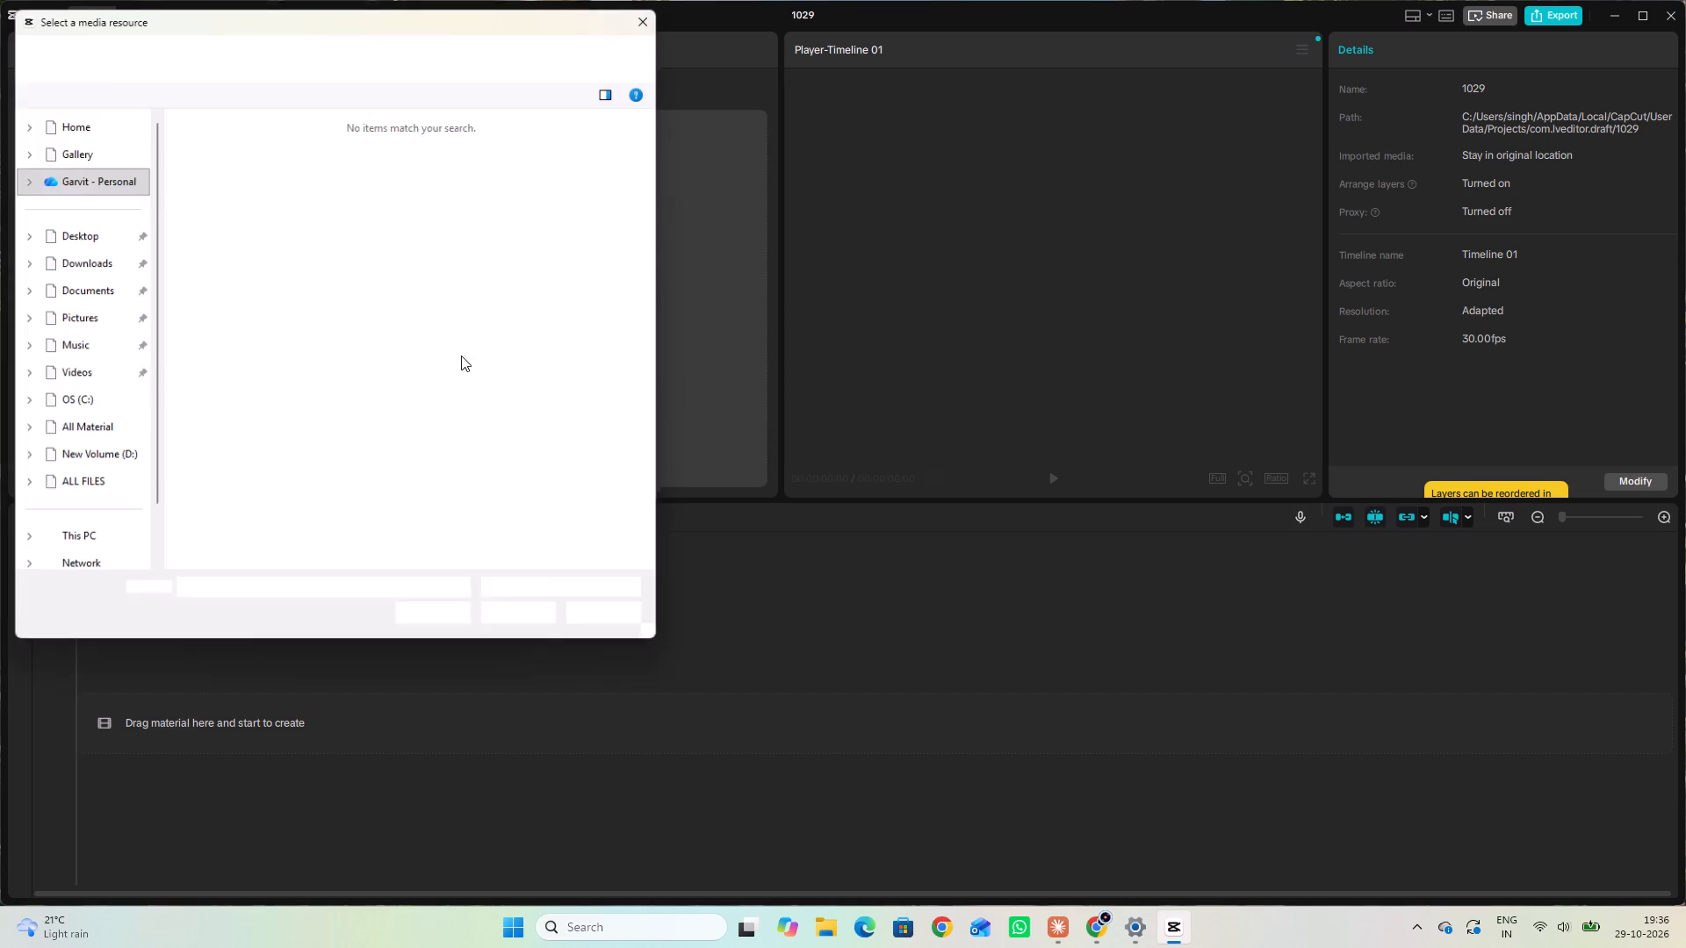
{"action": "left_click", "coordinate": [77, 261]}
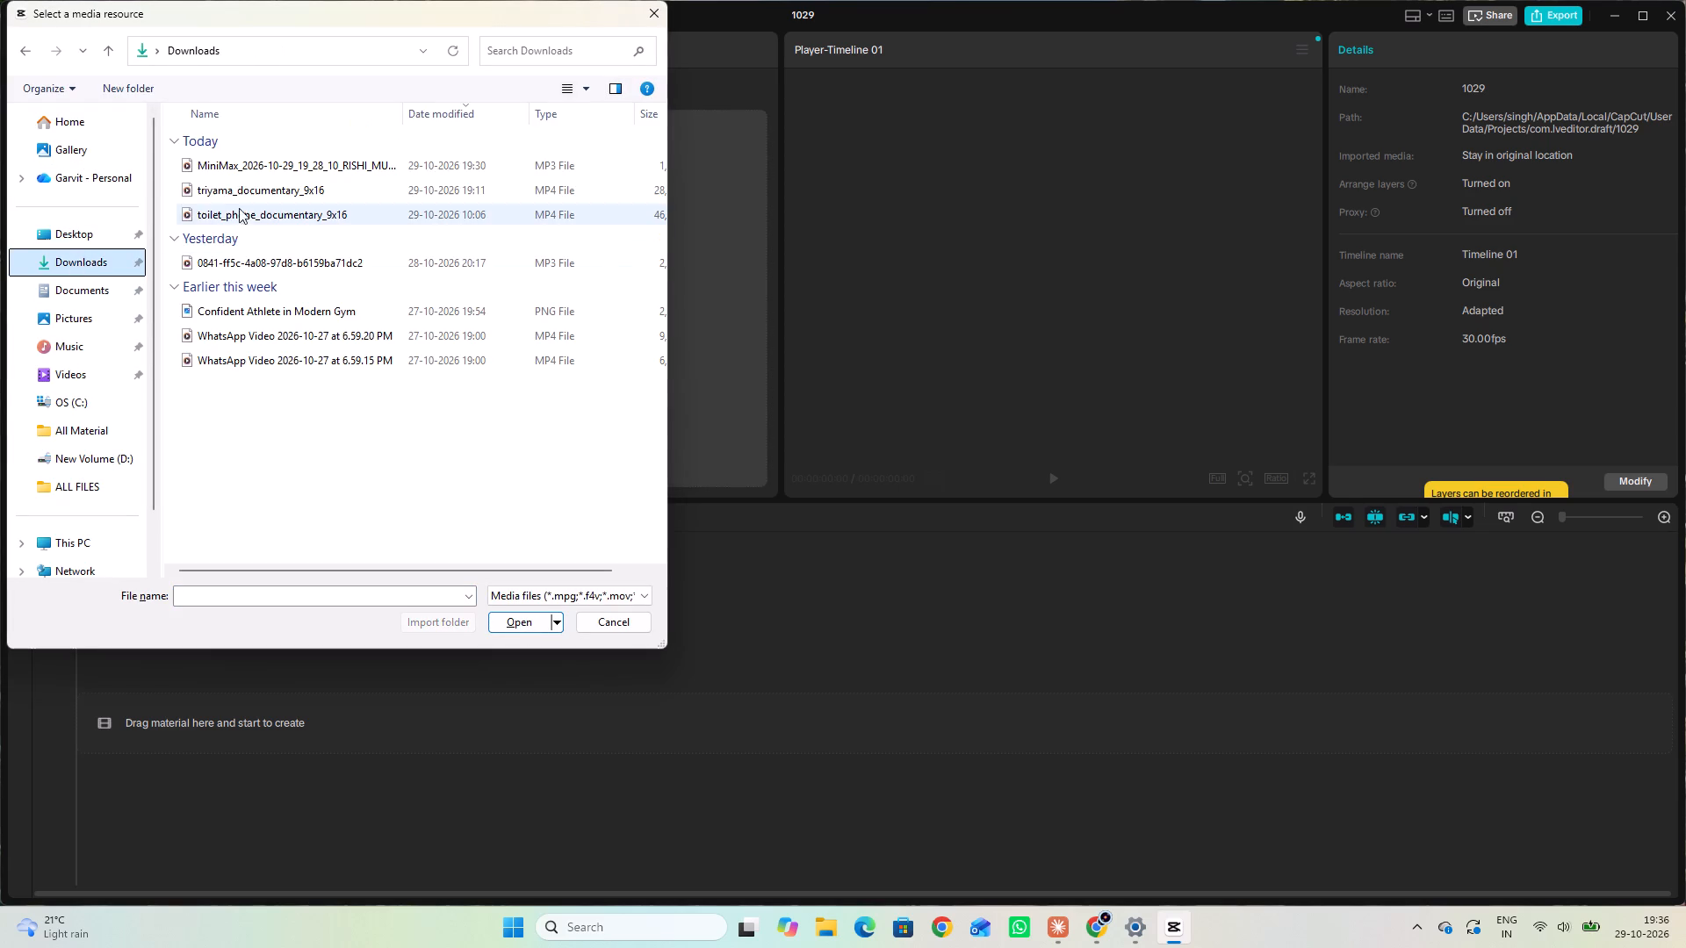
{"action": "left_click", "coordinate": [253, 190]}
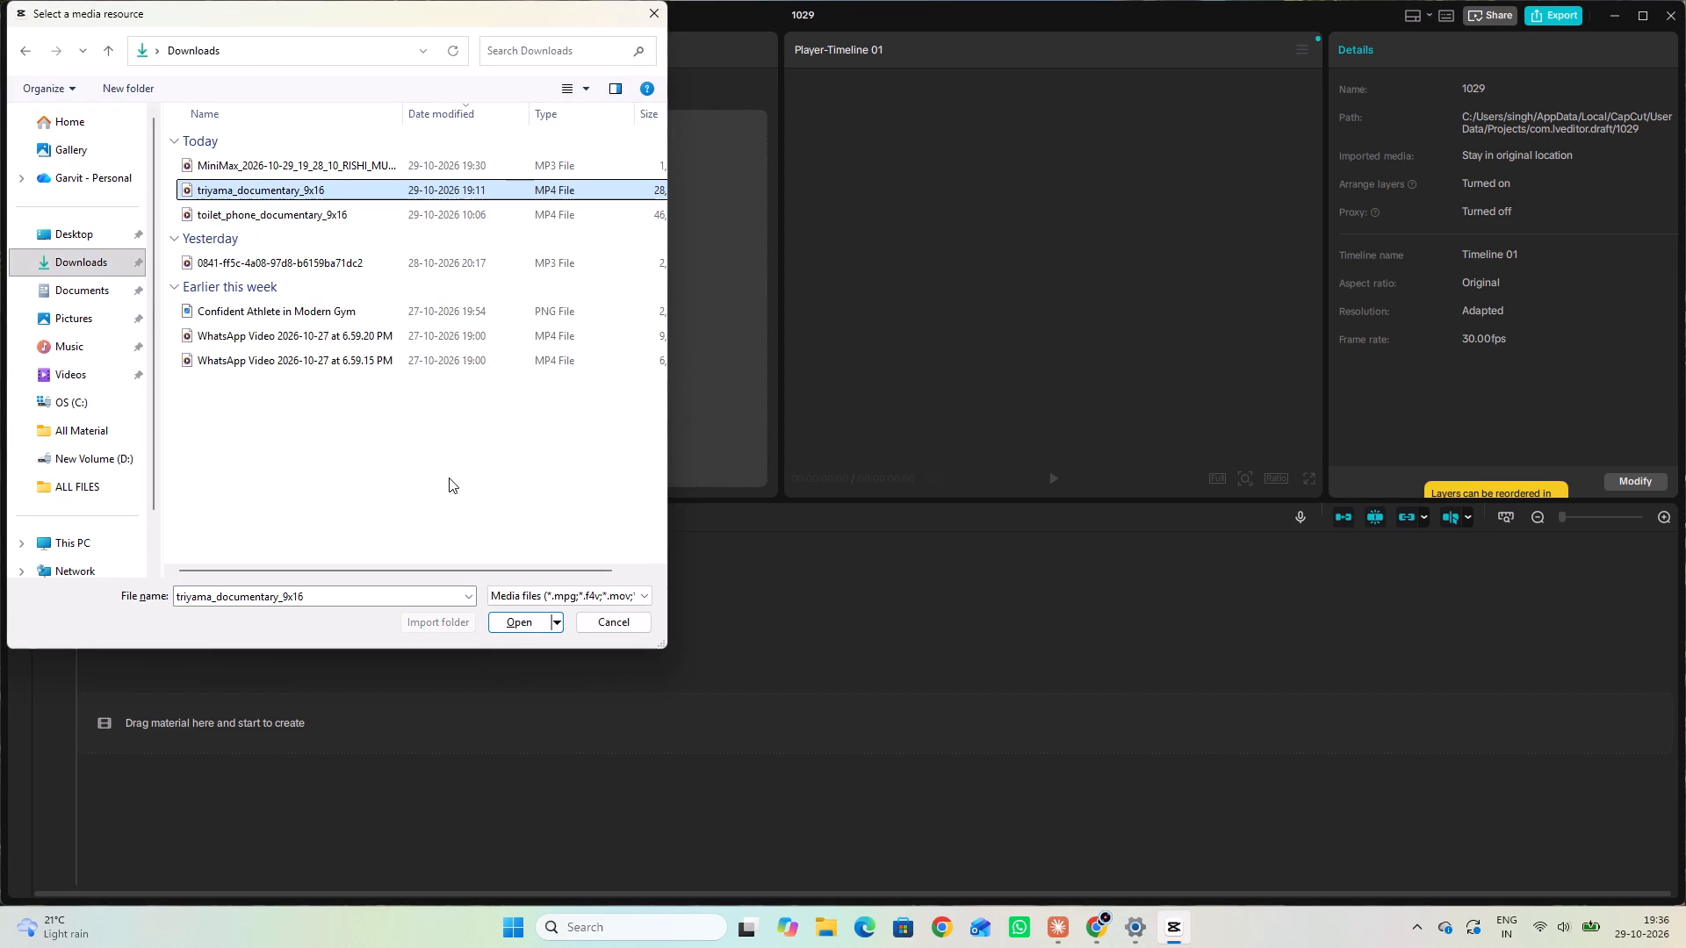
{"action": "left_click", "coordinate": [334, 162], "text": "ctrl"}
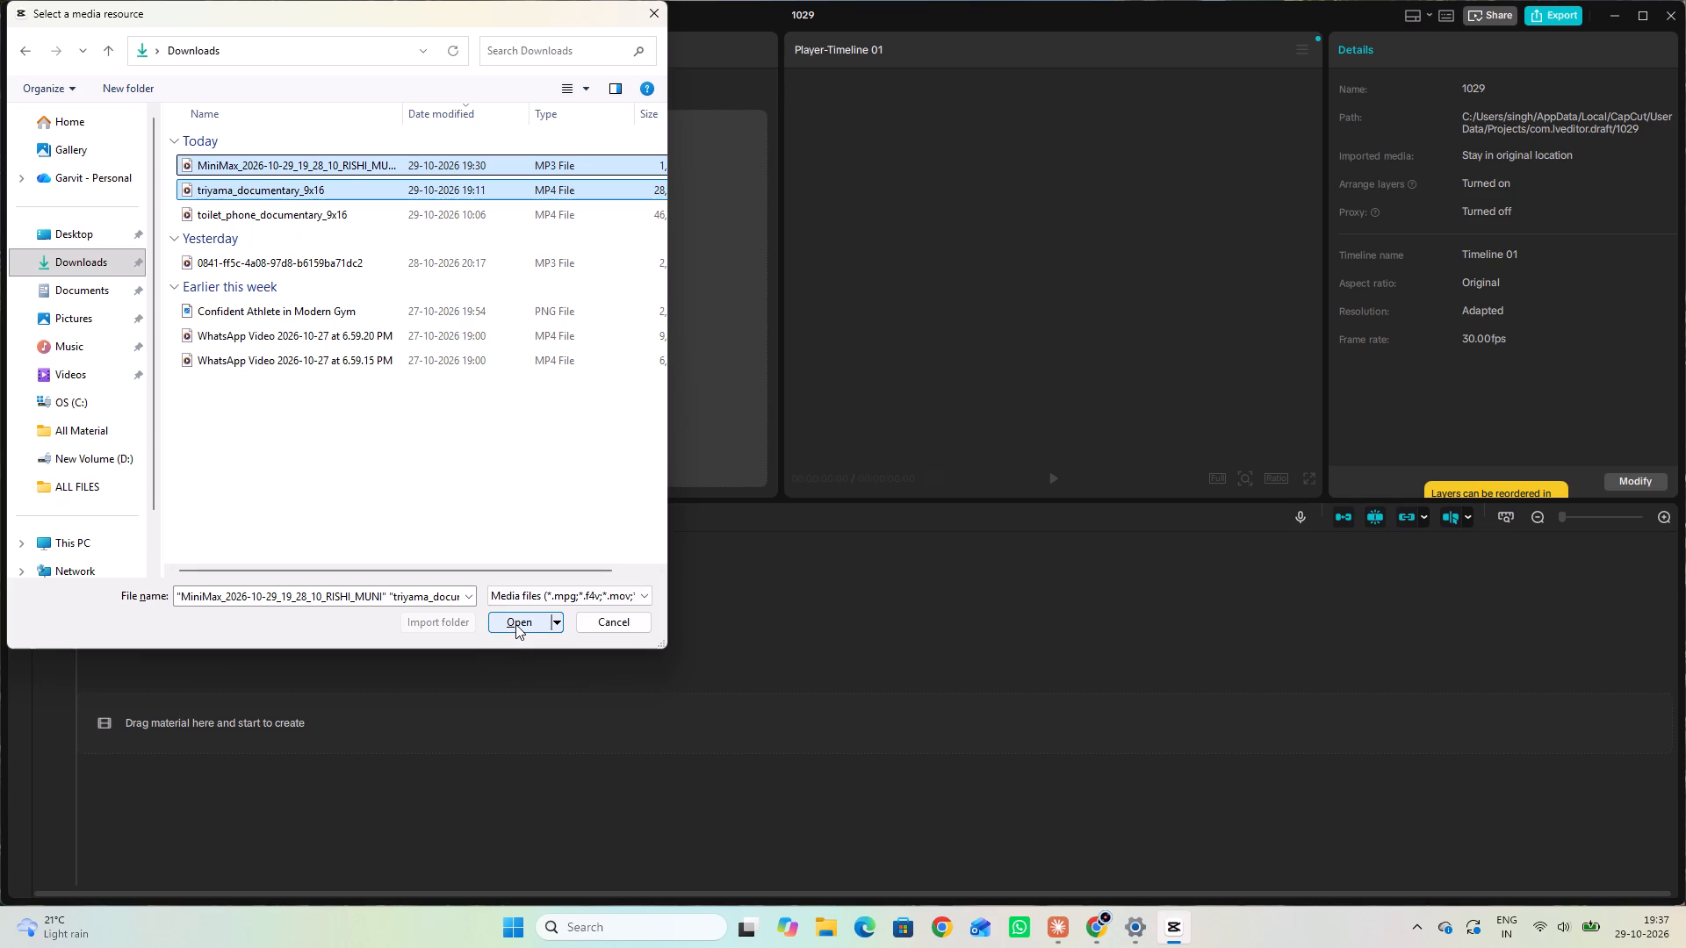
{"action": "left_click", "coordinate": [515, 624]}
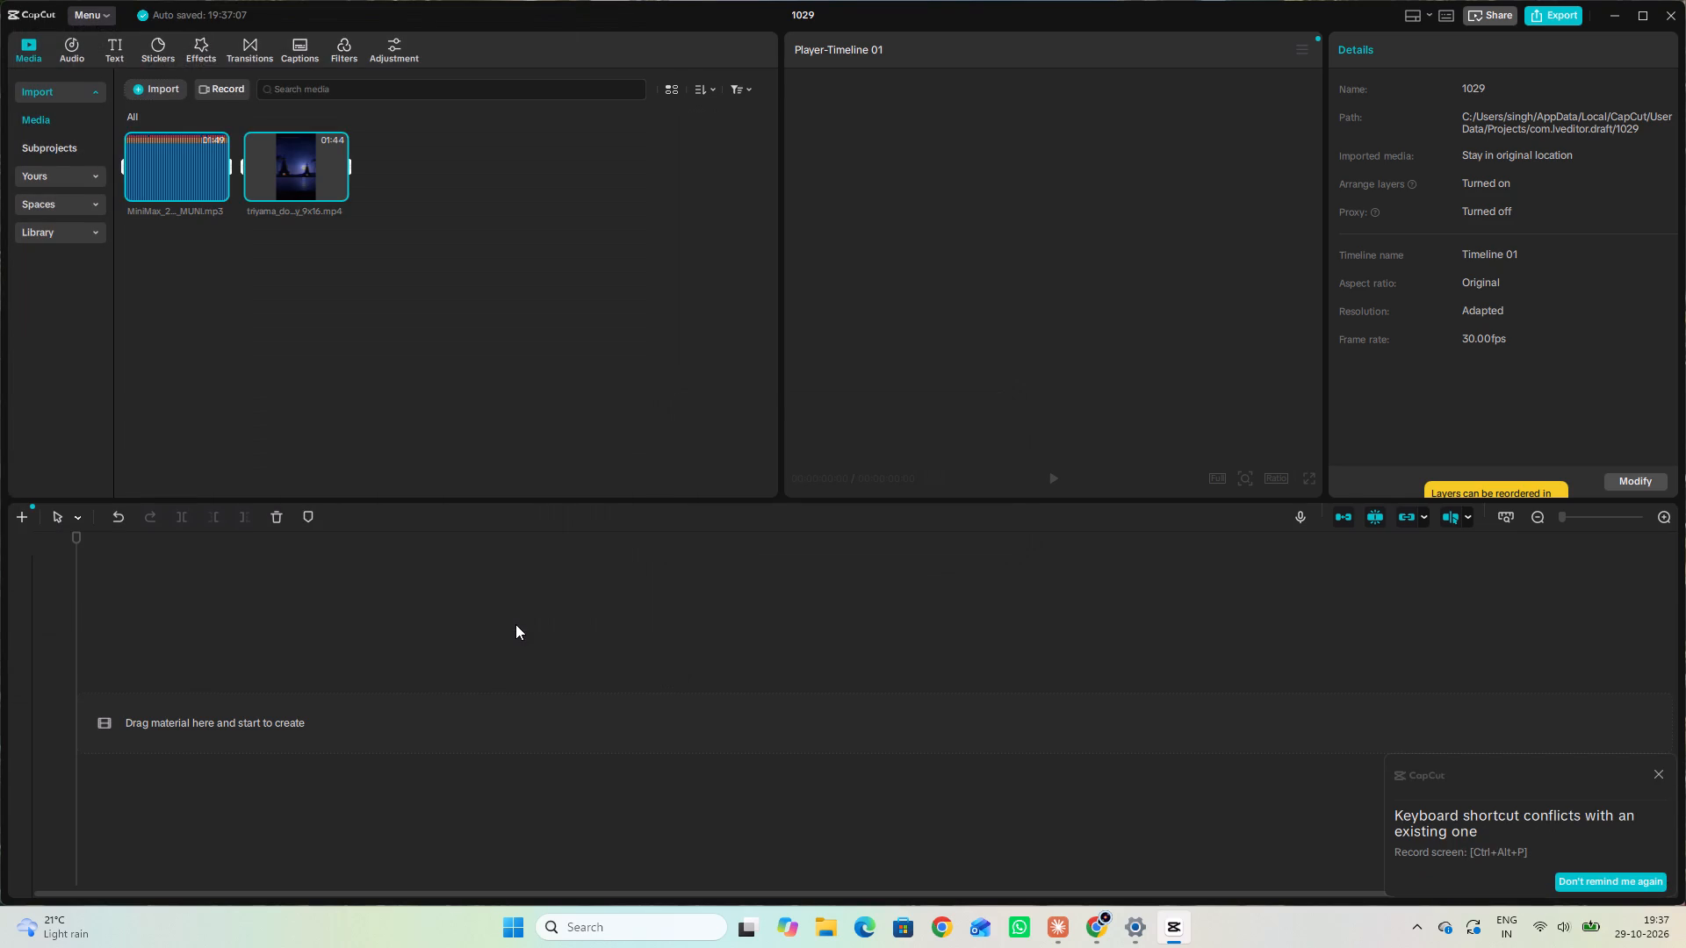
Add the selected documentary video and narration audio together to the timeline.
{"action": "left_click", "coordinate": [340, 193]}
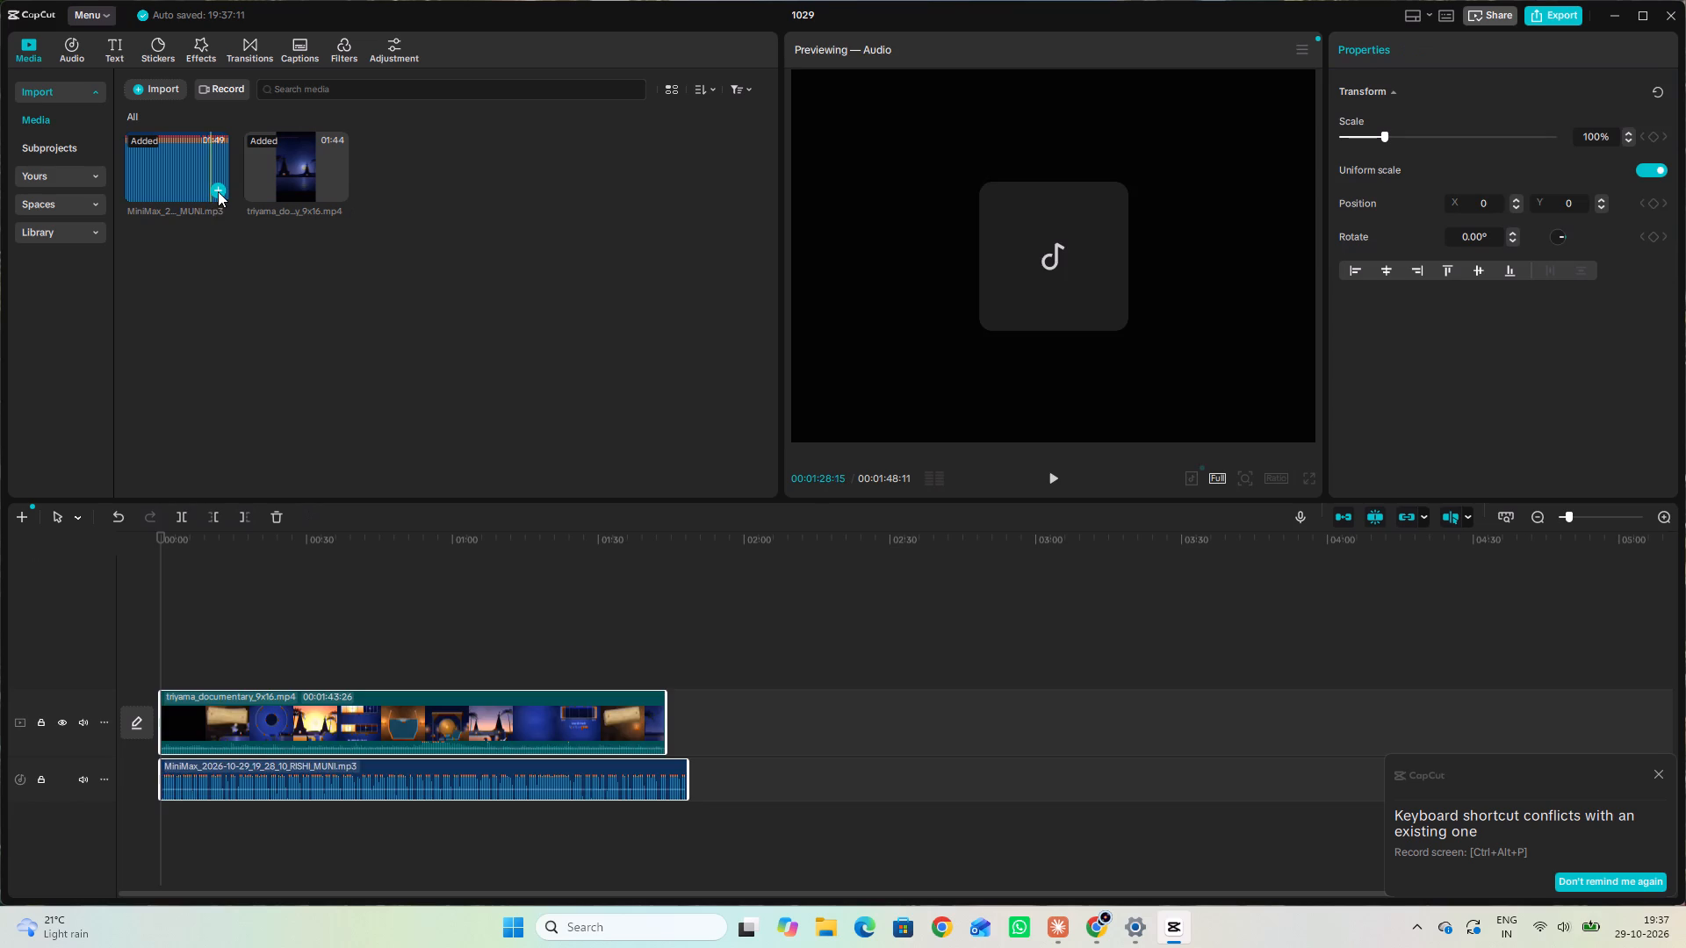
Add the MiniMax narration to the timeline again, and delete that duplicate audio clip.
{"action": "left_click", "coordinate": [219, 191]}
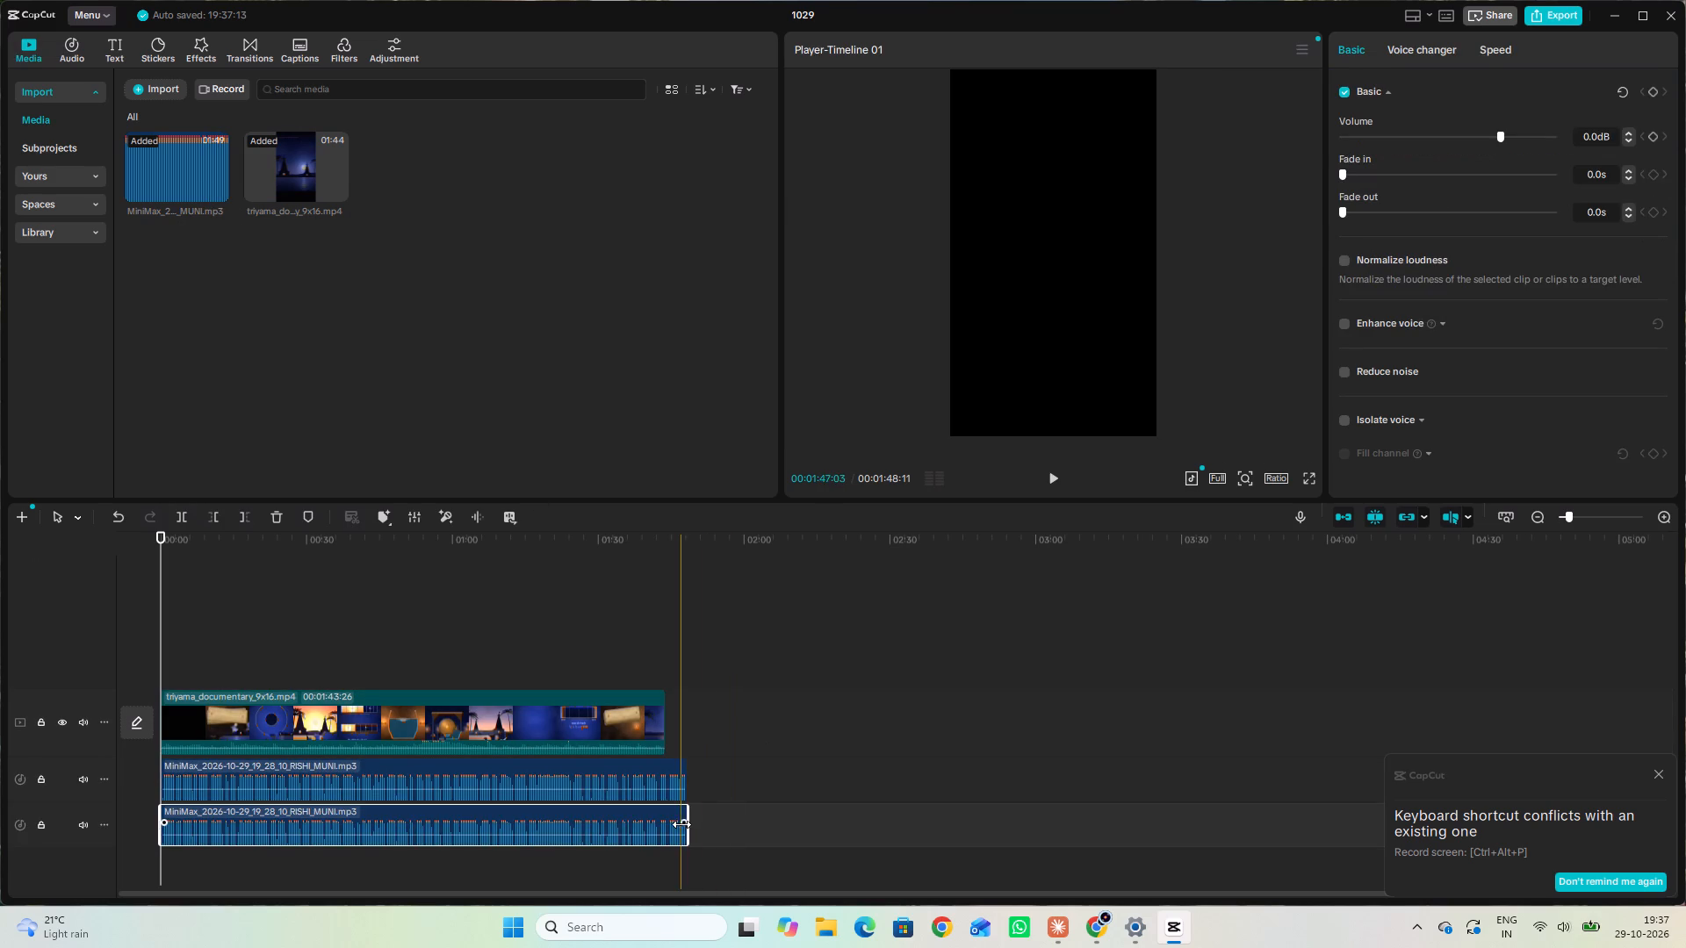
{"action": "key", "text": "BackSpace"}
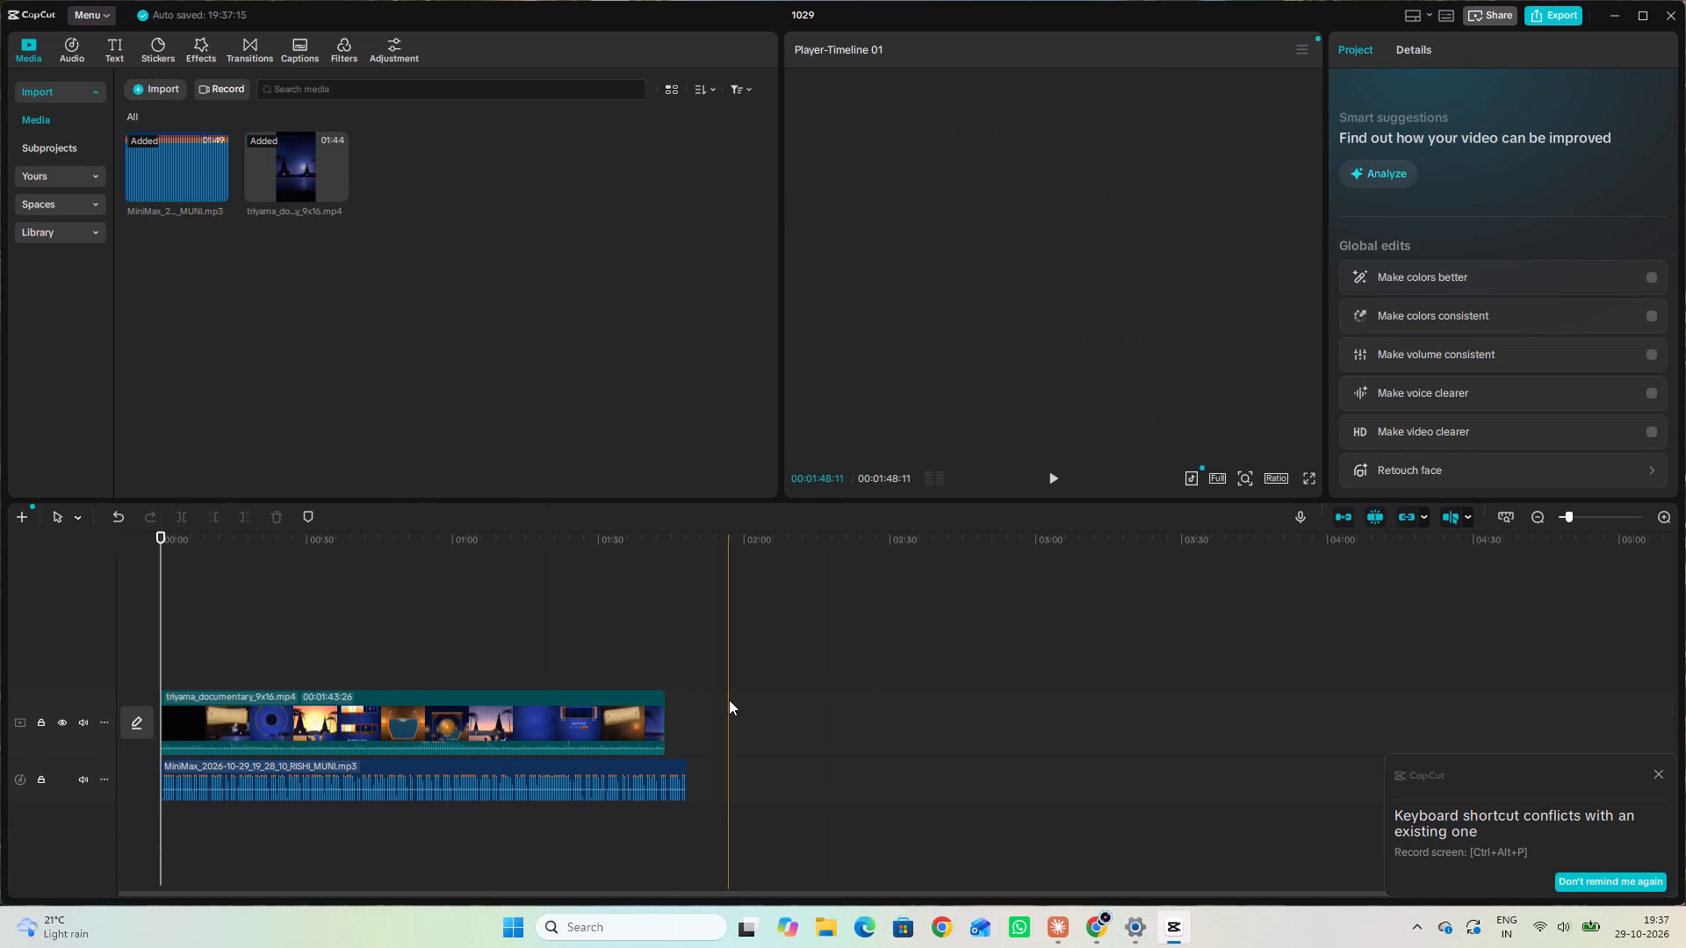
Dismiss the keyboard shortcut conflict notification.
{"action": "scroll", "coordinate": [522, 659], "scroll_direction": "up", "scroll_amount": 19, "text": "ctrl"}
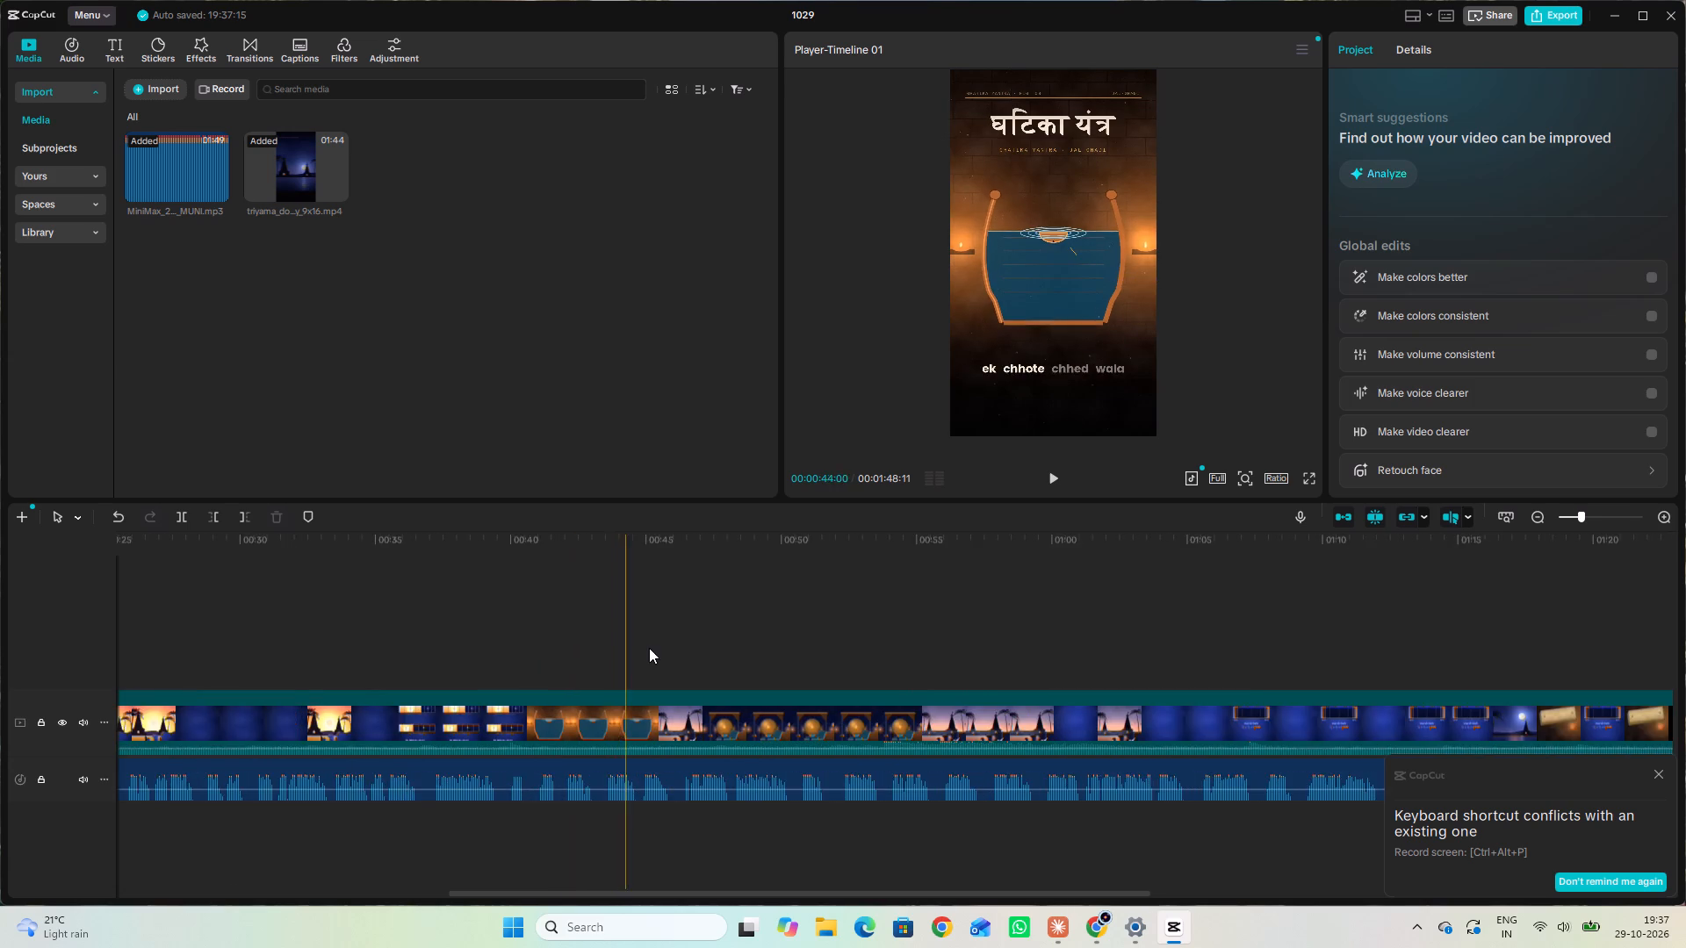
{"action": "scroll", "coordinate": [649, 648], "scroll_direction": "up", "scroll_amount": 4, "text": "ctrl"}
{"action": "left_click", "coordinate": [1662, 776]}
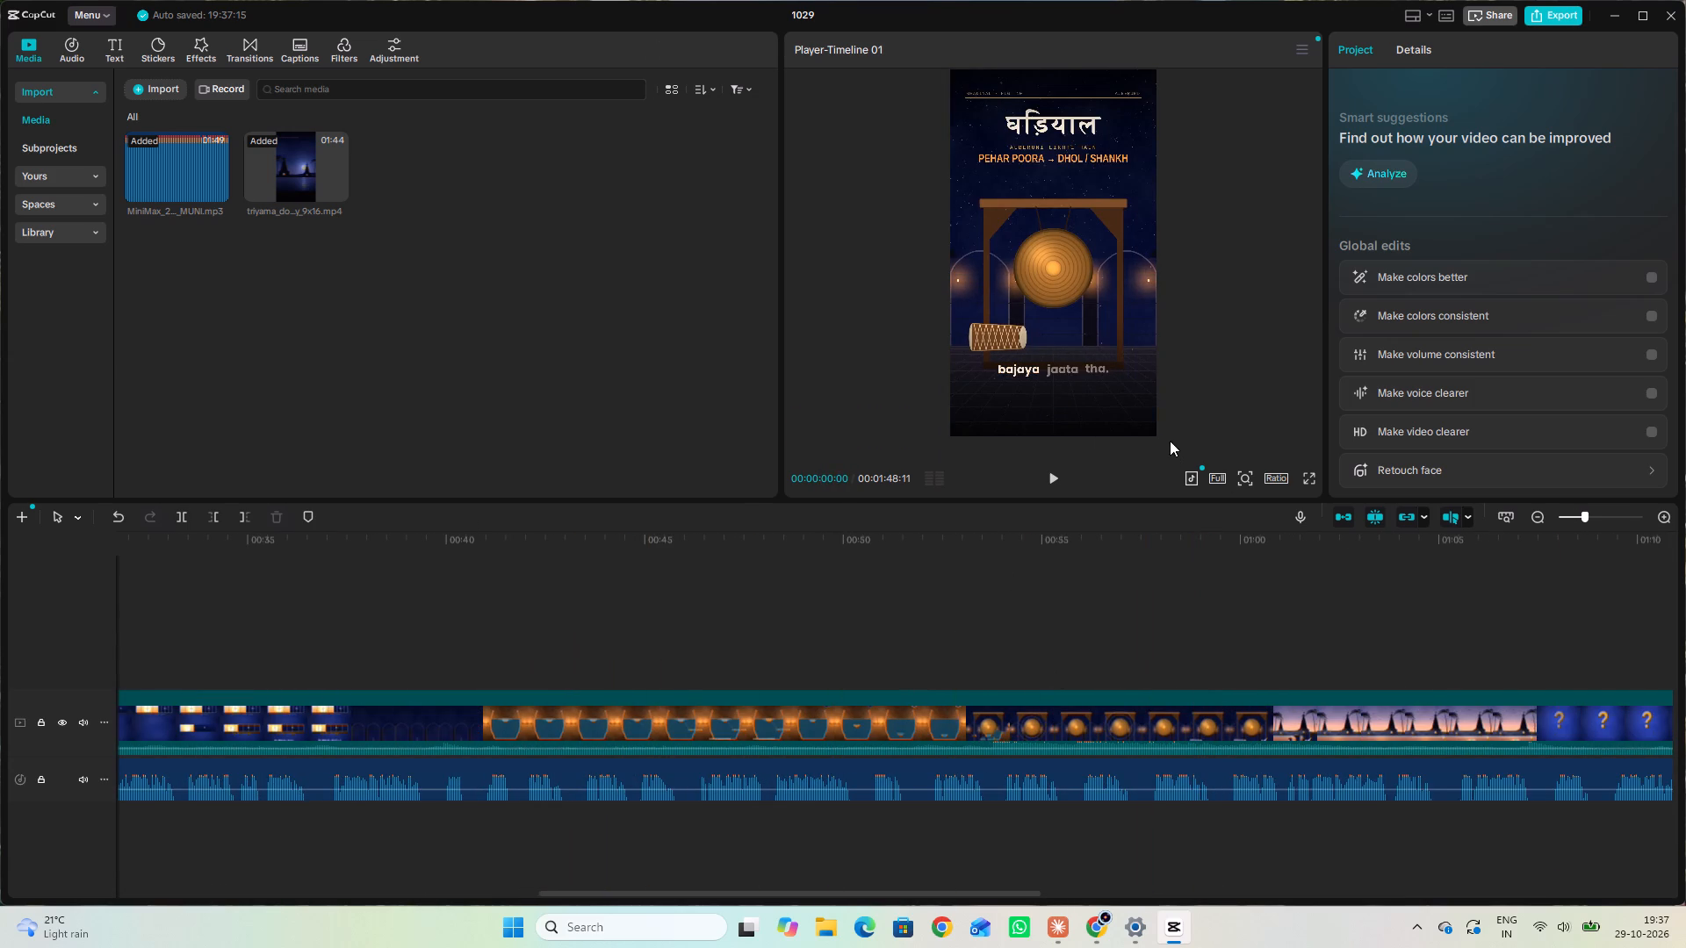
Set the project's aspect ratio to 9:16.
{"action": "left_click", "coordinate": [1273, 481]}
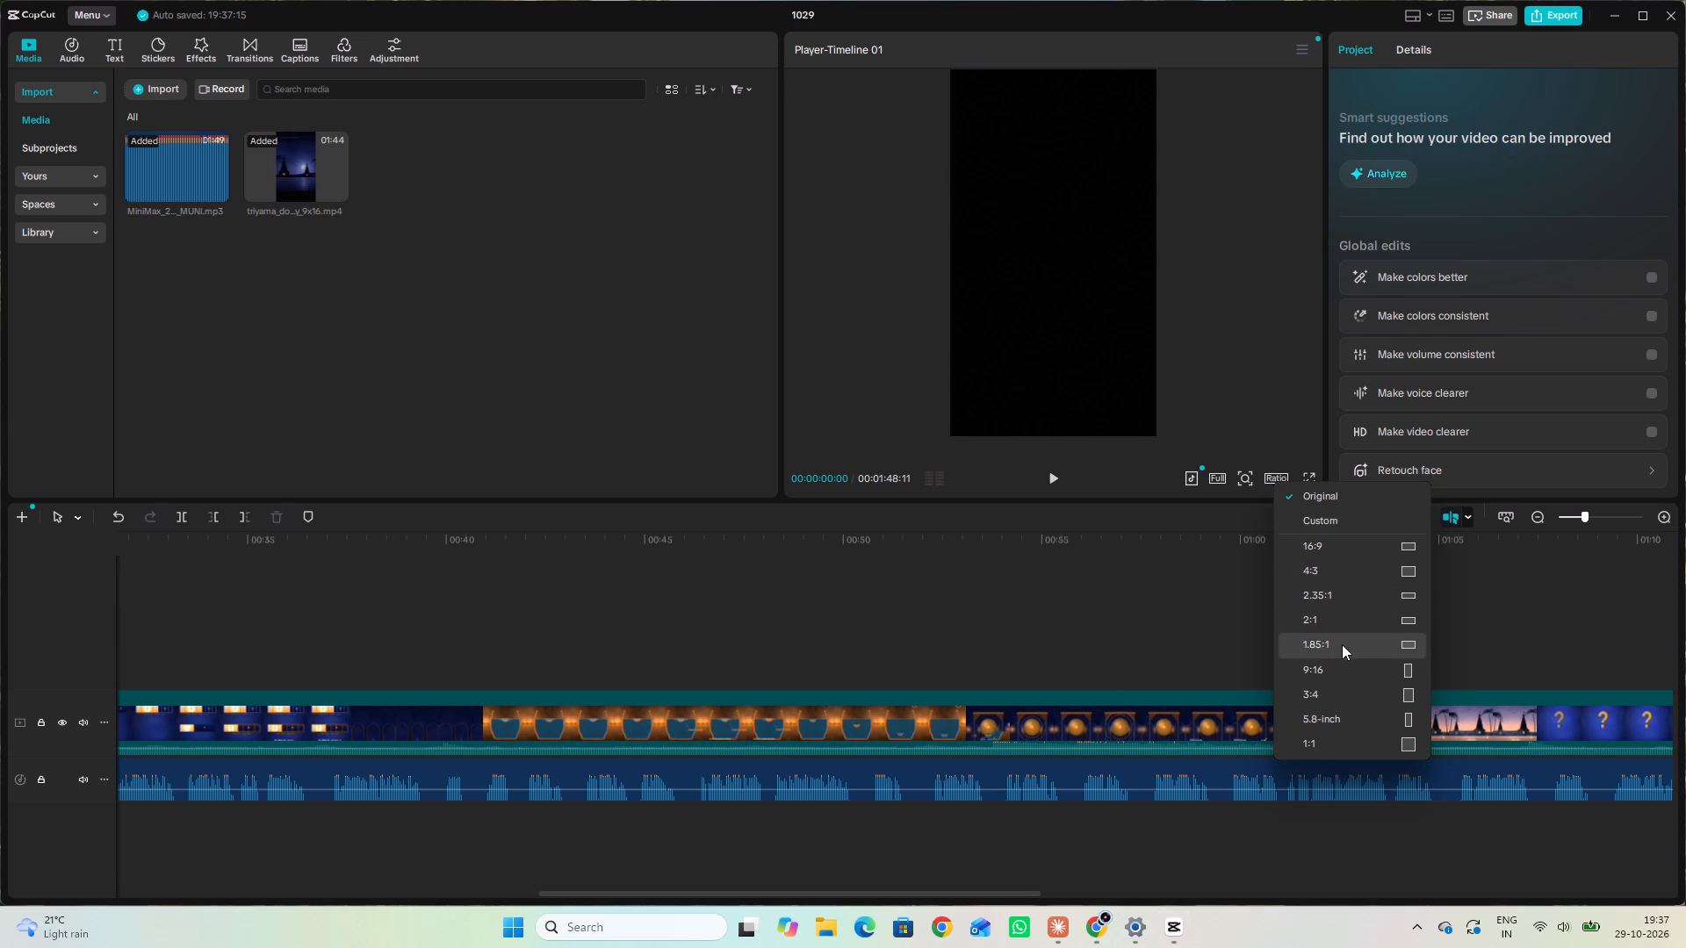
{"action": "left_click", "coordinate": [1396, 668]}
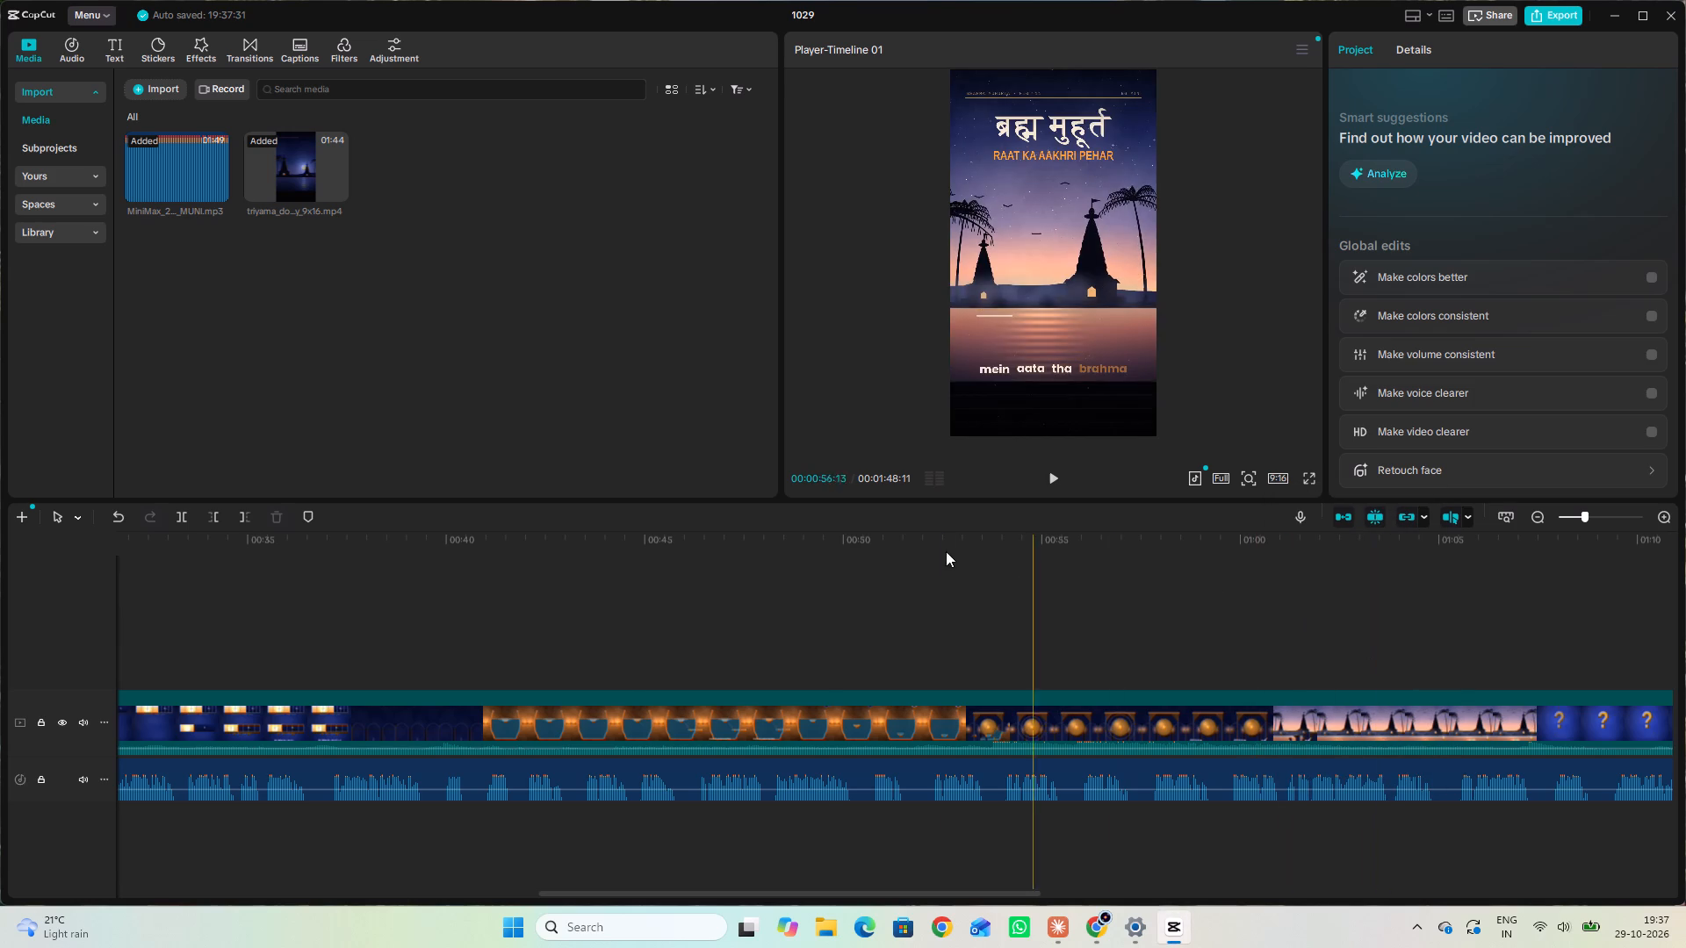
Play back the opening seconds repeatedly to check how the narration lines up with the on-screen captions.
{"action": "left_click", "coordinate": [1051, 479]}
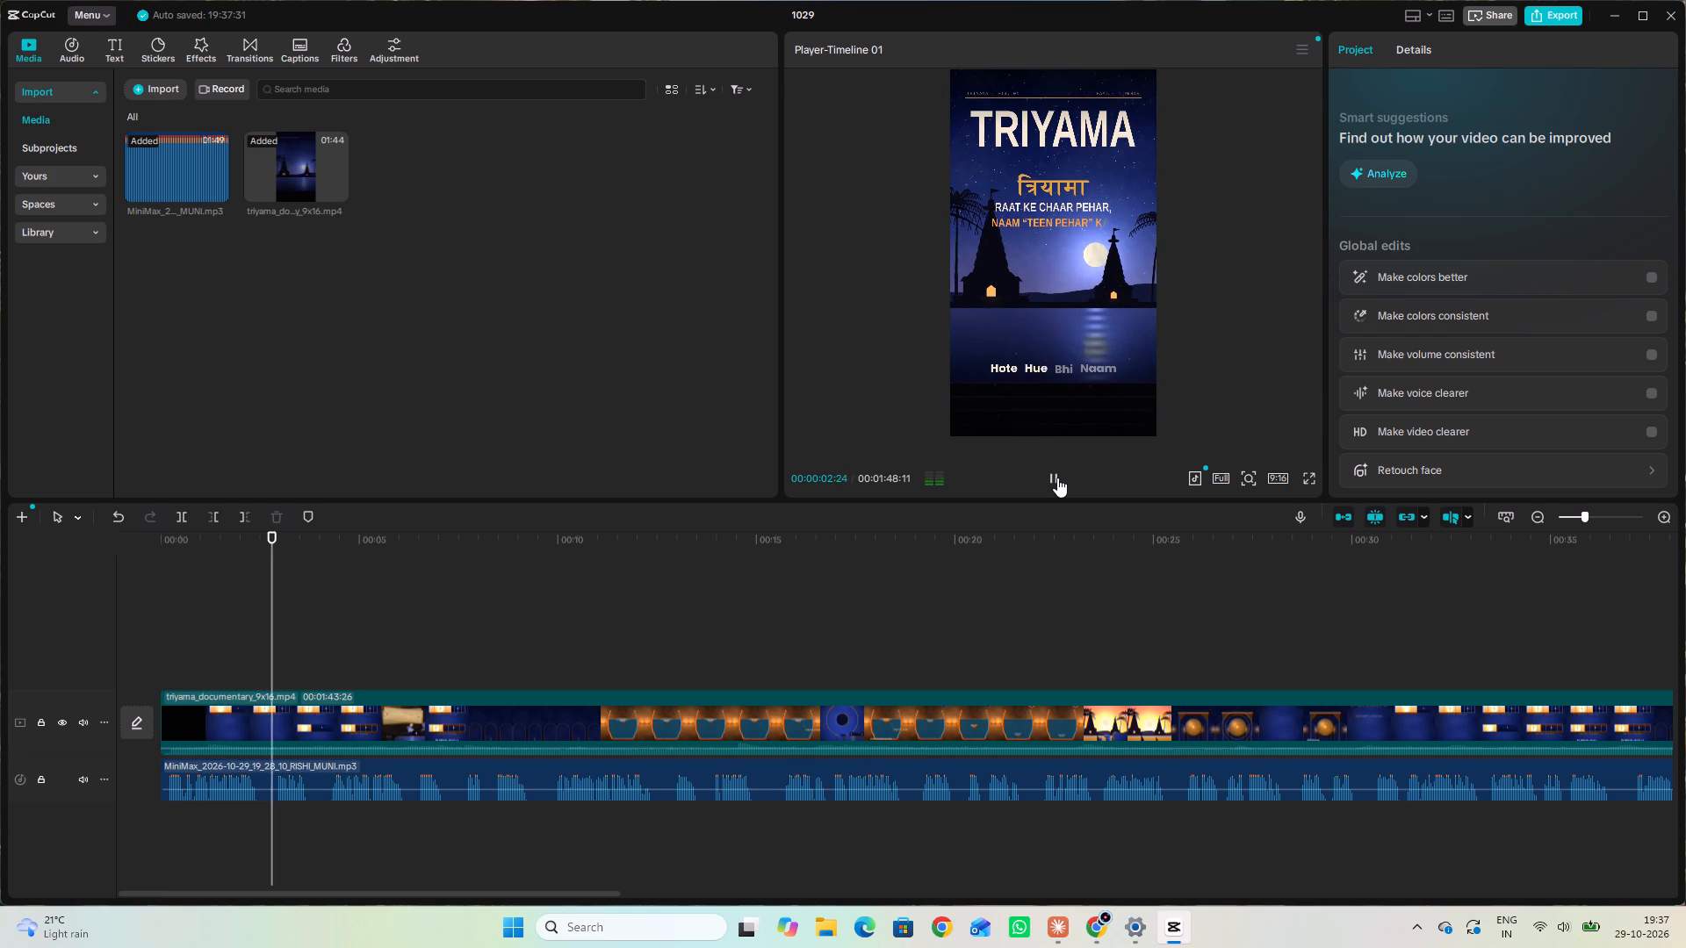
{"action": "left_click", "coordinate": [1057, 478]}
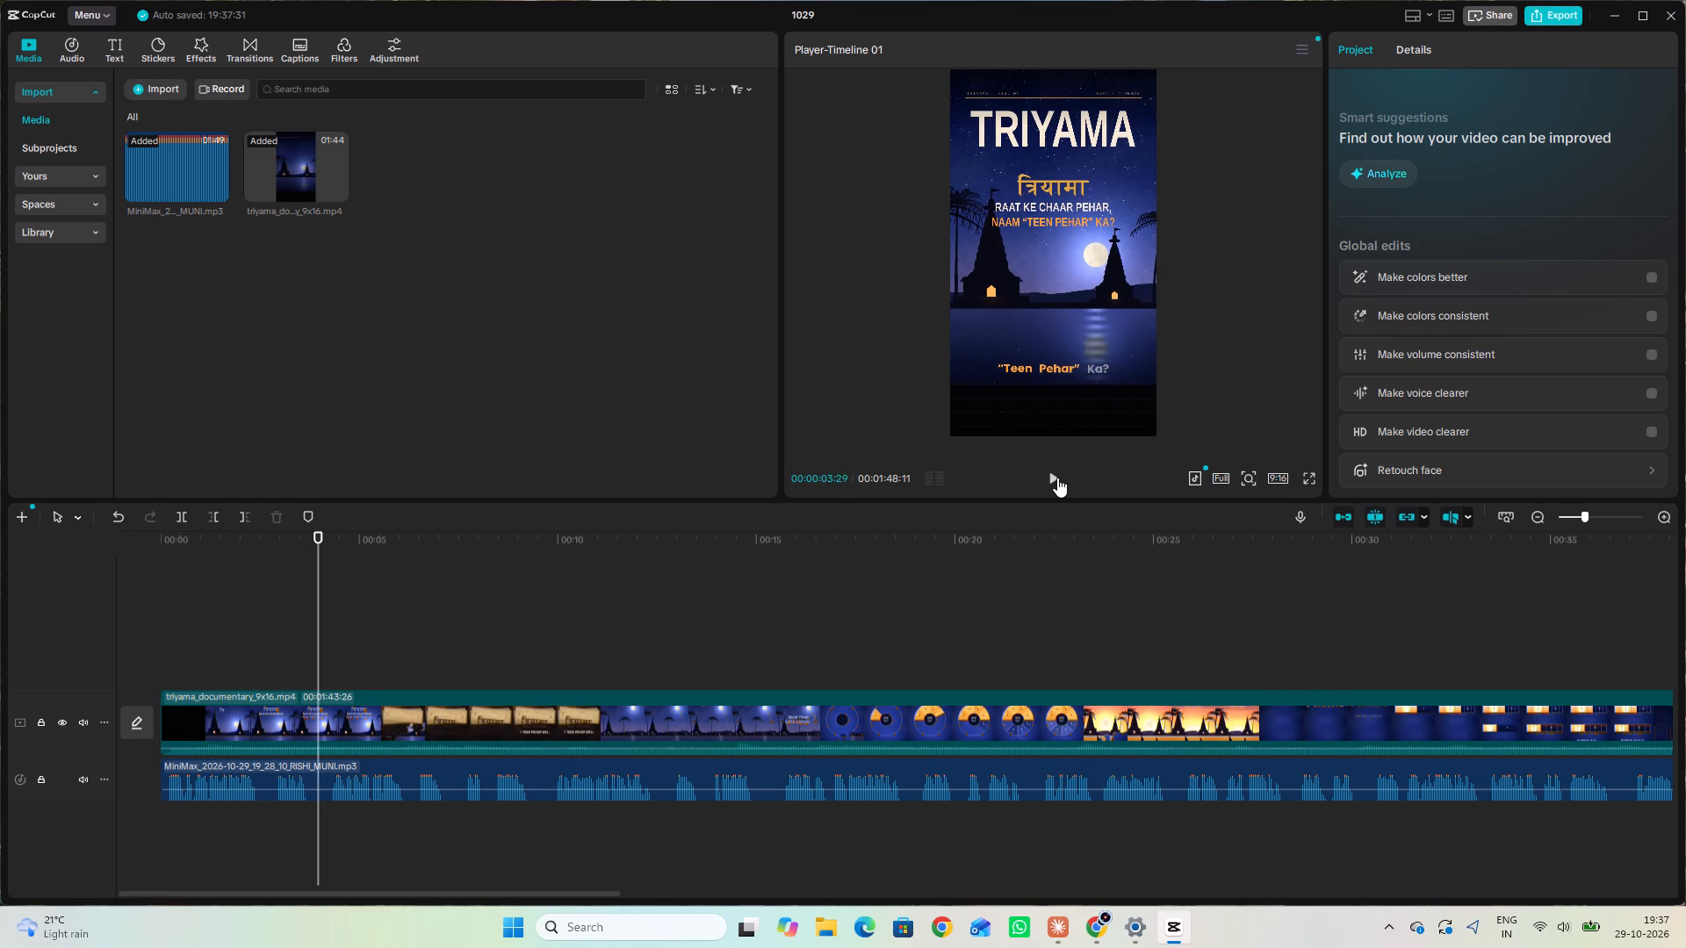
{"action": "left_click", "coordinate": [1057, 478]}
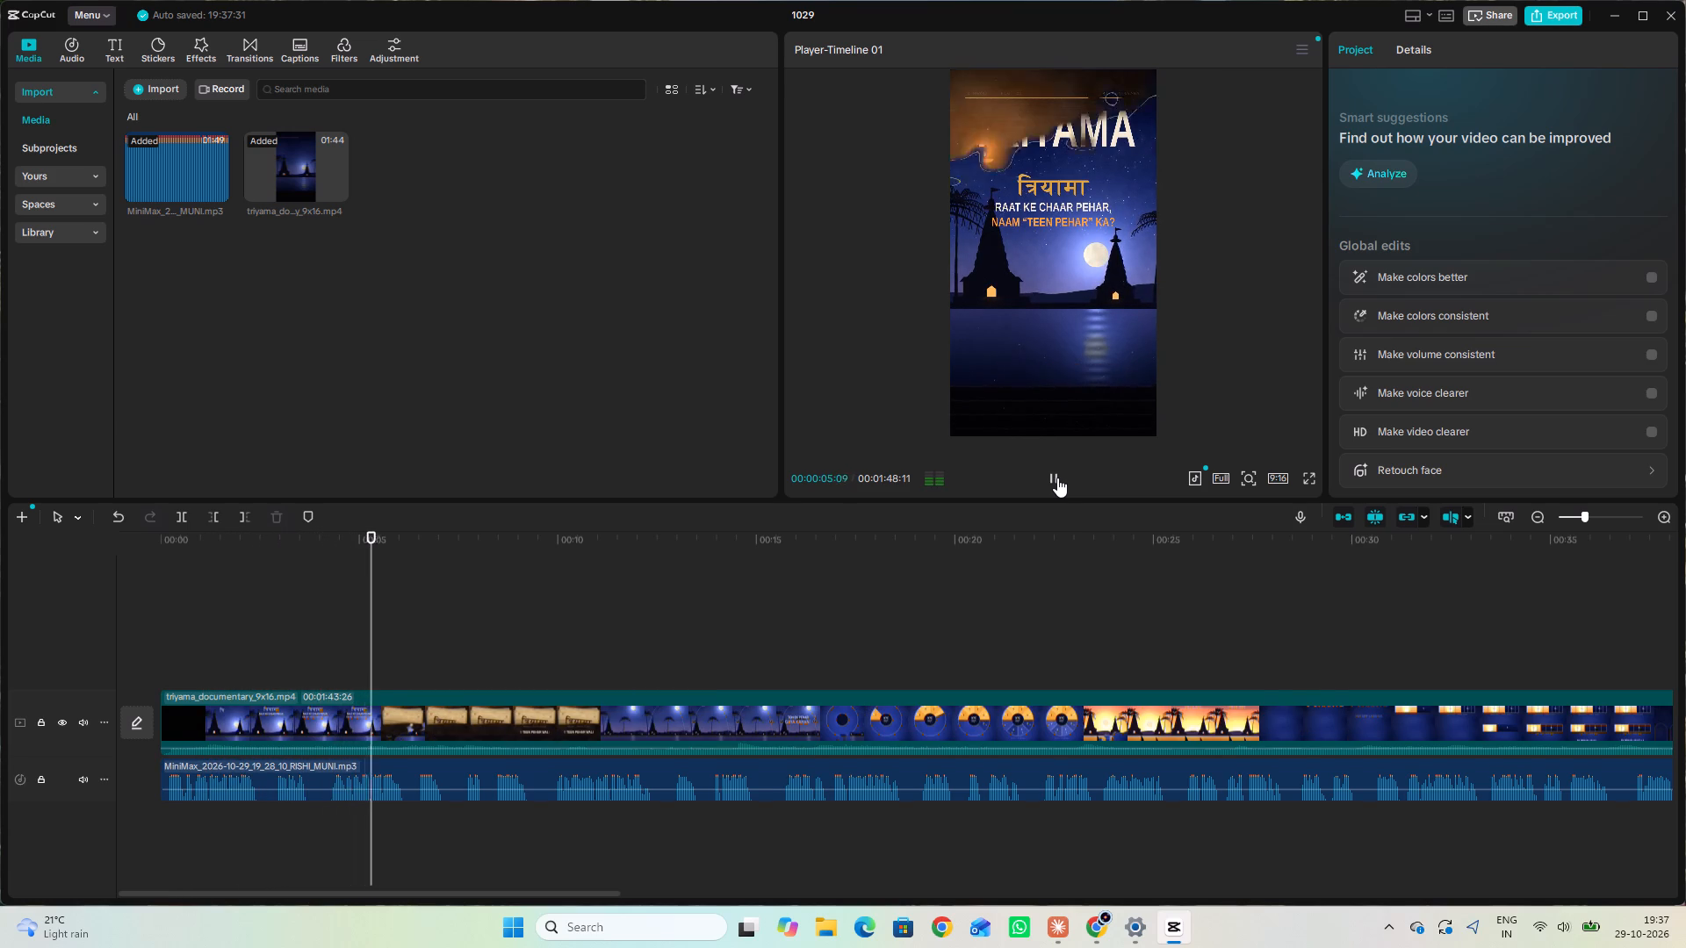
{"action": "left_click", "coordinate": [1057, 478]}
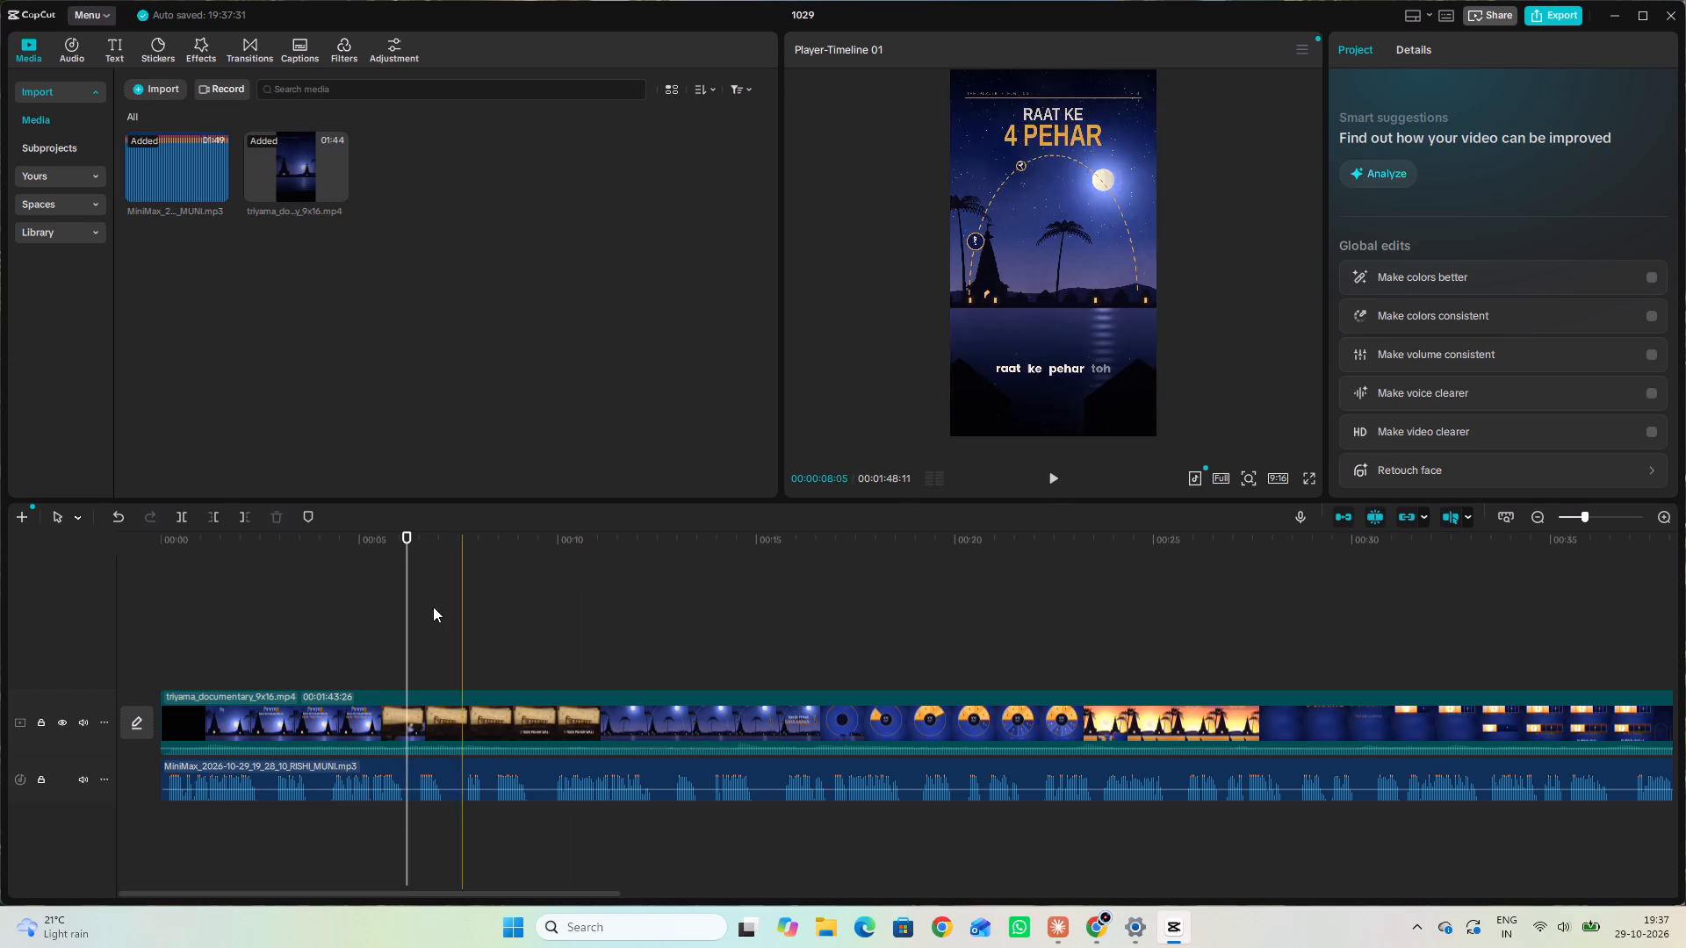
{"action": "left_click_drag", "start_coordinate": [409, 625], "coordinate": [331, 620]}
{"action": "left_click", "coordinate": [1053, 470]}
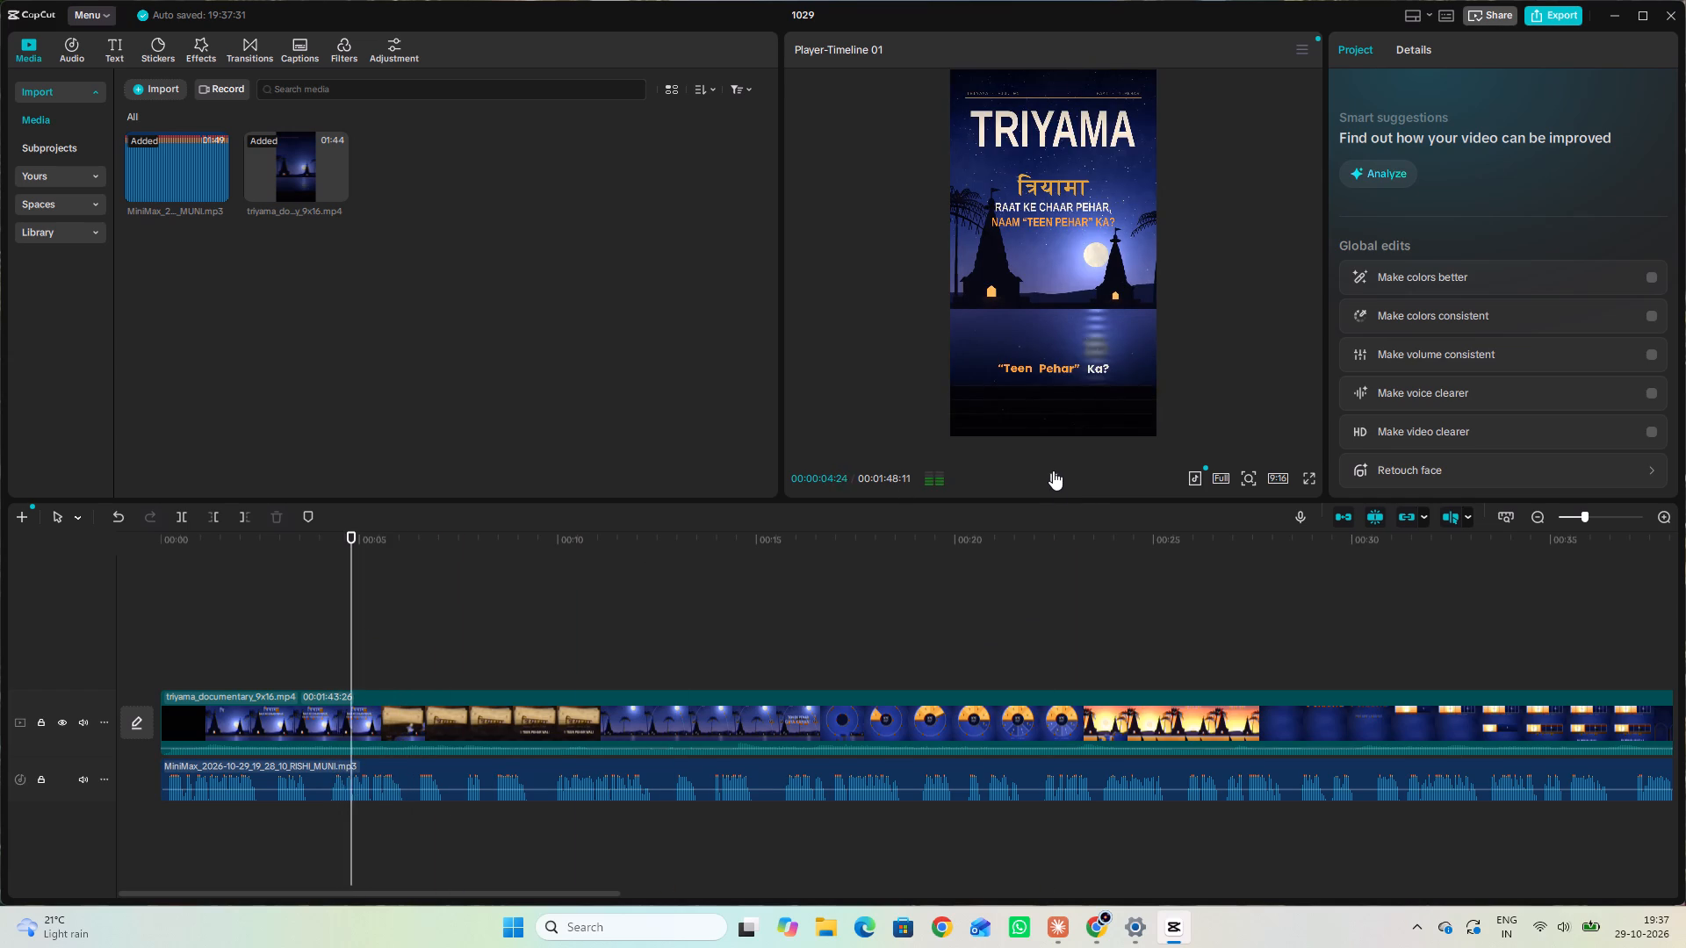
{"action": "left_click", "coordinate": [1053, 470]}
{"action": "left_click", "coordinate": [1053, 470]}
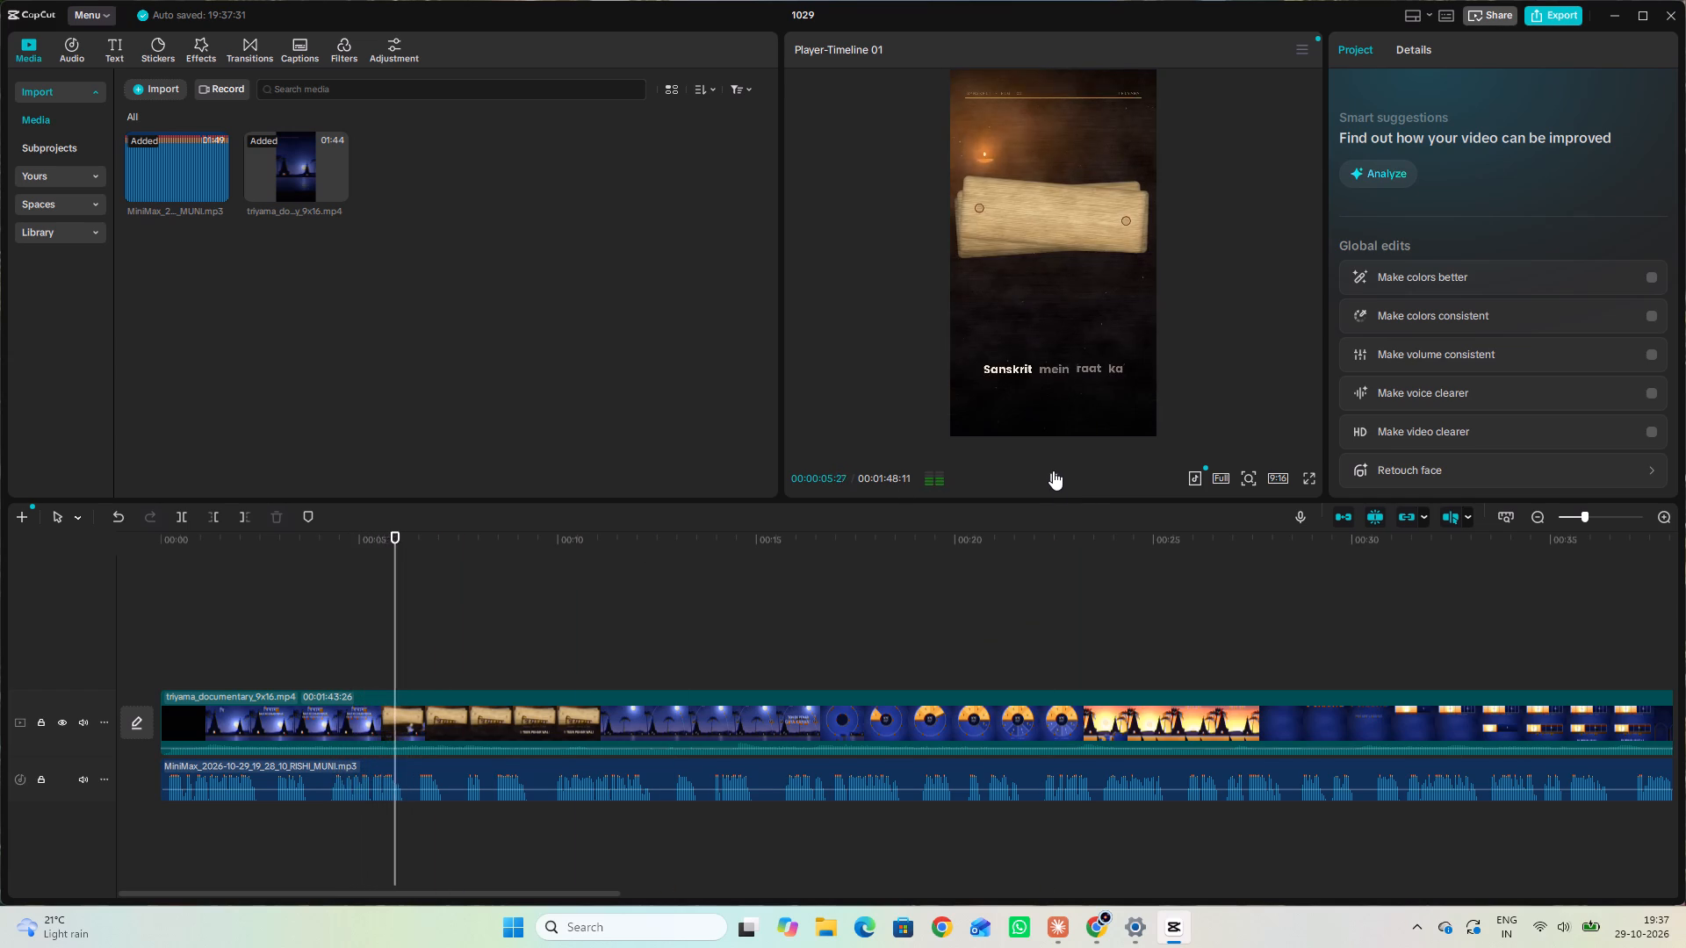
{"action": "left_click", "coordinate": [1053, 470]}
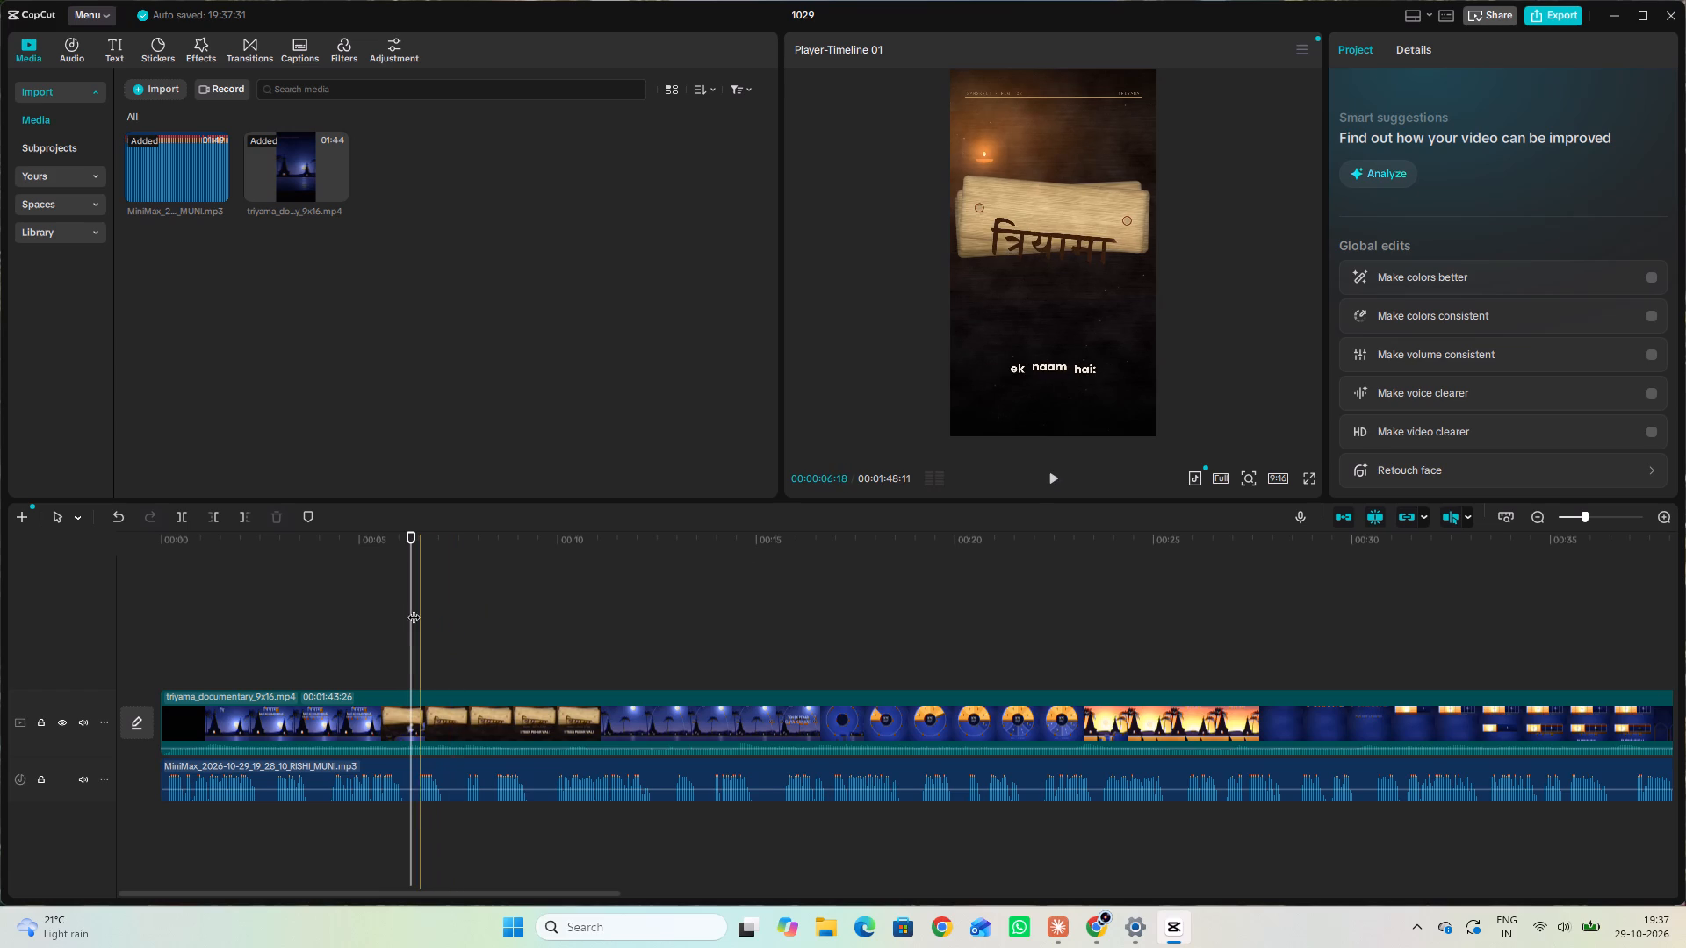
{"action": "left_click_drag", "start_coordinate": [408, 607], "coordinate": [384, 599]}
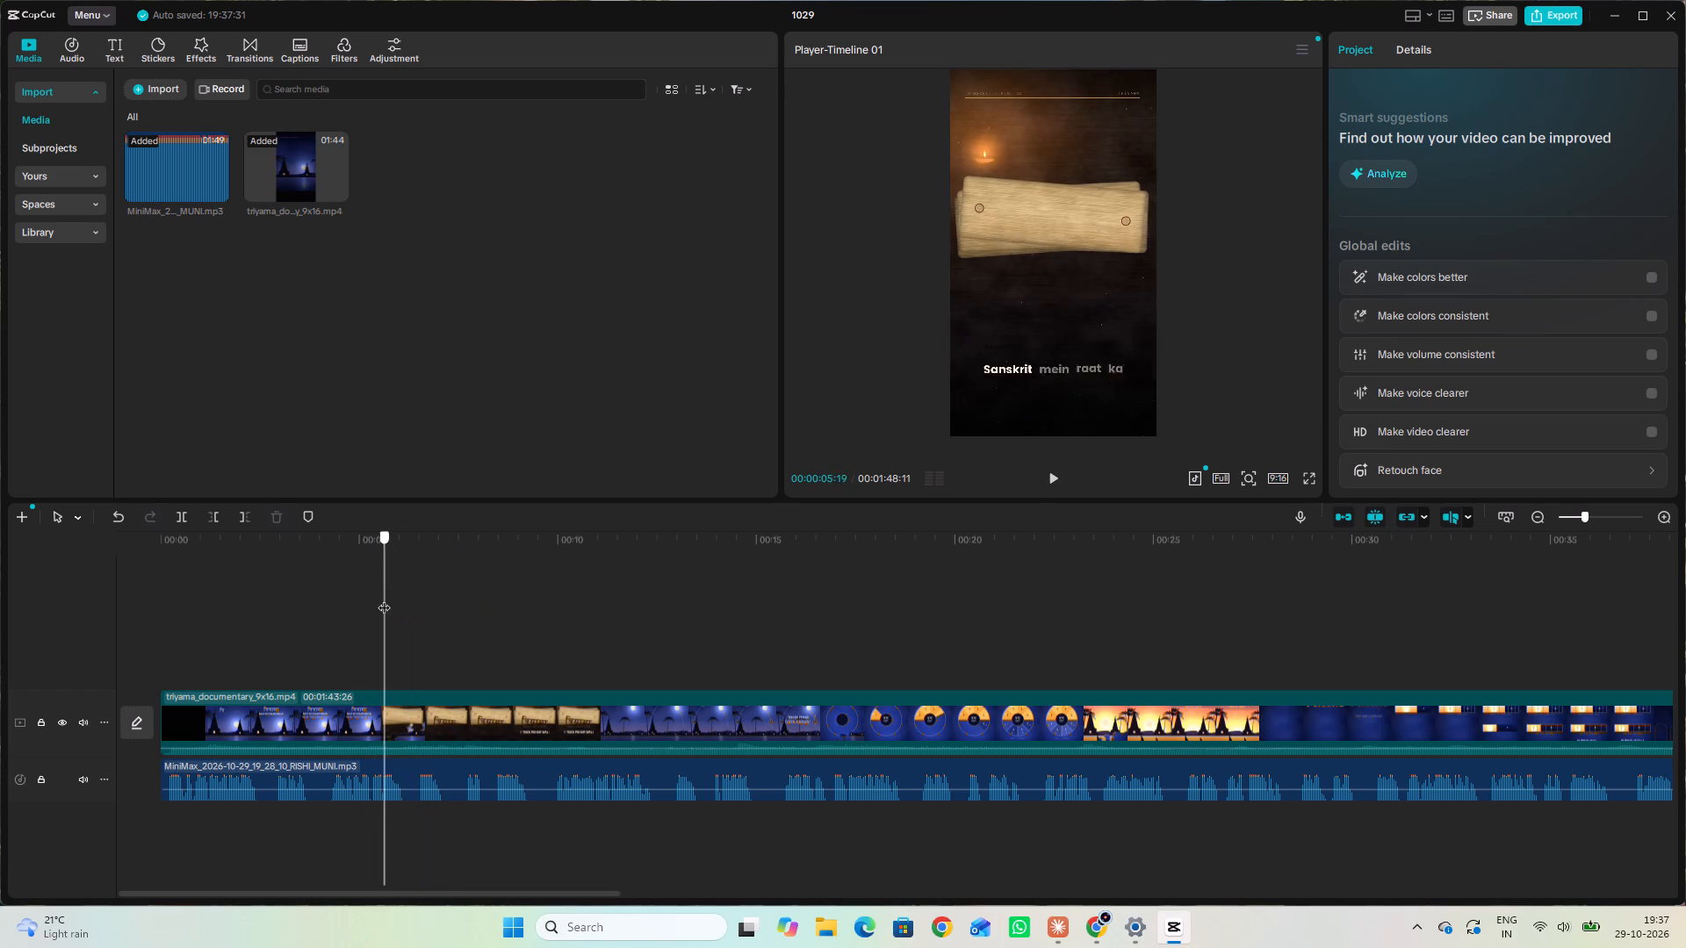
{"action": "left_click_drag", "start_coordinate": [384, 599], "coordinate": [159, 592]}
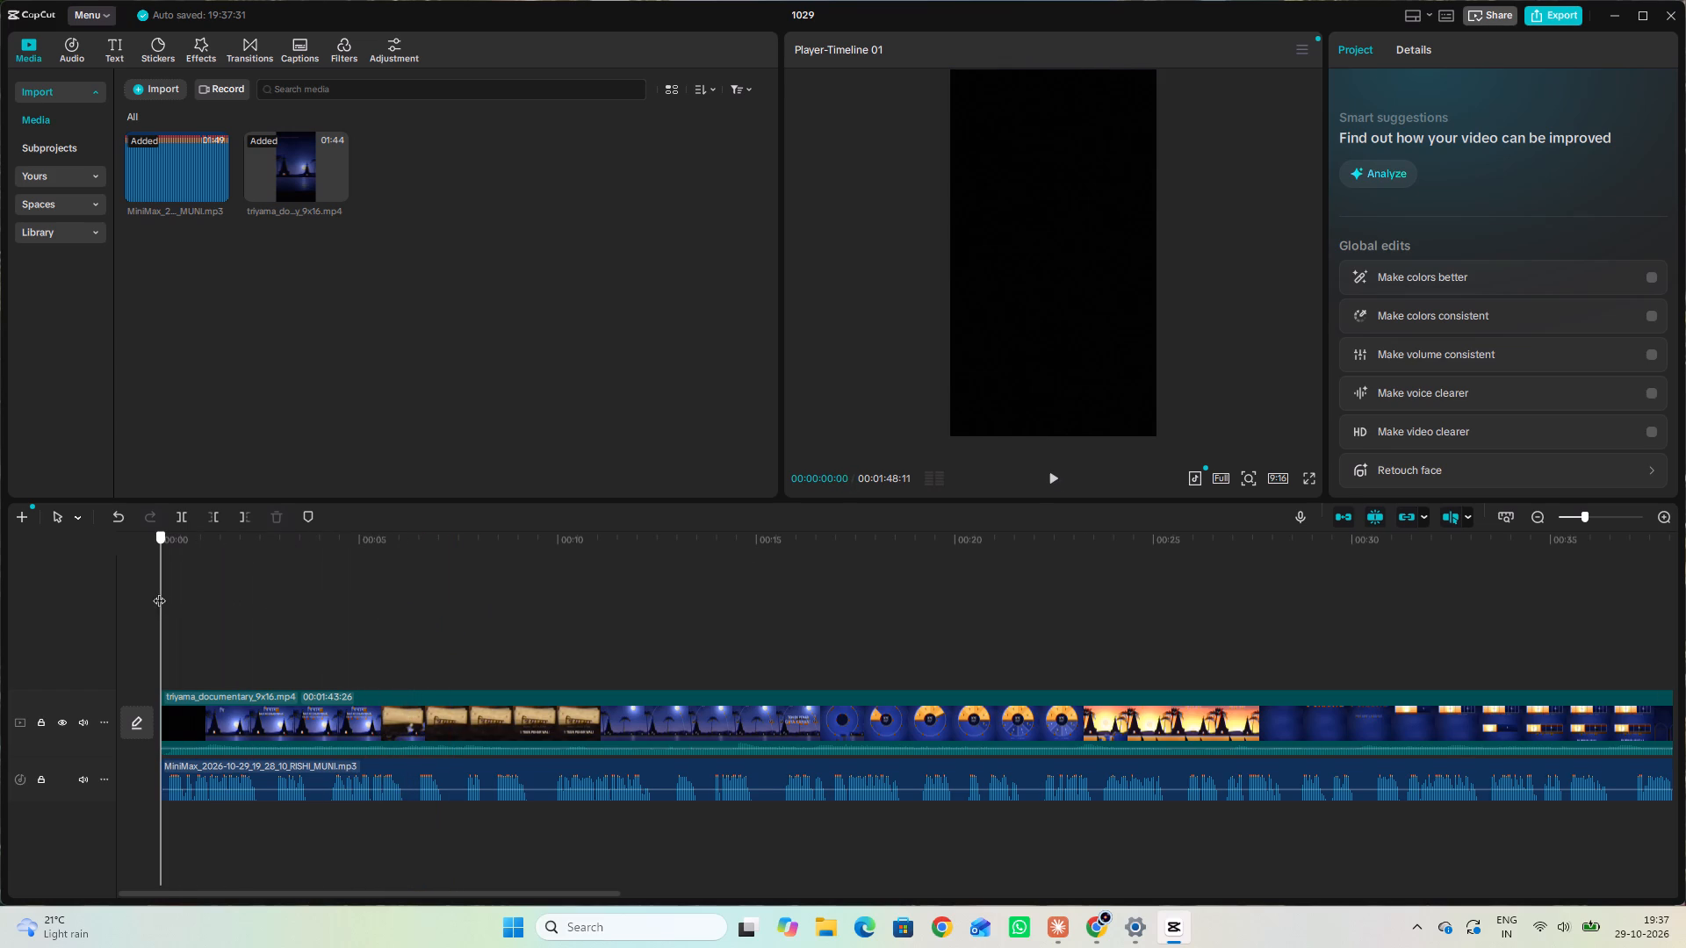
{"action": "left_click_drag", "start_coordinate": [159, 592], "coordinate": [158, 590]}
{"action": "left_click", "coordinate": [1055, 480]}
{"action": "left_click", "coordinate": [1055, 480]}
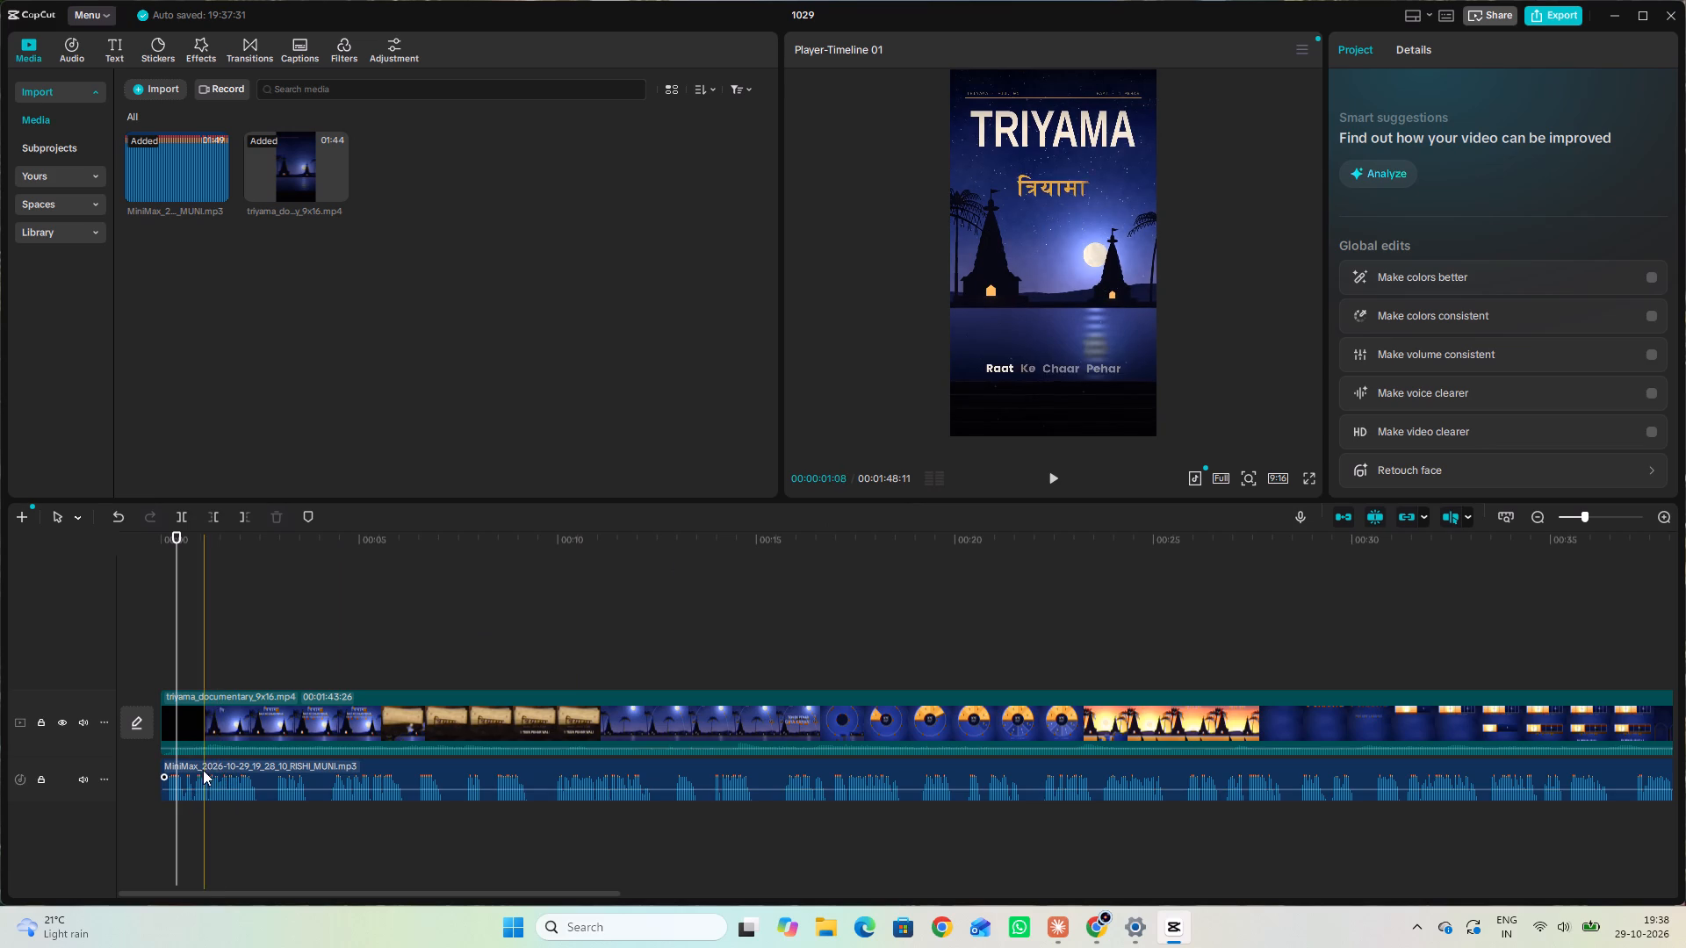
Trim the first 5 frames off the narration clip and place it at the start of the timeline.
{"action": "scroll", "coordinate": [220, 761], "scroll_direction": "up", "scroll_amount": 12, "text": "ctrl"}
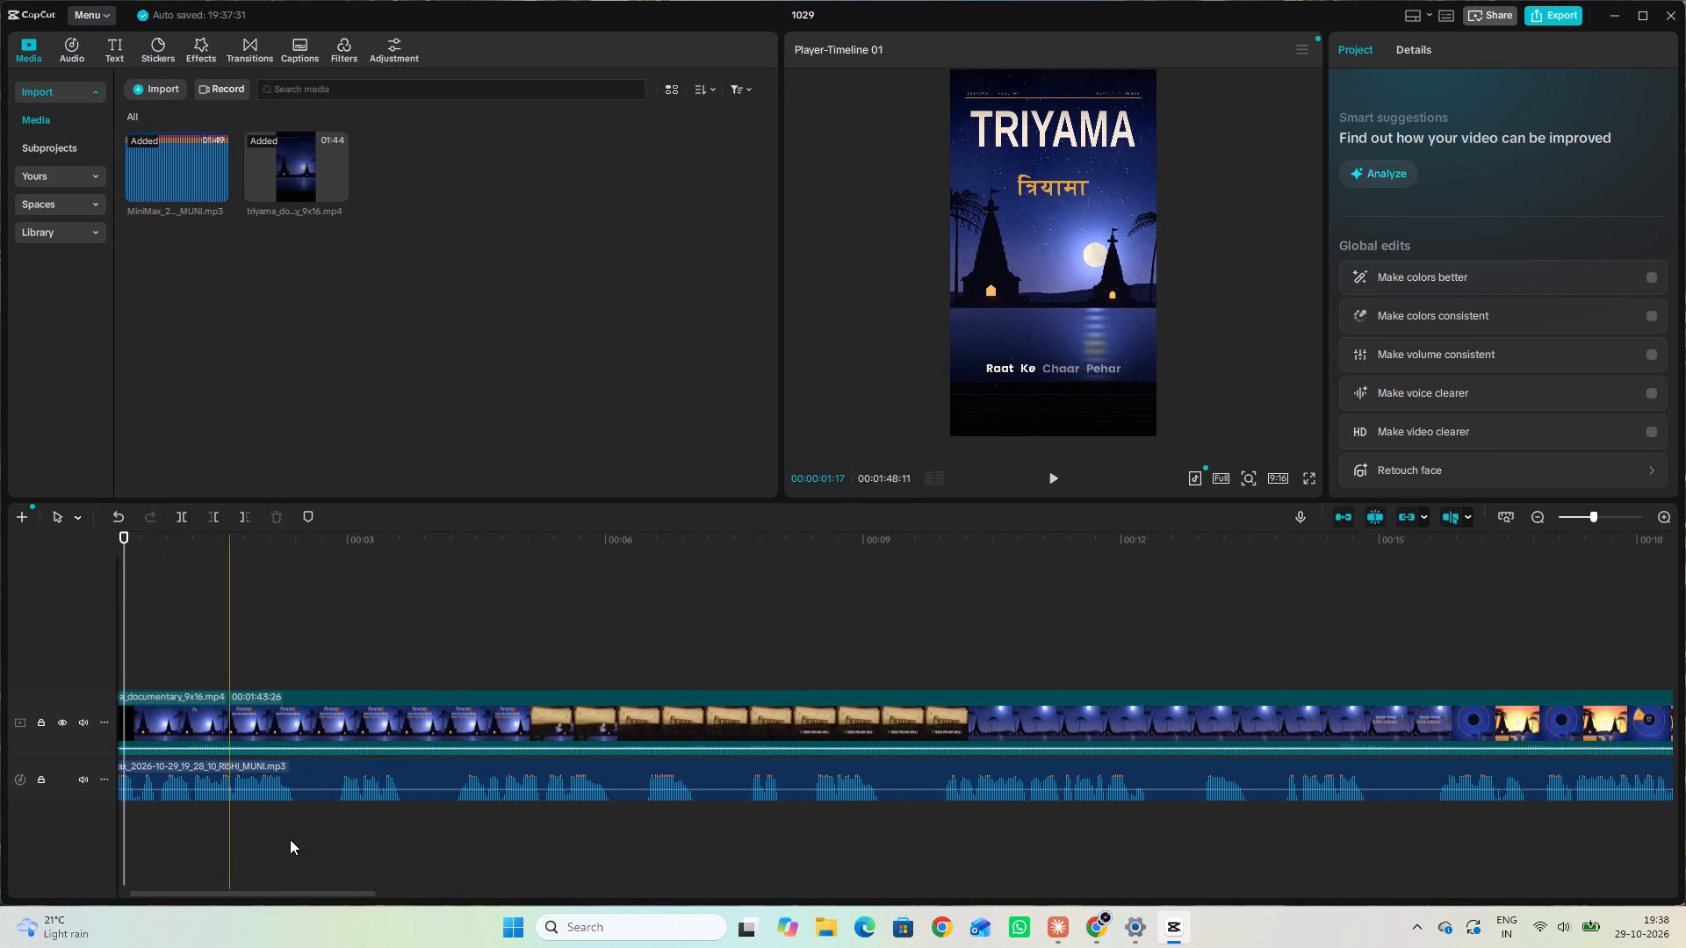
{"action": "left_click_drag", "start_coordinate": [317, 894], "coordinate": [156, 886]}
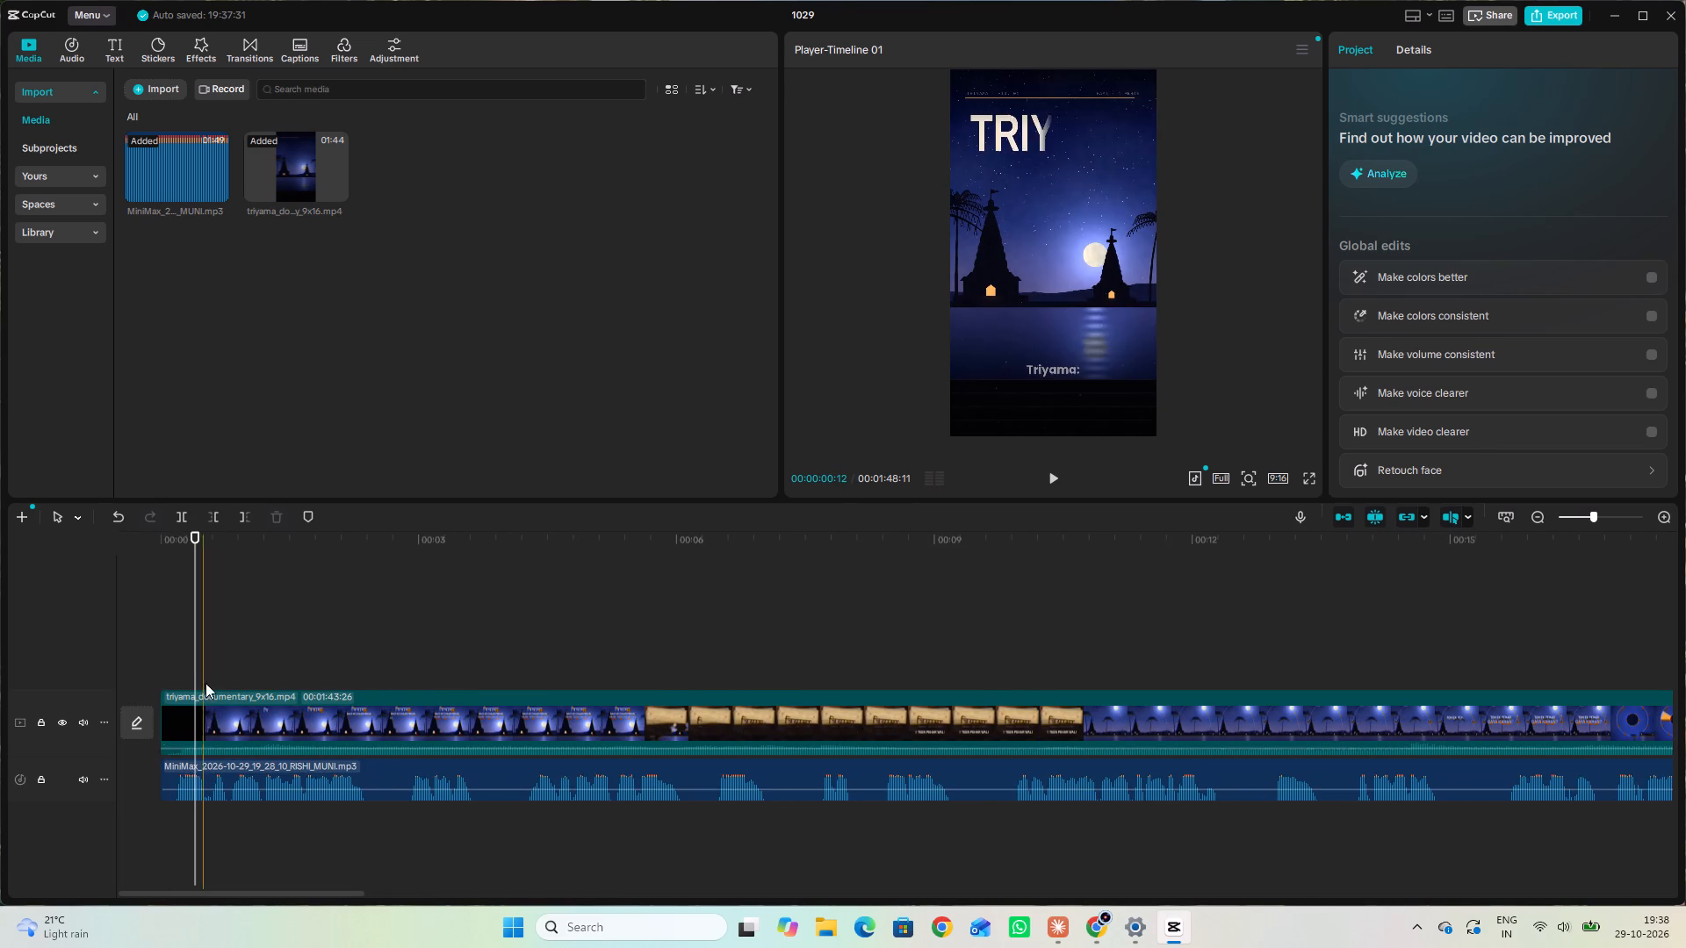
{"action": "left_click_drag", "start_coordinate": [196, 663], "coordinate": [174, 657]}
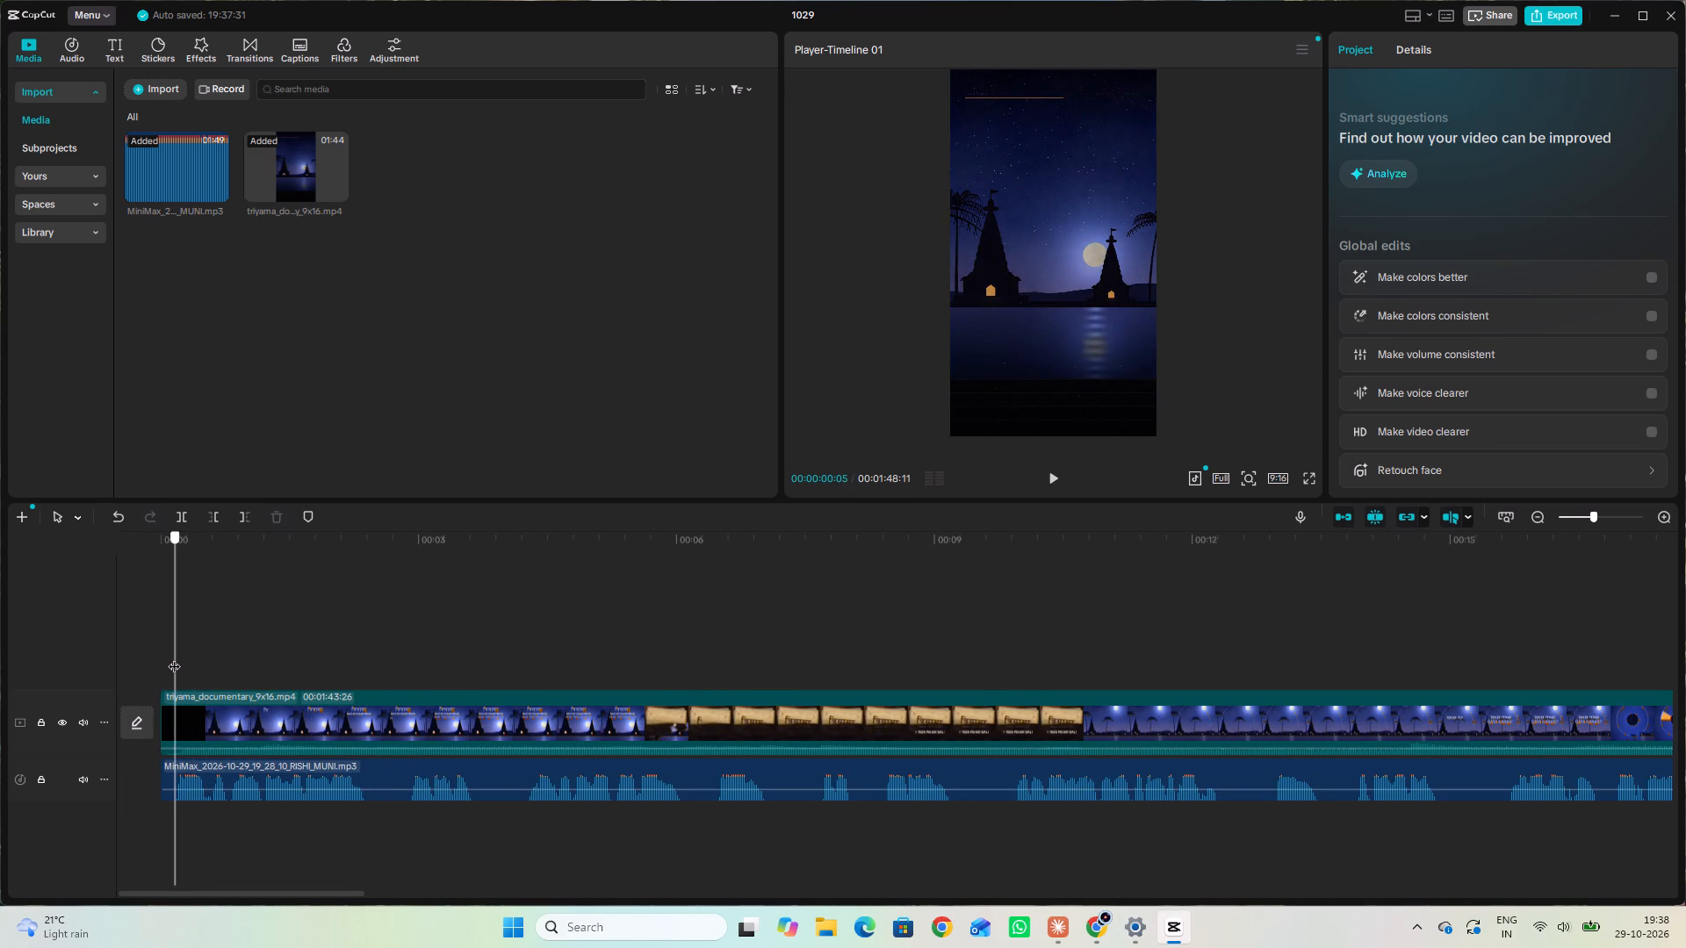
{"action": "left_click_drag", "start_coordinate": [174, 657], "coordinate": [175, 657]}
{"action": "left_click", "coordinate": [371, 772]}
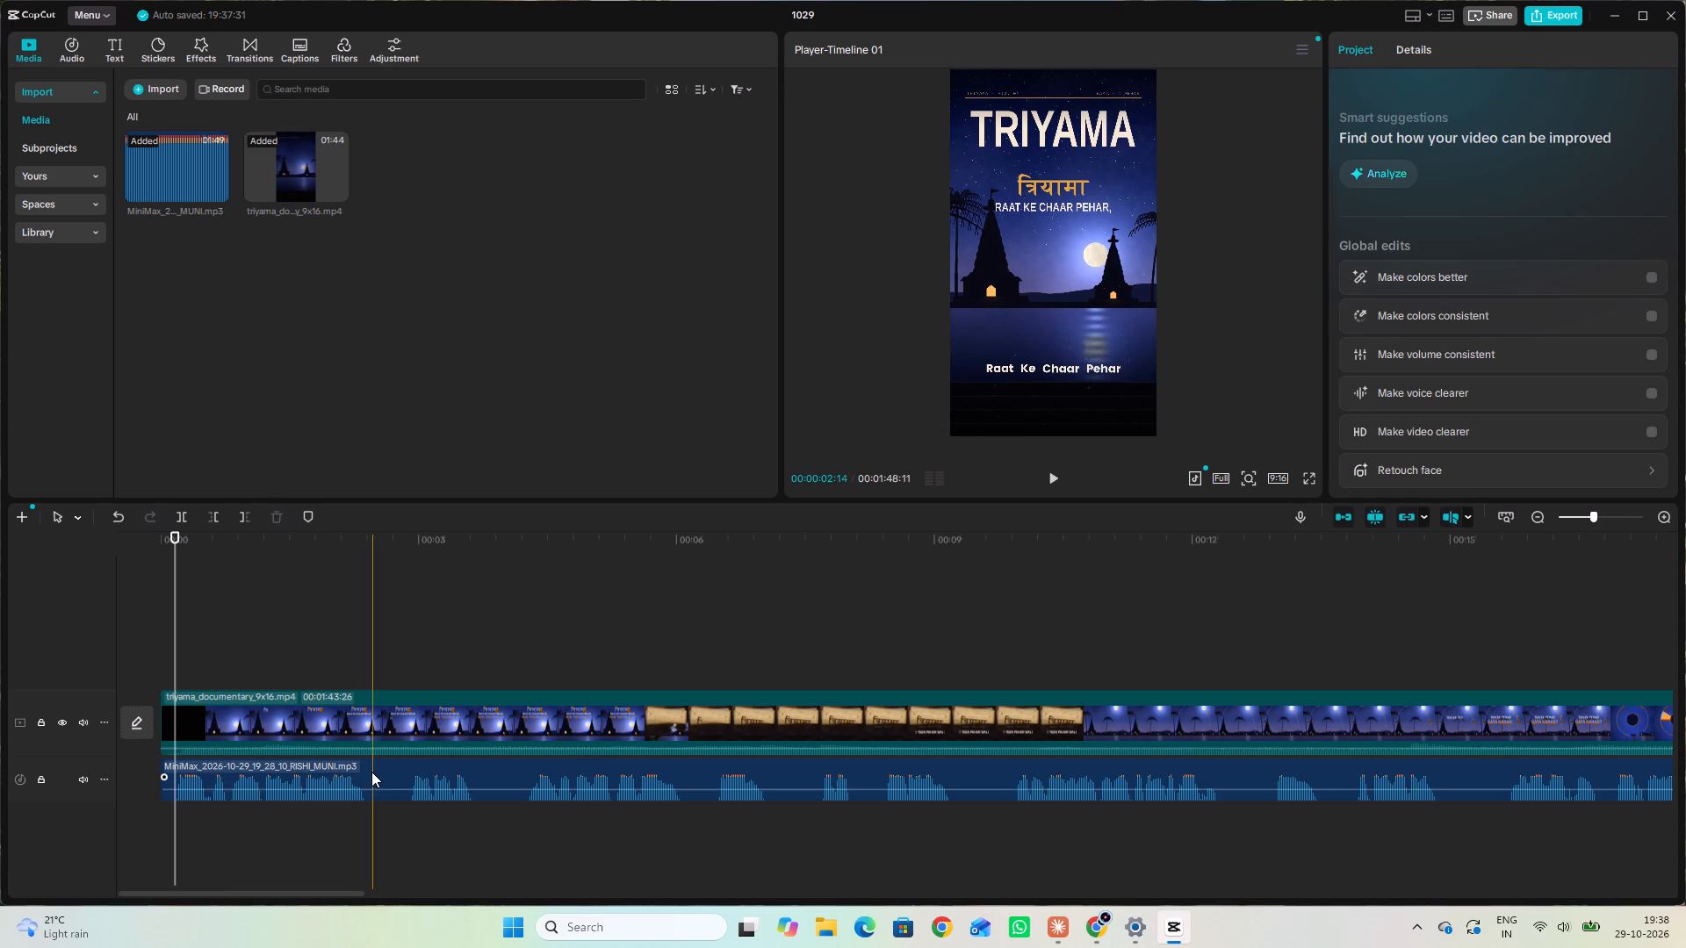
{"action": "left_click", "coordinate": [216, 514]}
{"action": "left_click_drag", "start_coordinate": [396, 773], "coordinate": [383, 772]}
{"action": "left_click_drag", "start_coordinate": [175, 605], "coordinate": [38, 606]}
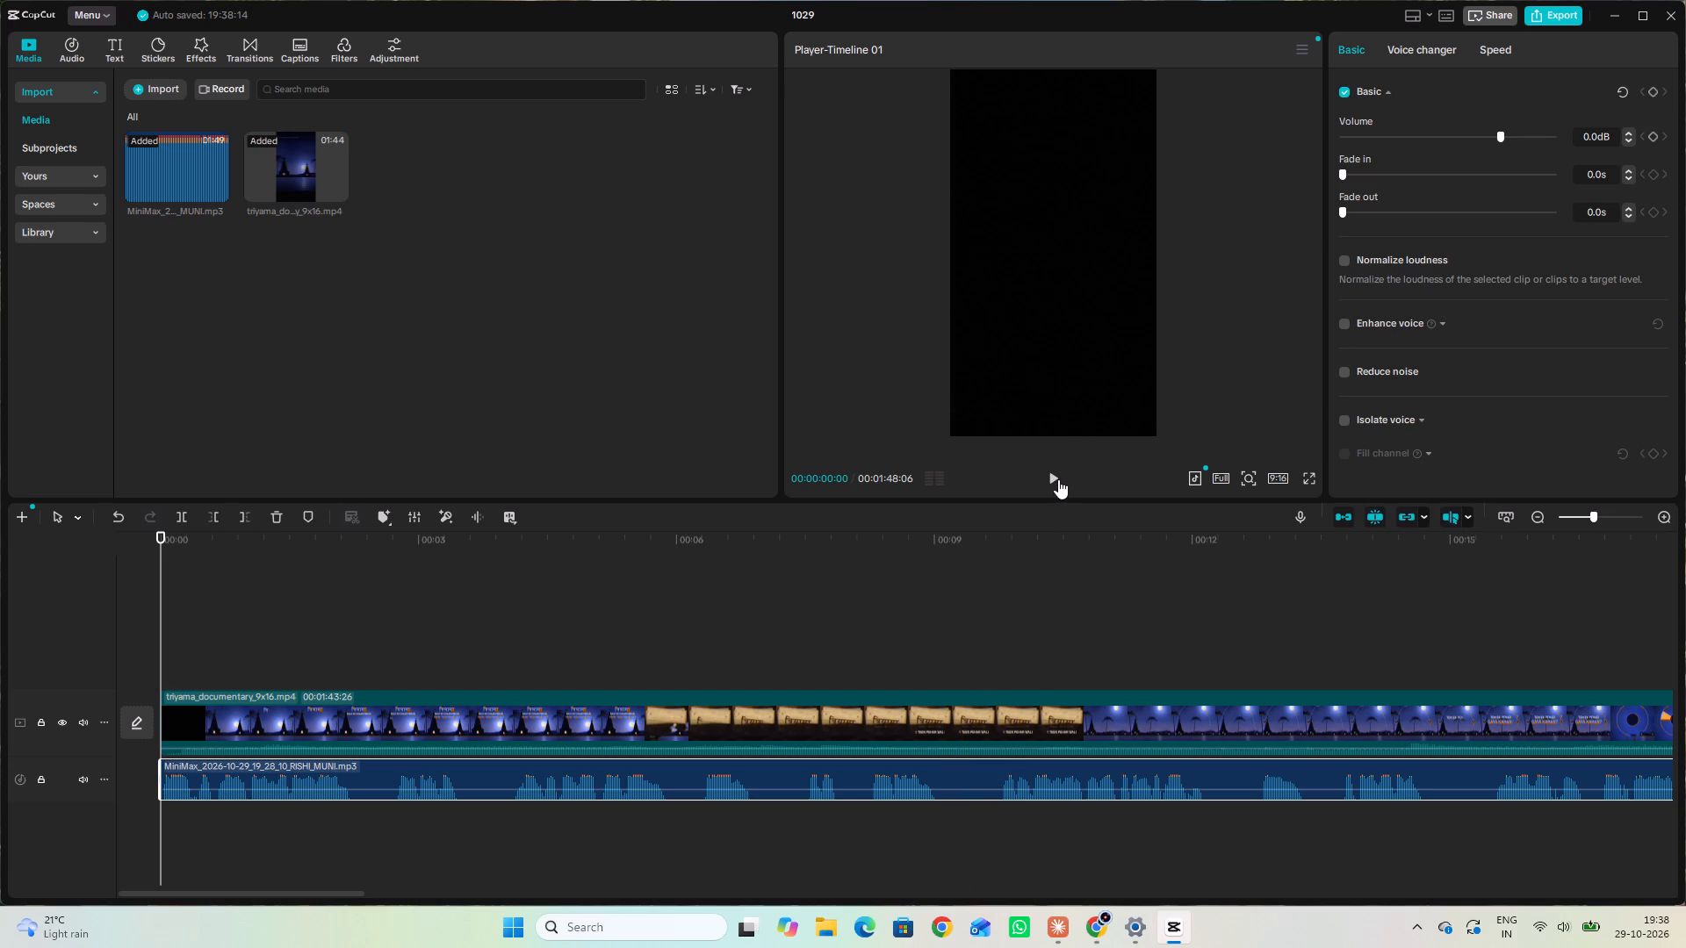
Turn off linkage between the timeline clips.
{"action": "left_click", "coordinate": [1405, 515]}
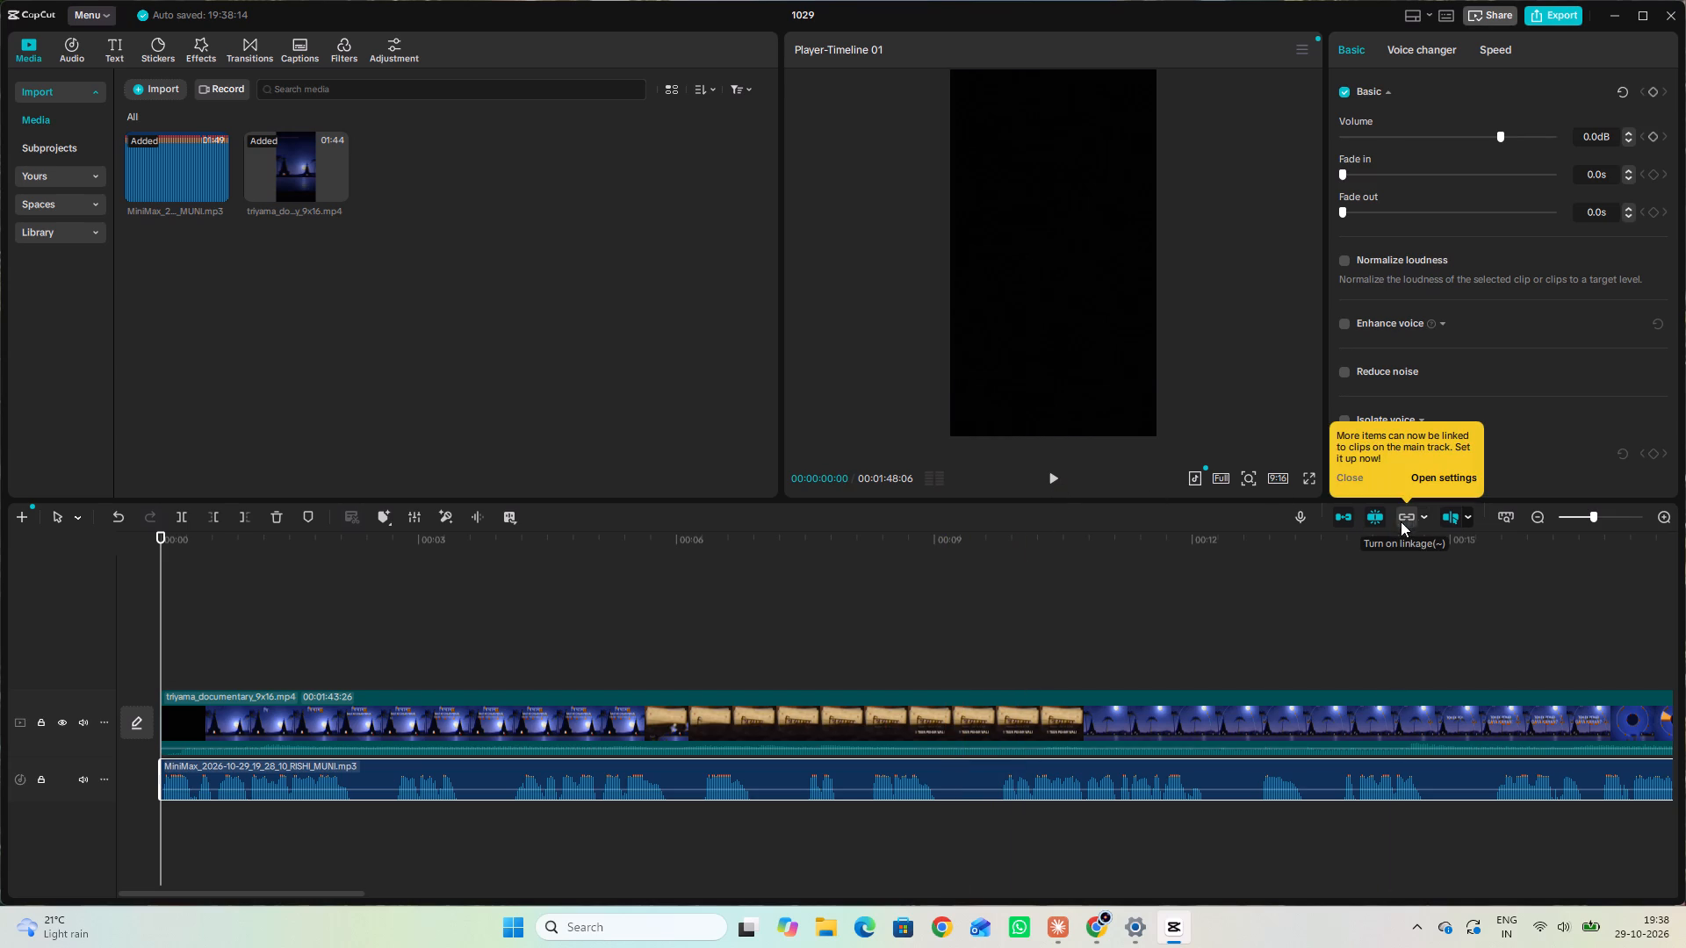
Turn linkage back on for the timeline clips.
{"action": "left_click", "coordinate": [1401, 516]}
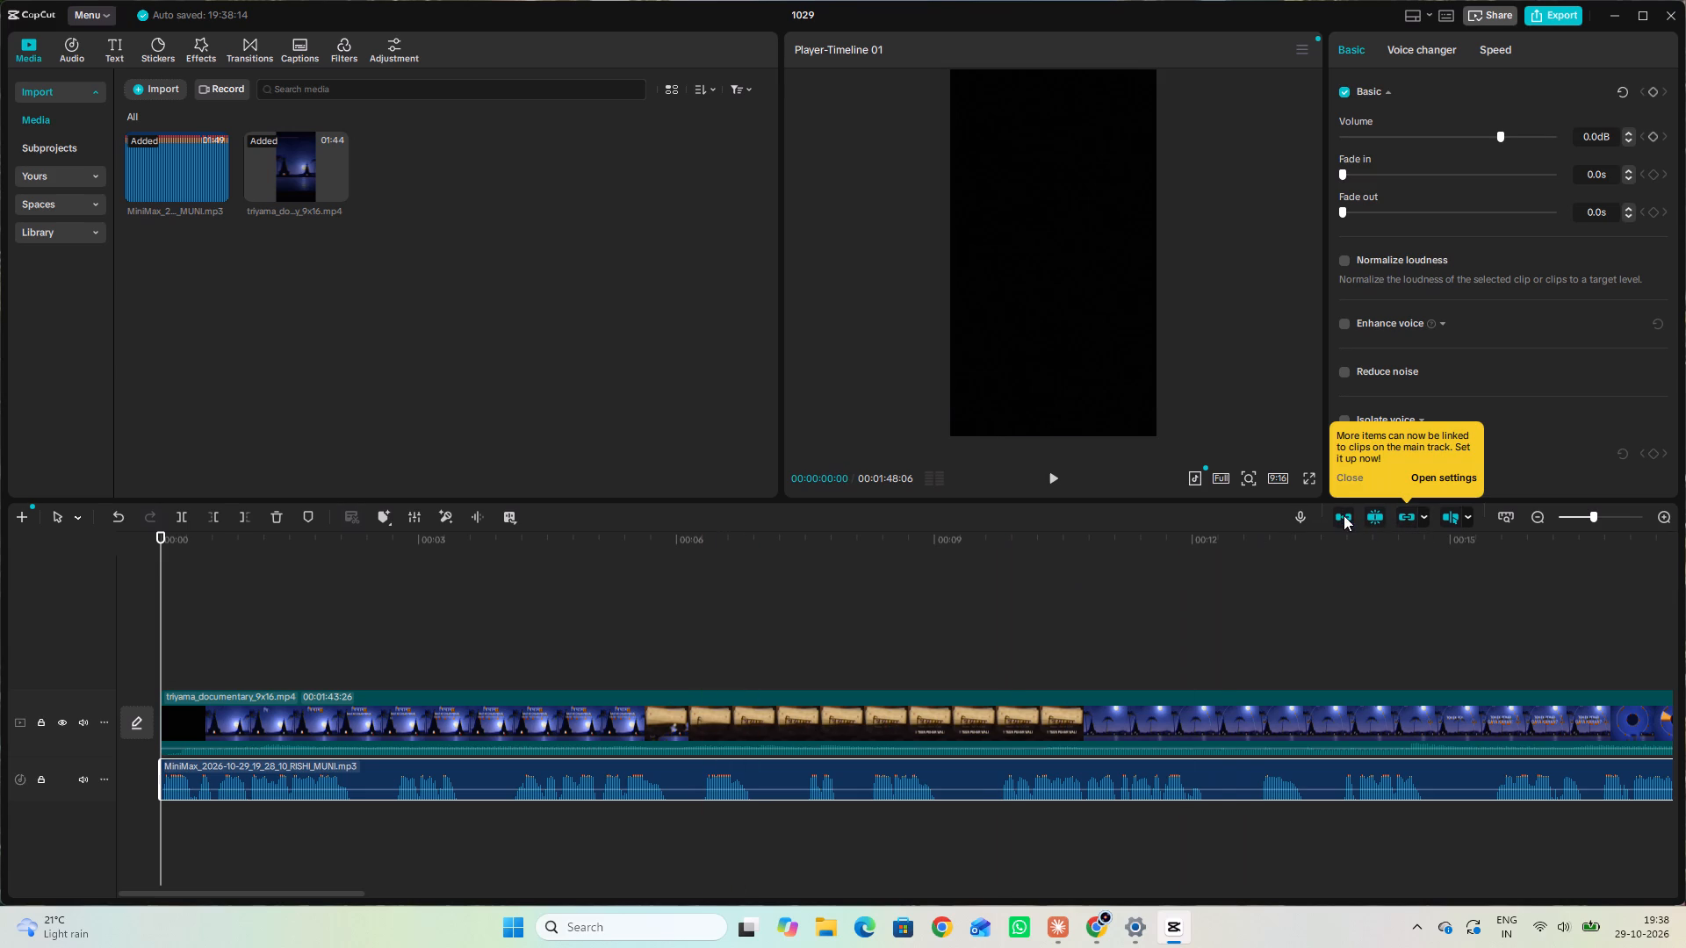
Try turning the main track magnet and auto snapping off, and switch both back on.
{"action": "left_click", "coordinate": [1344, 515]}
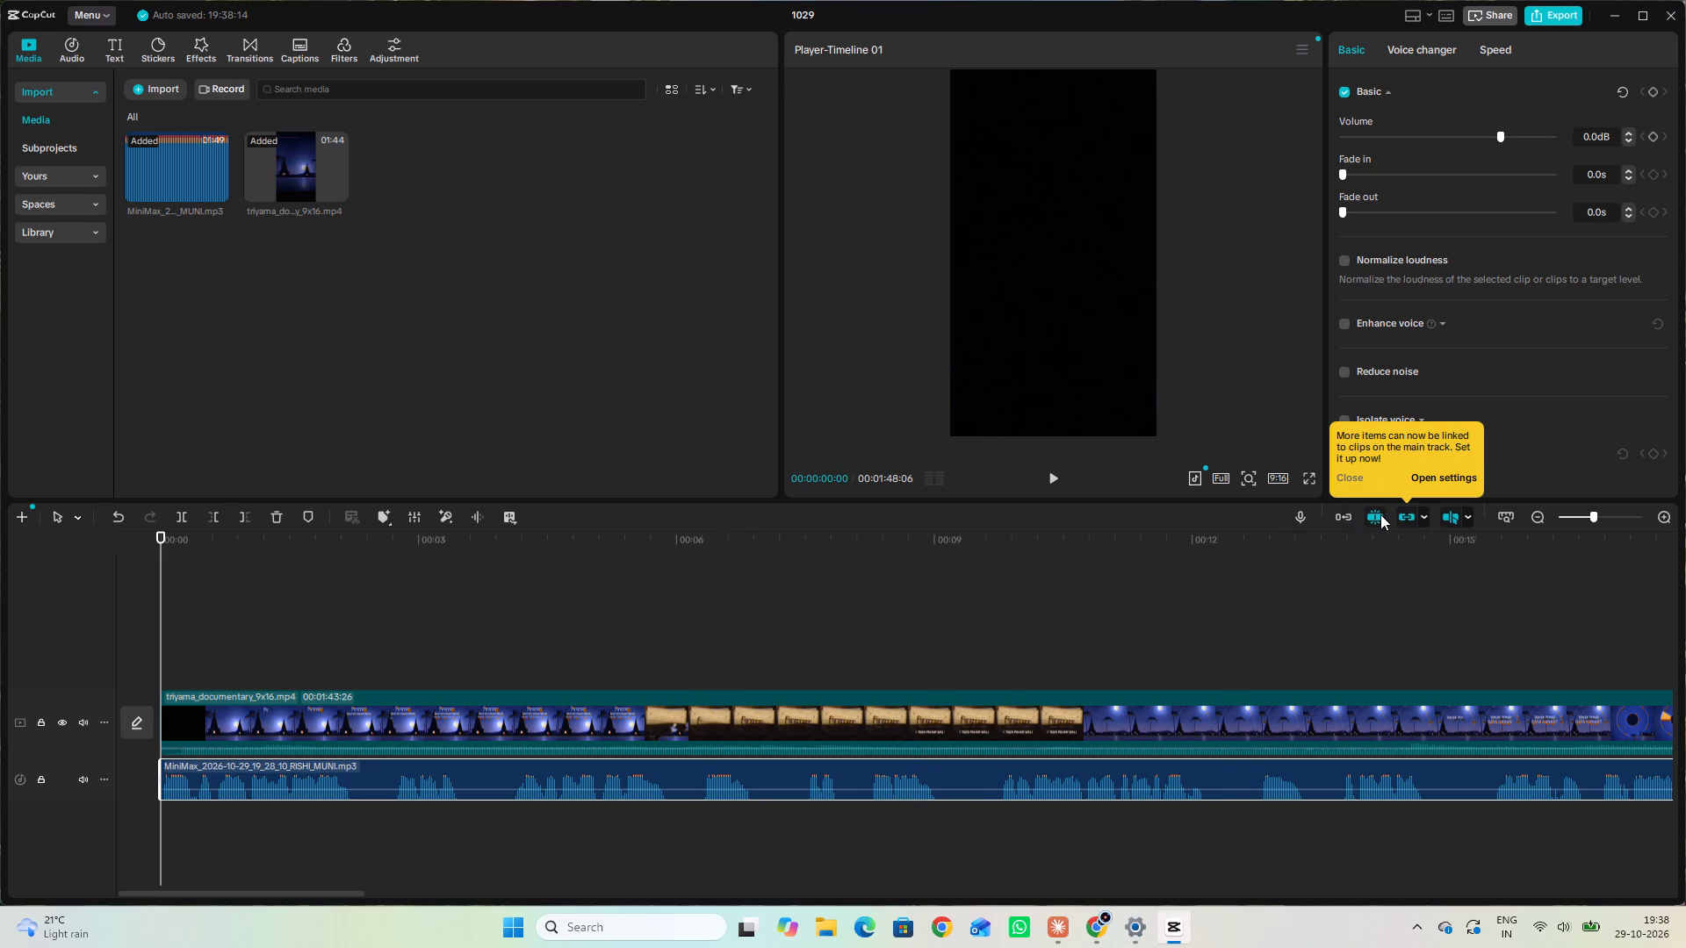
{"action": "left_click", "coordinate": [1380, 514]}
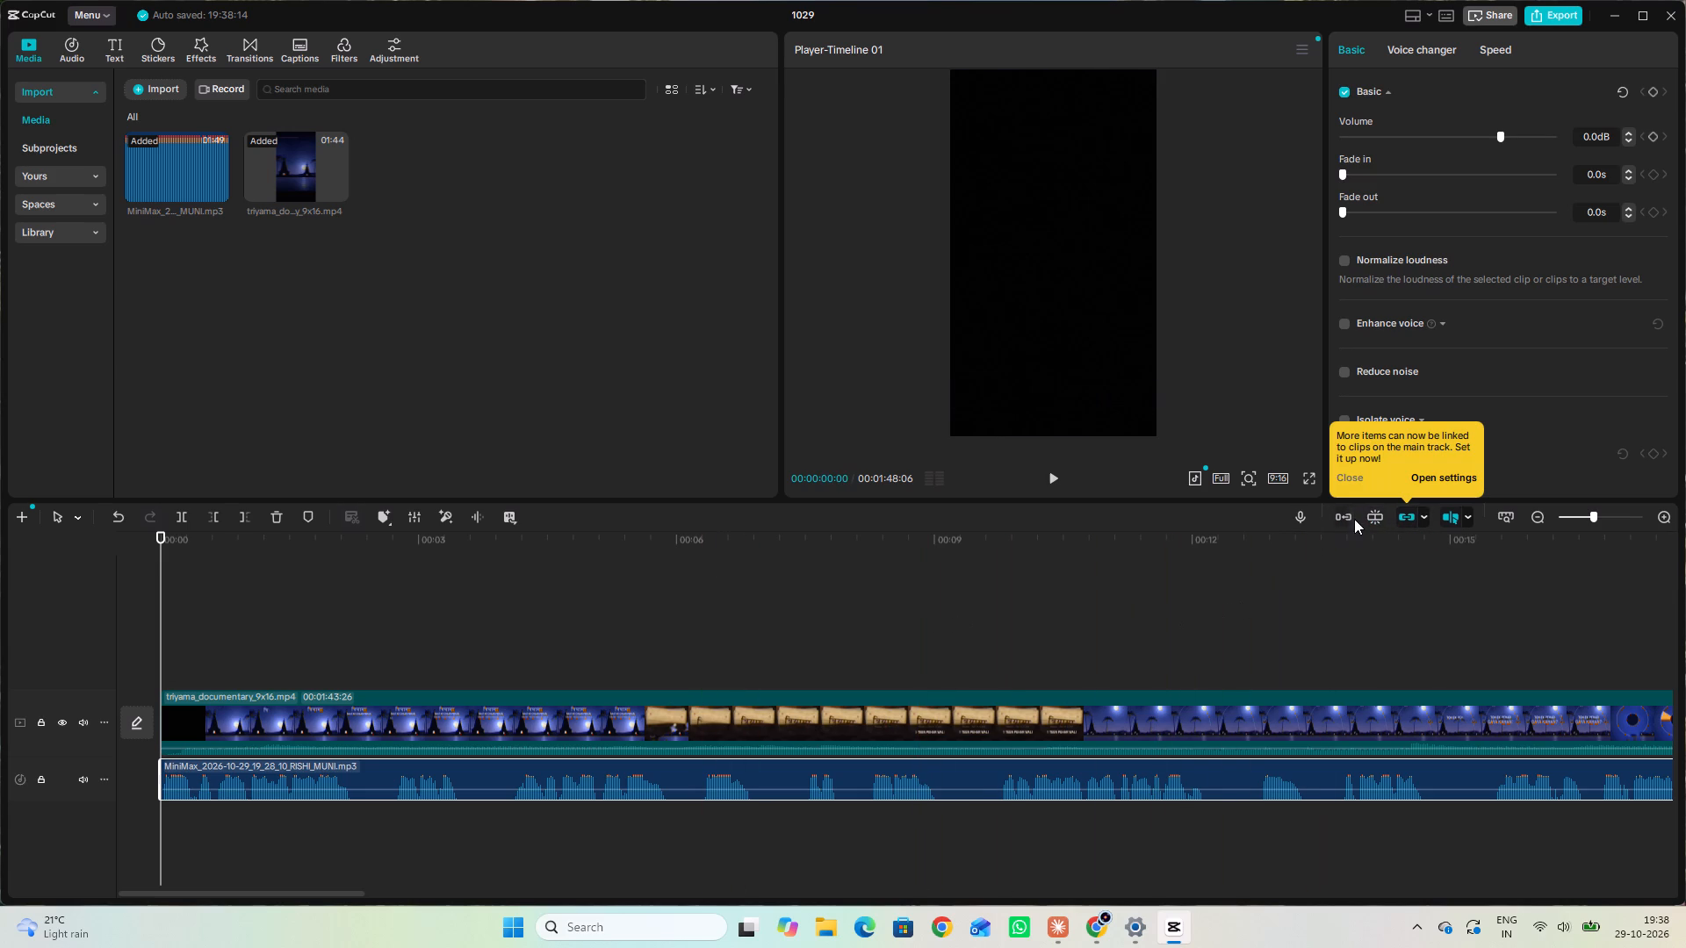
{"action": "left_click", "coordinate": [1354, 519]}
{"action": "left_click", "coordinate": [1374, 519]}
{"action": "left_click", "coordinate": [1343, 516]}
Shift the narration clip about 6 frames later on the timeline, checking its timing against the captions in playback.
{"action": "left_click", "coordinate": [1052, 481]}
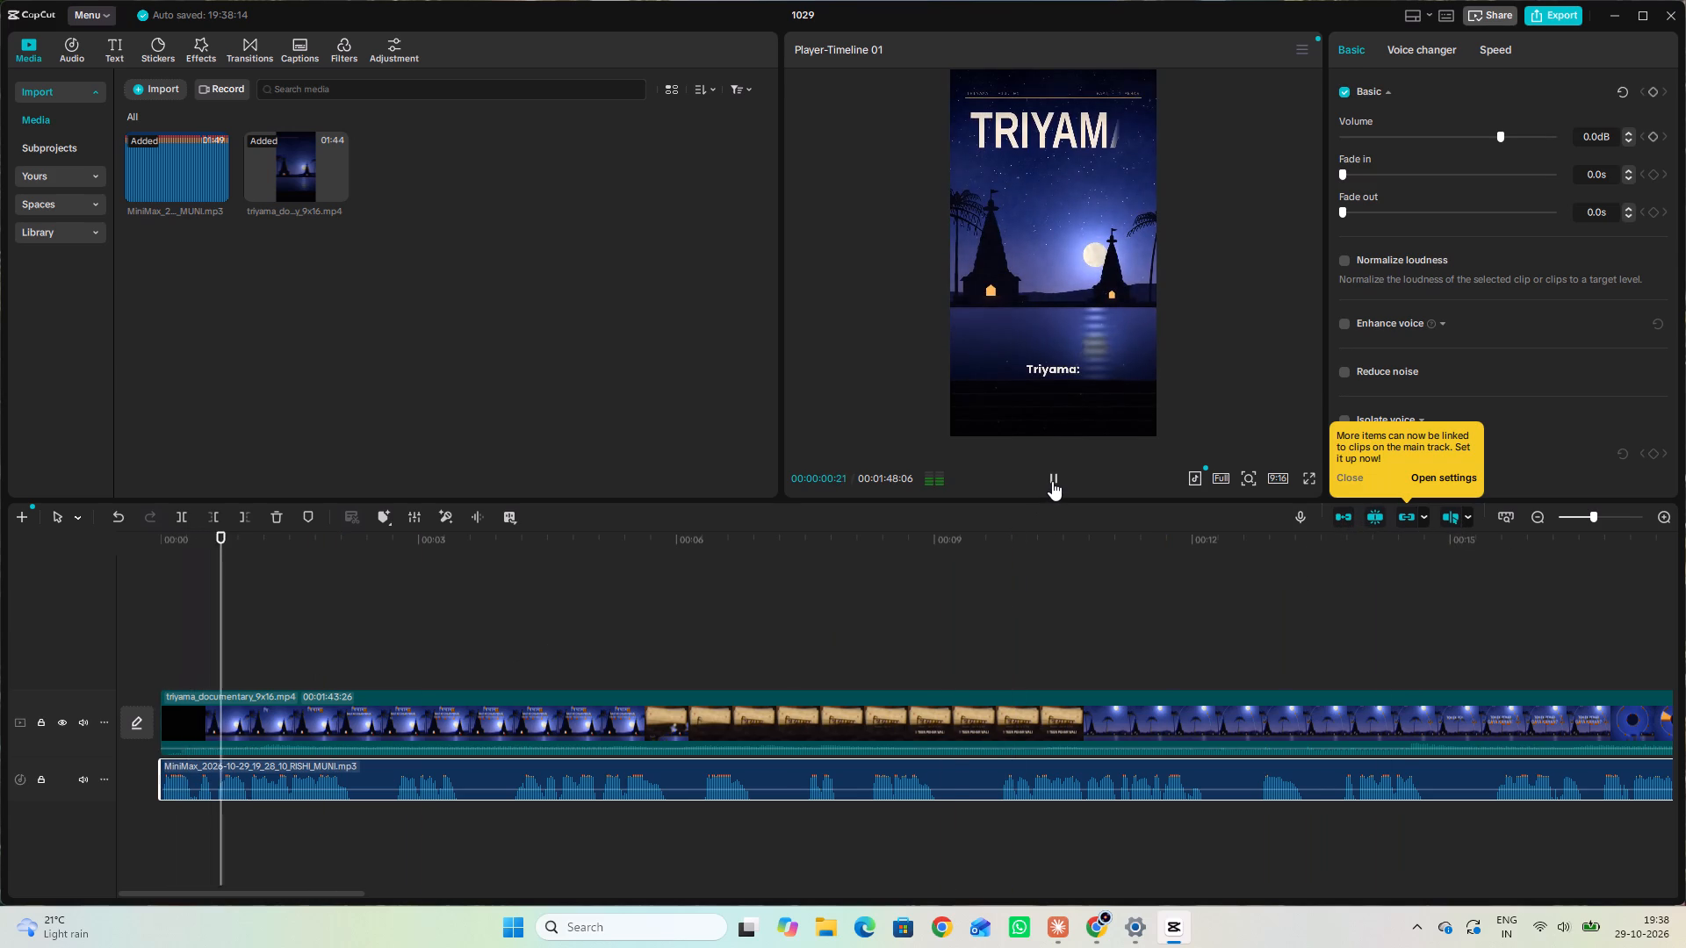
{"action": "left_click", "coordinate": [1052, 481]}
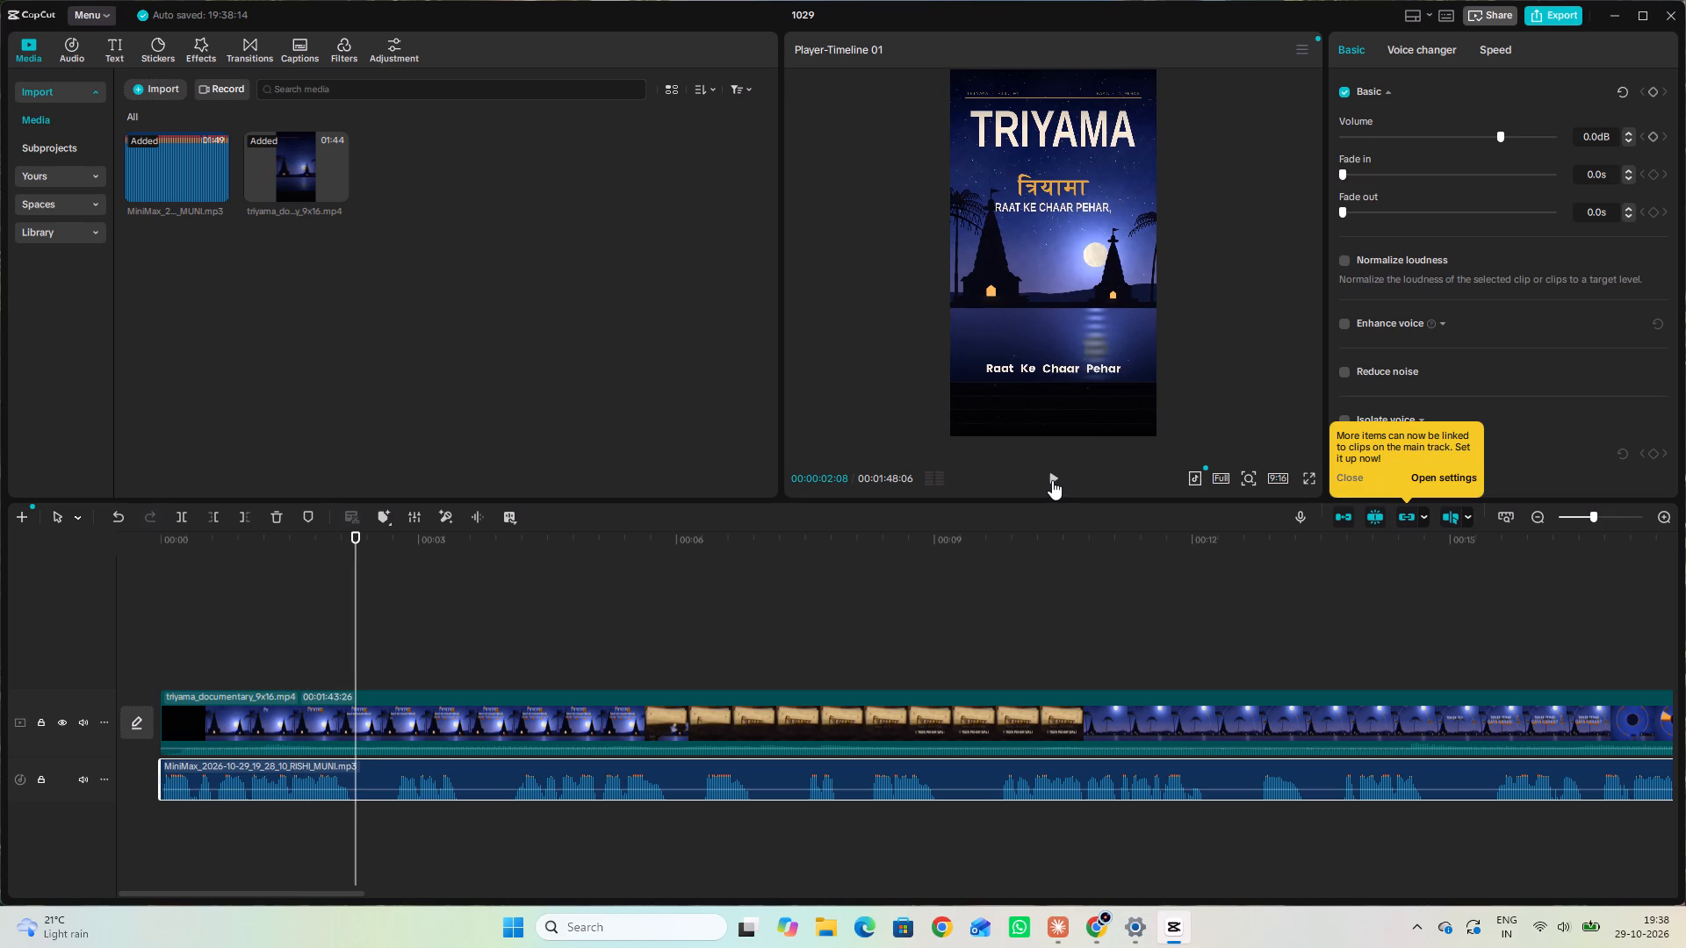
{"action": "left_click", "coordinate": [1052, 480]}
{"action": "left_click", "coordinate": [1052, 480]}
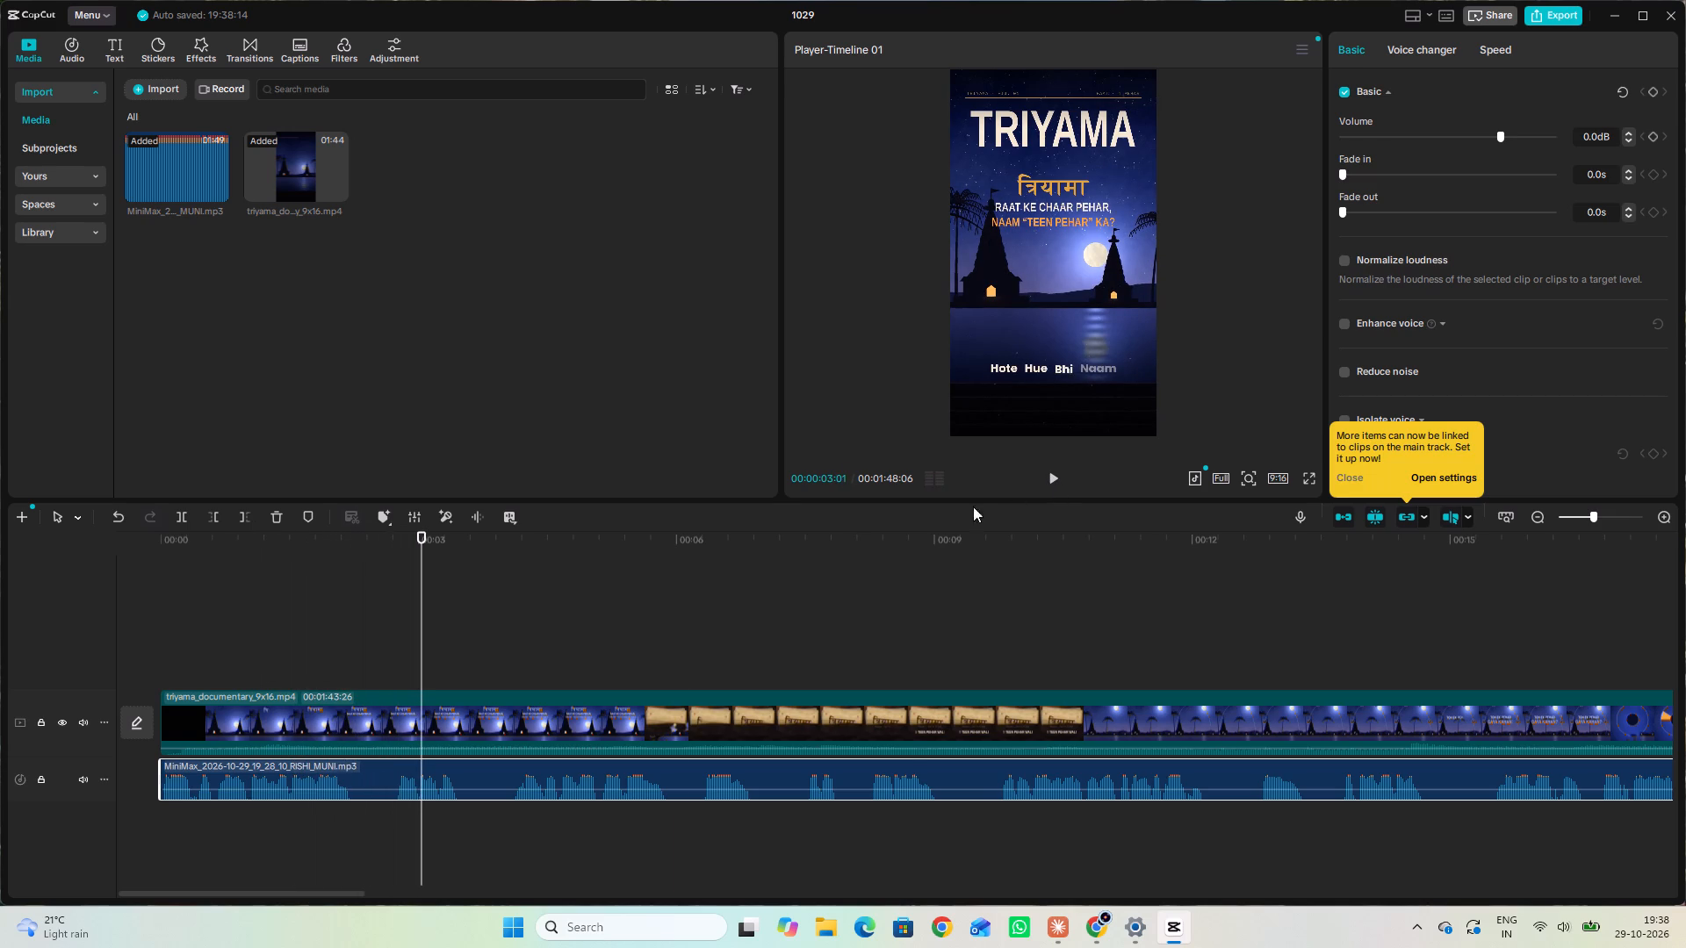
{"action": "left_click_drag", "start_coordinate": [377, 759], "coordinate": [393, 758]}
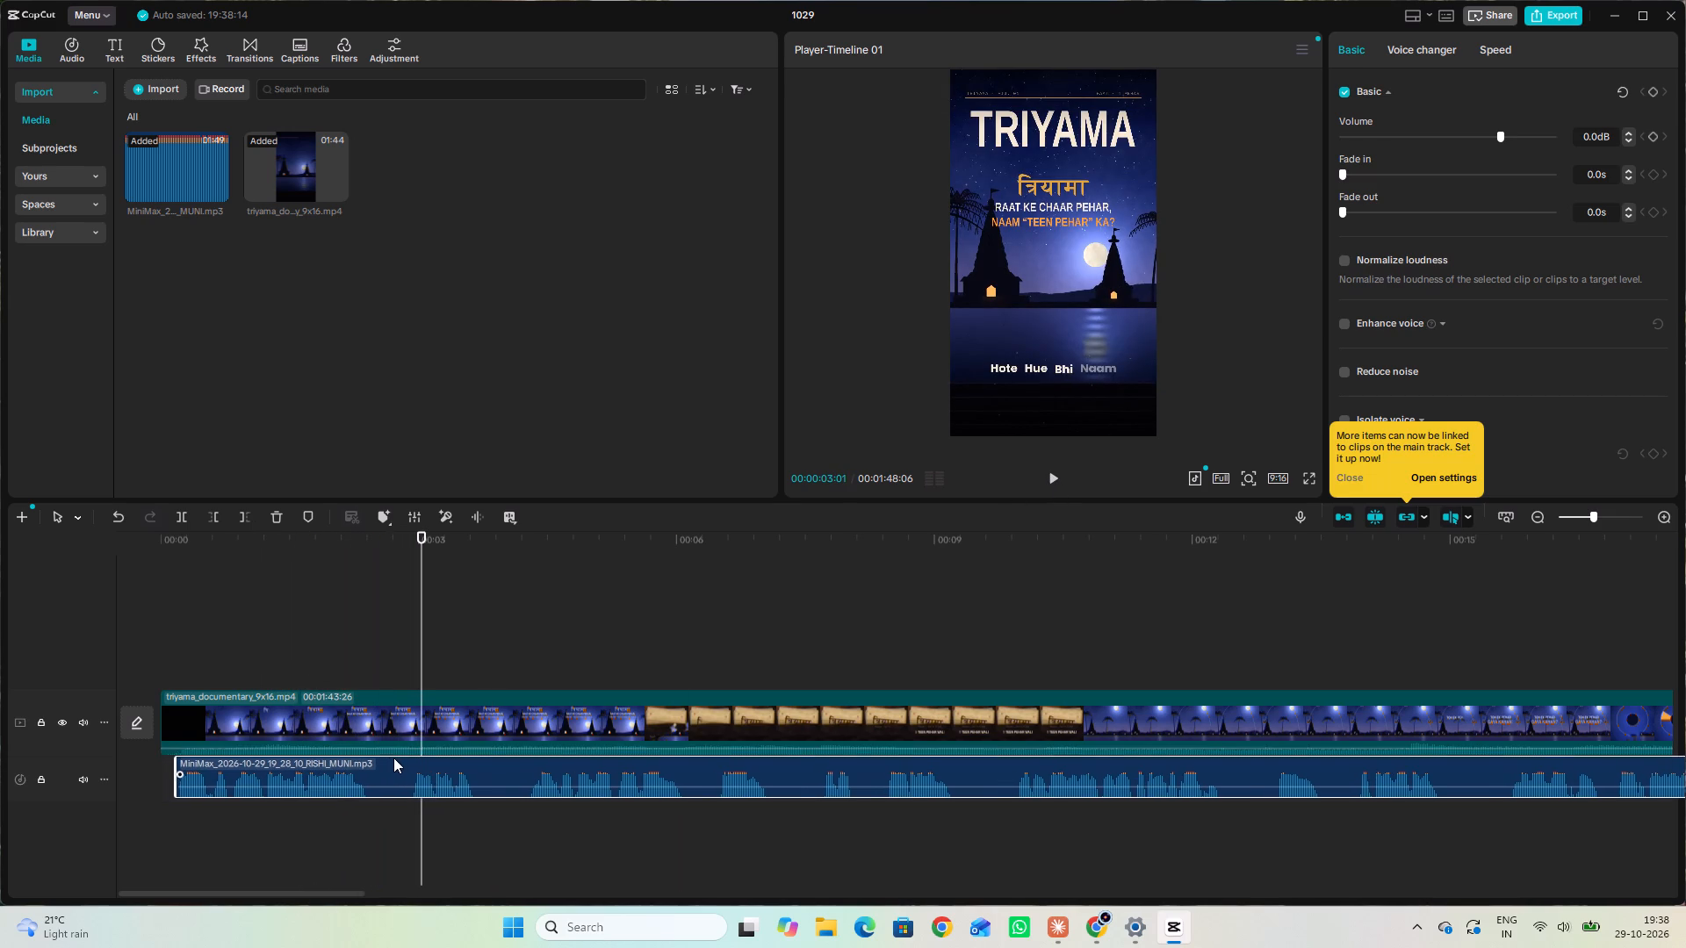
{"action": "left_click_drag", "start_coordinate": [393, 758], "coordinate": [395, 758]}
{"action": "left_click_drag", "start_coordinate": [423, 640], "coordinate": [26, 643]}
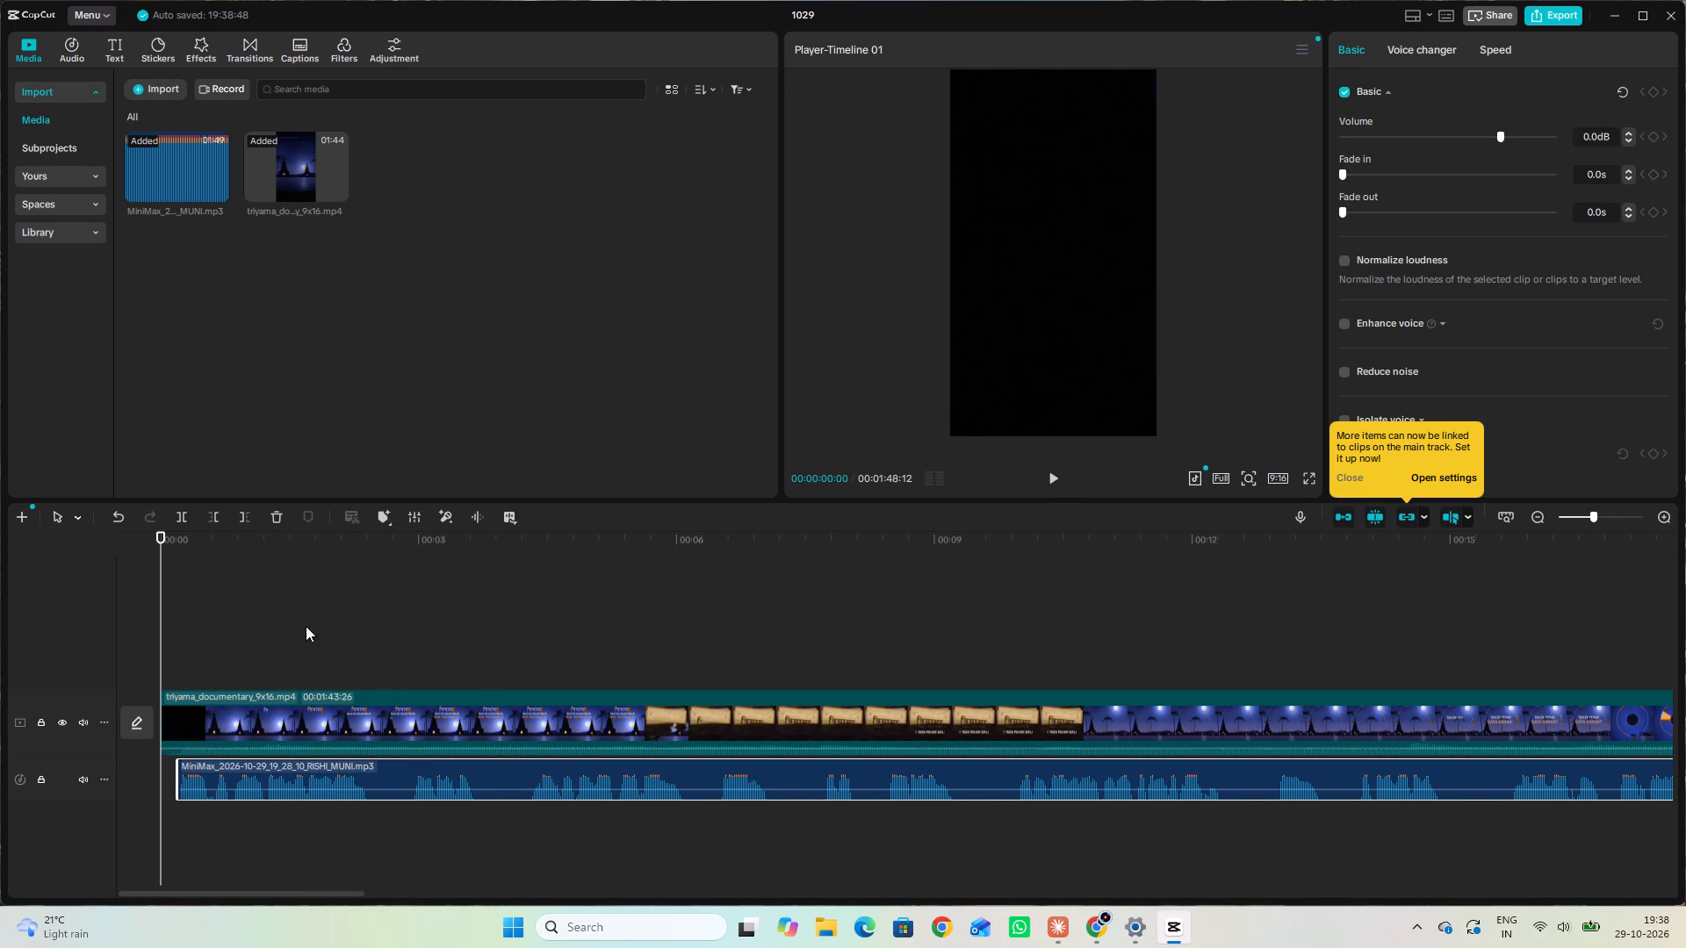
{"action": "left_click", "coordinate": [1059, 471]}
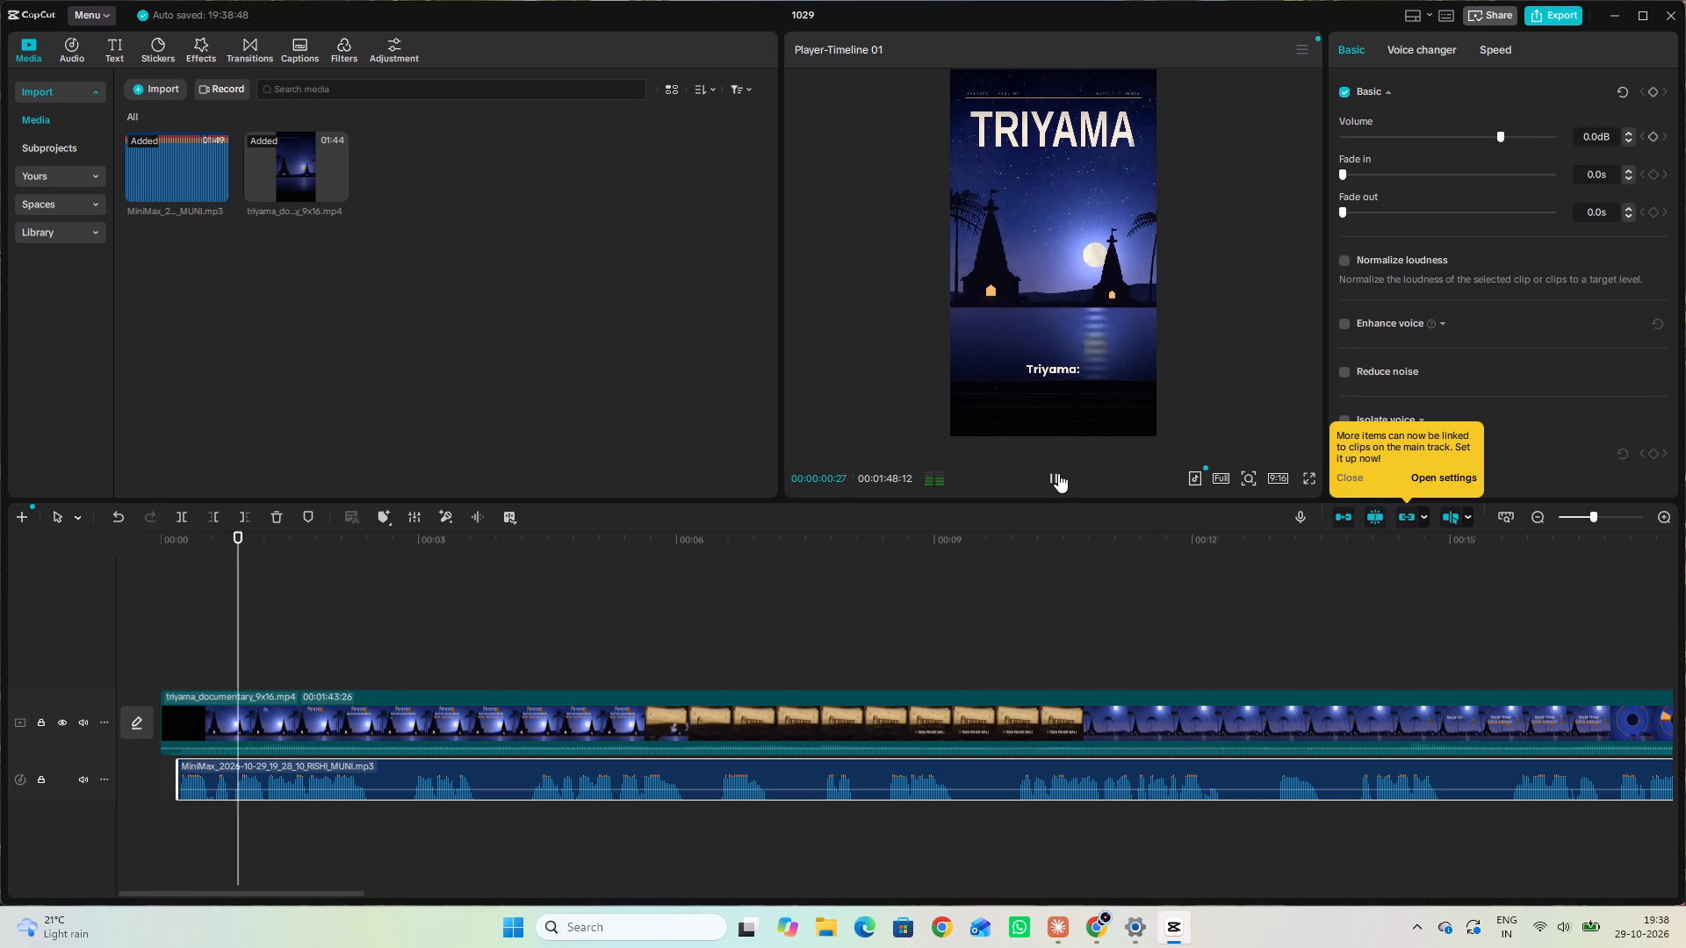
{"action": "left_click", "coordinate": [1058, 473]}
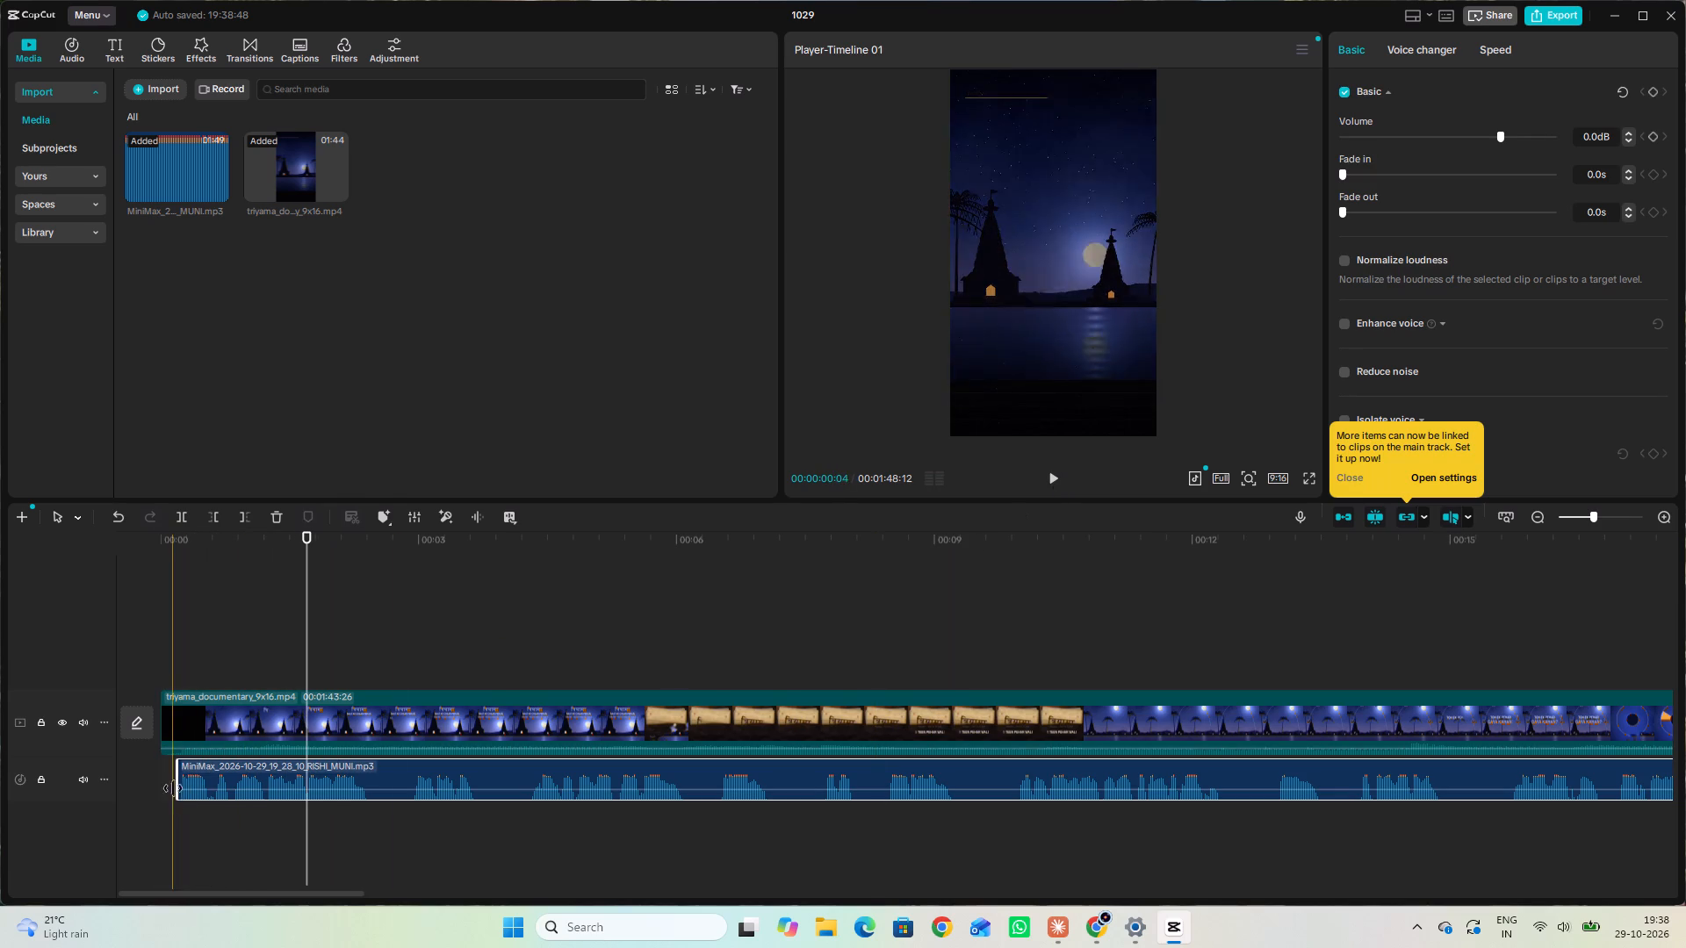
Extend the narration clip's start back to the beginning of the timeline and play the opening seconds.
{"action": "left_click_drag", "start_coordinate": [179, 782], "coordinate": [166, 779]}
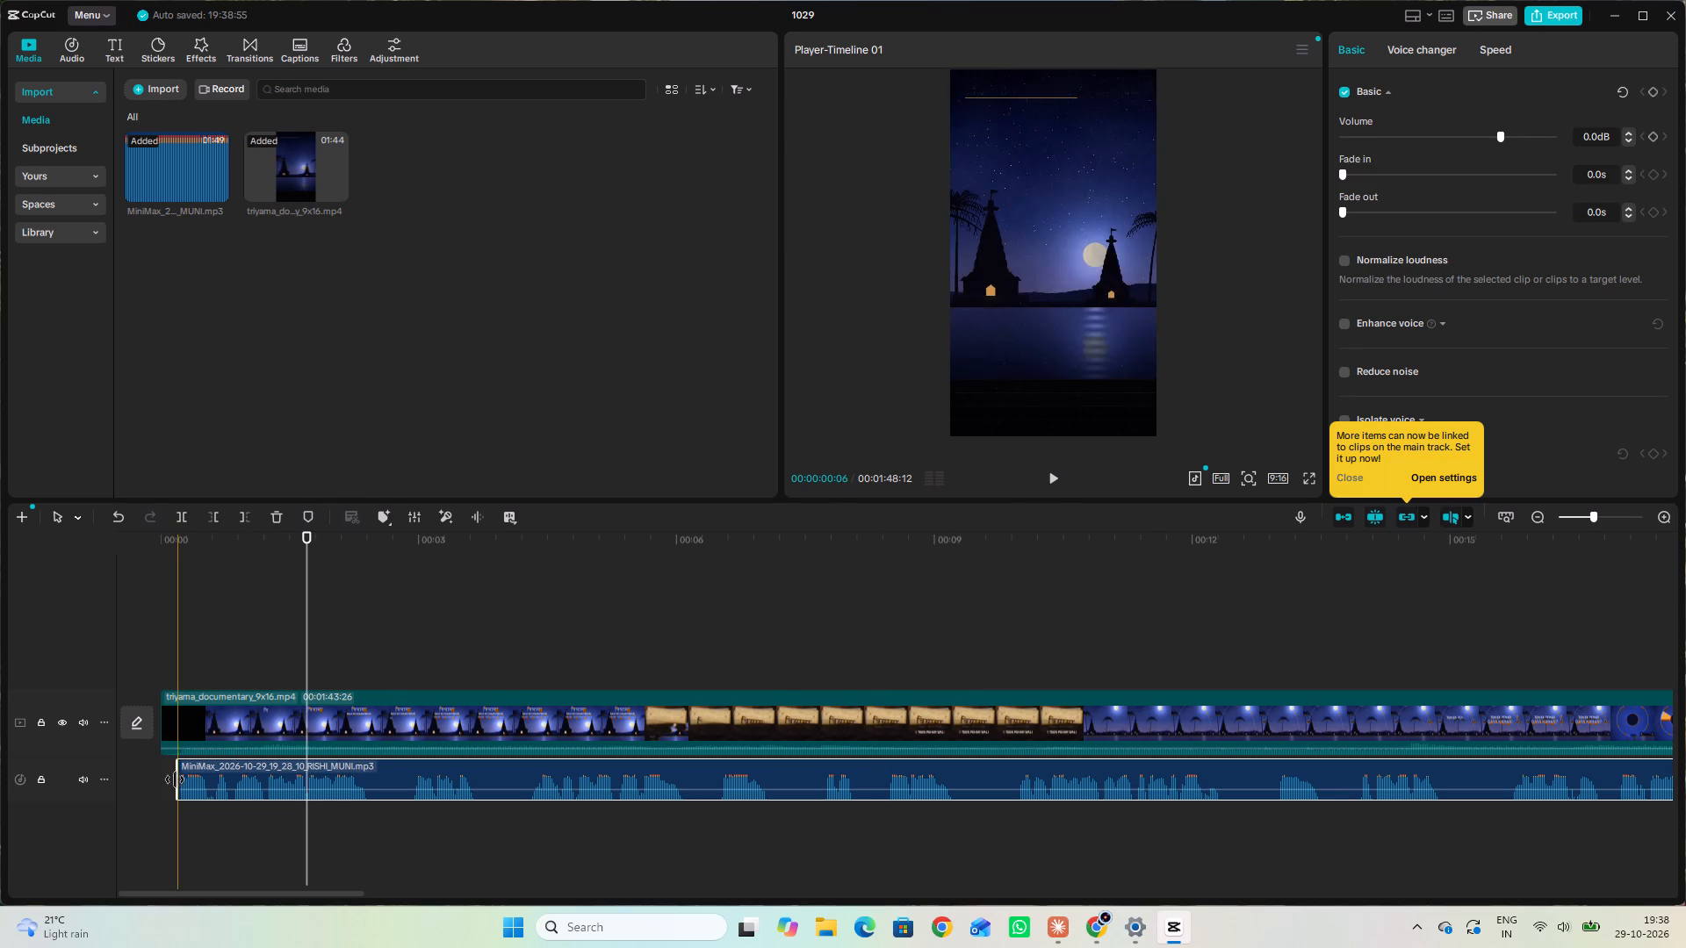
{"action": "left_click_drag", "start_coordinate": [176, 779], "coordinate": [155, 774]}
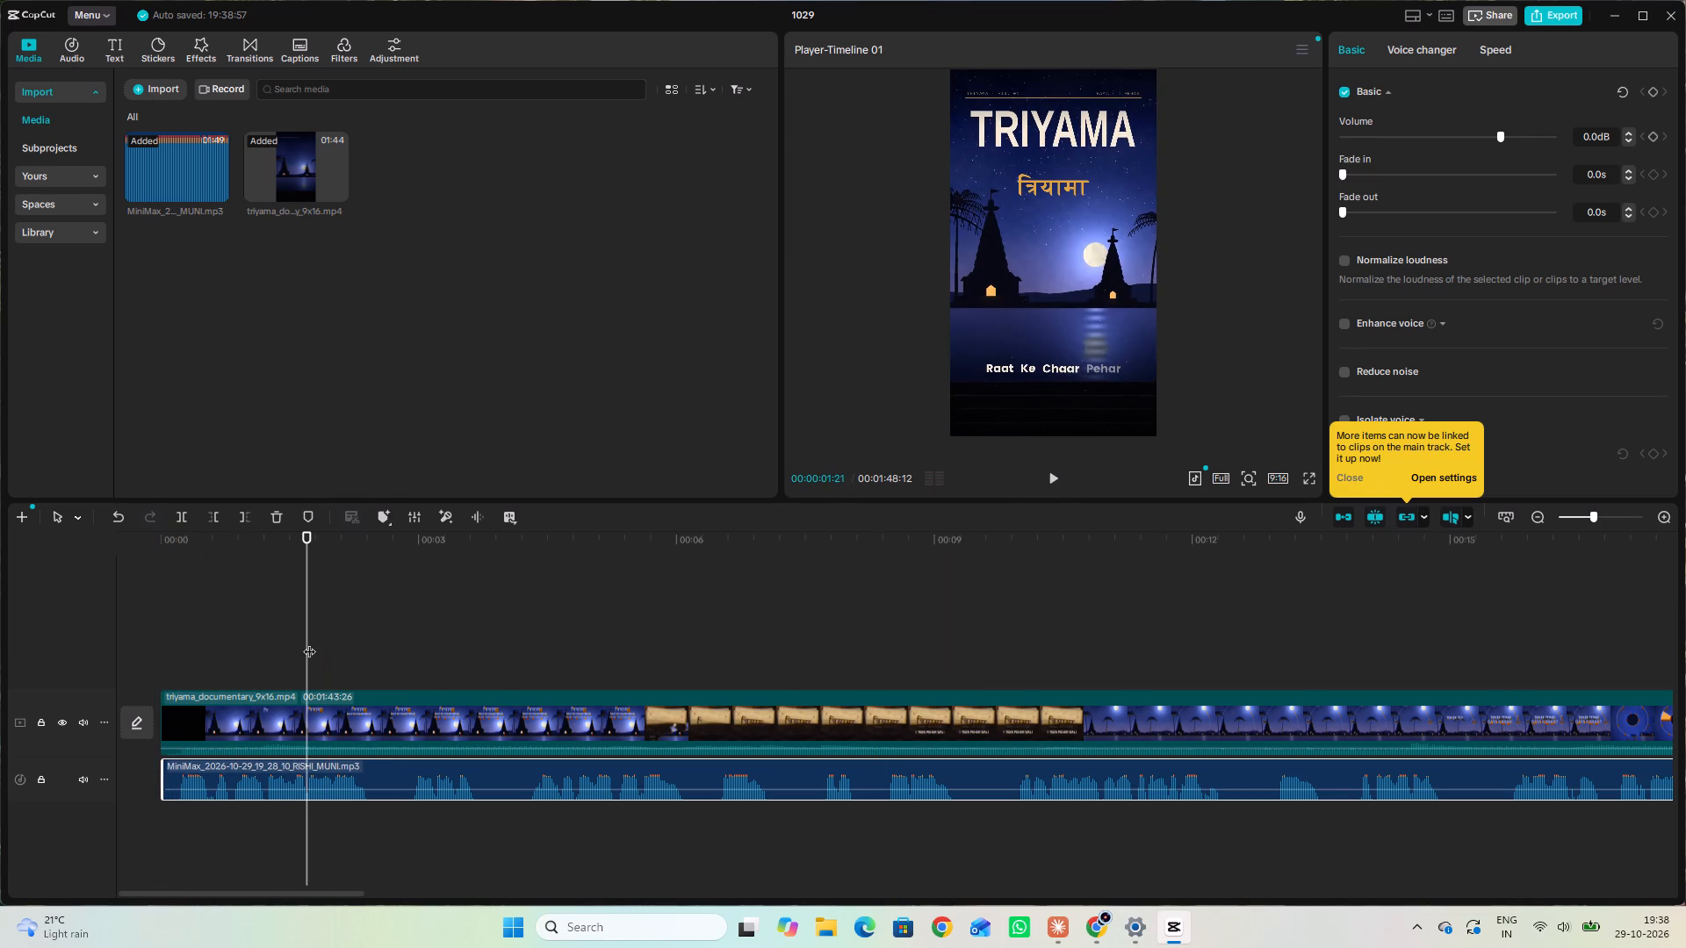
{"action": "left_click_drag", "start_coordinate": [309, 643], "coordinate": [44, 647]}
{"action": "left_click", "coordinate": [1054, 478]}
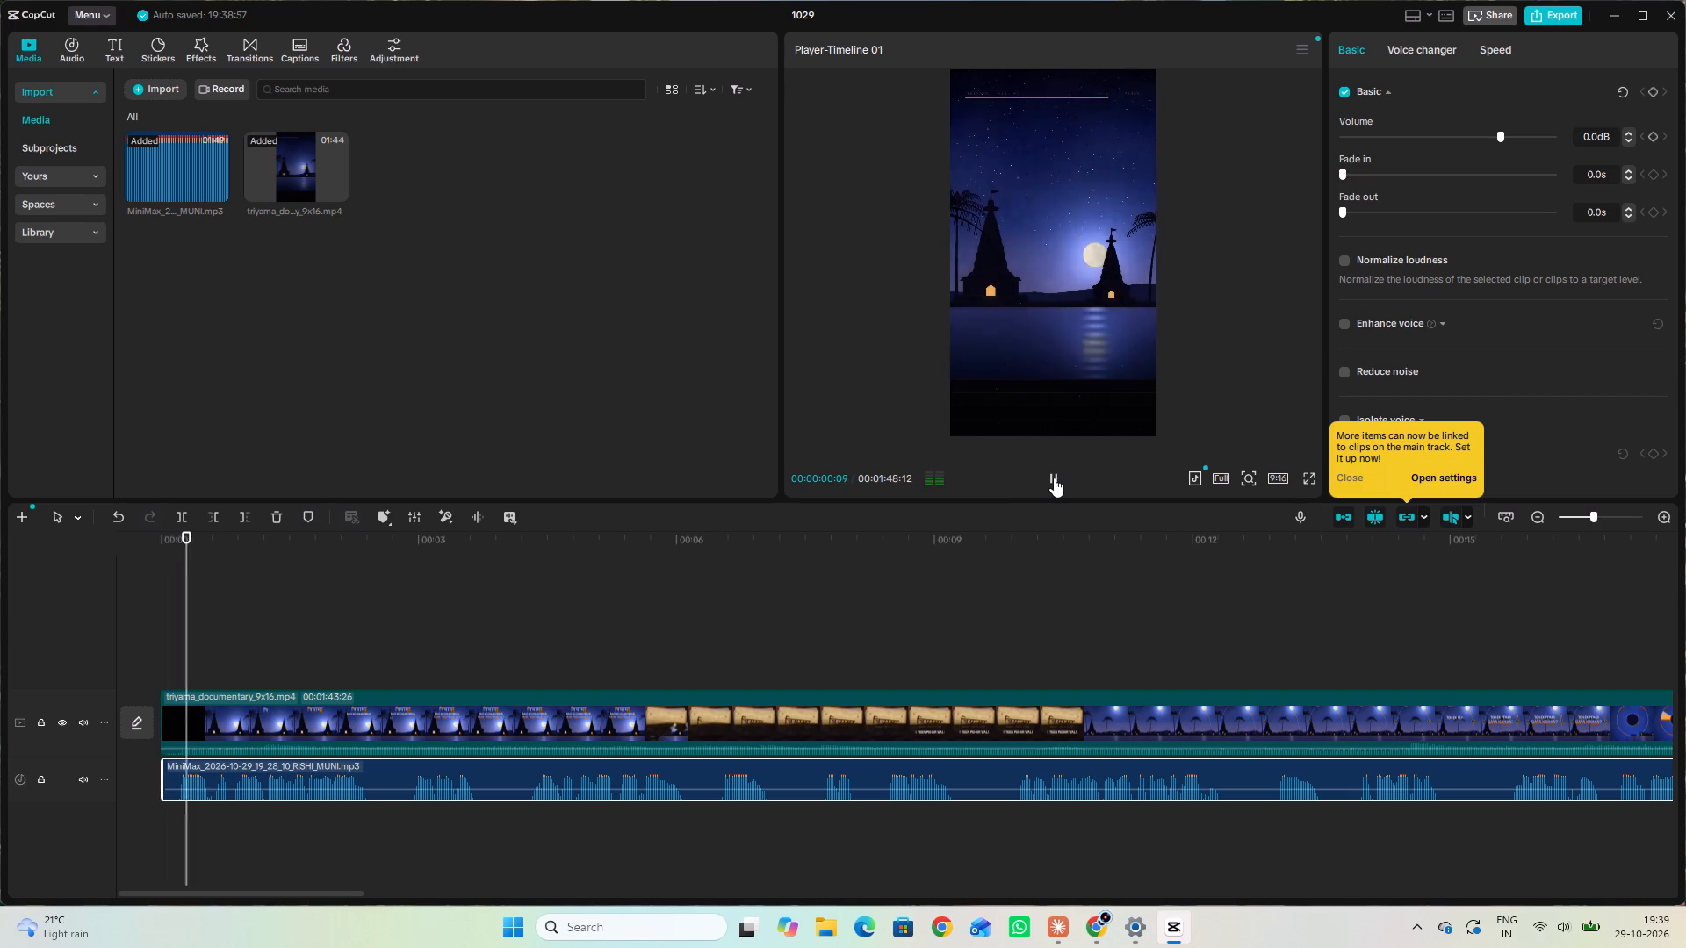
{"action": "left_click", "coordinate": [1054, 478]}
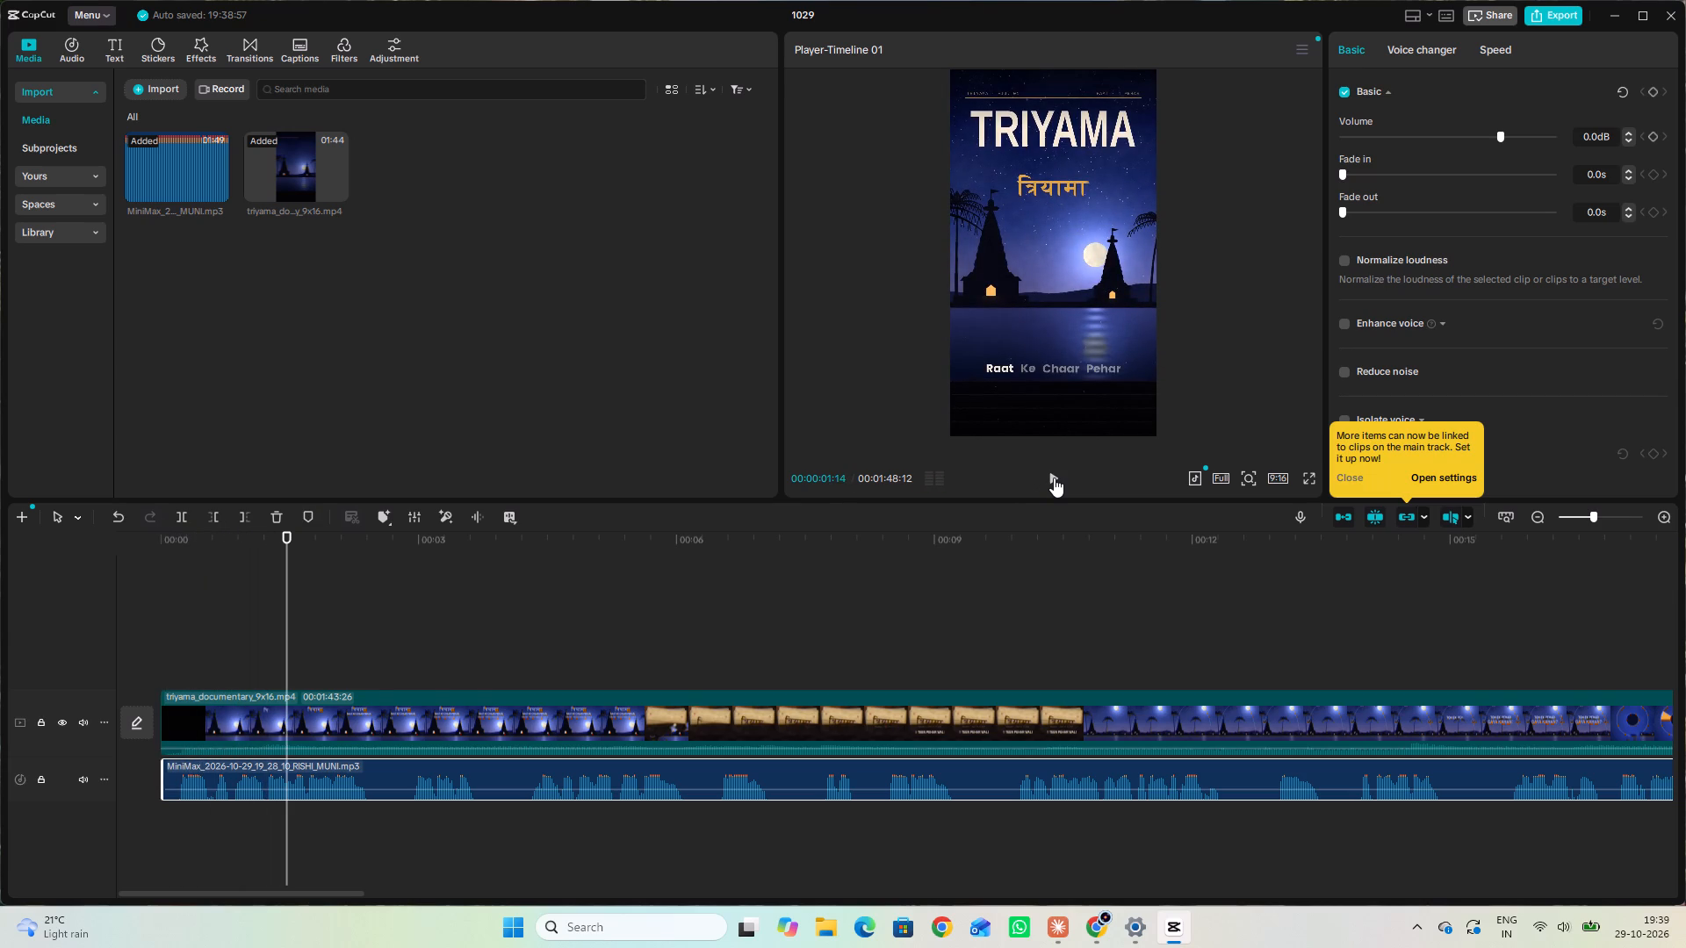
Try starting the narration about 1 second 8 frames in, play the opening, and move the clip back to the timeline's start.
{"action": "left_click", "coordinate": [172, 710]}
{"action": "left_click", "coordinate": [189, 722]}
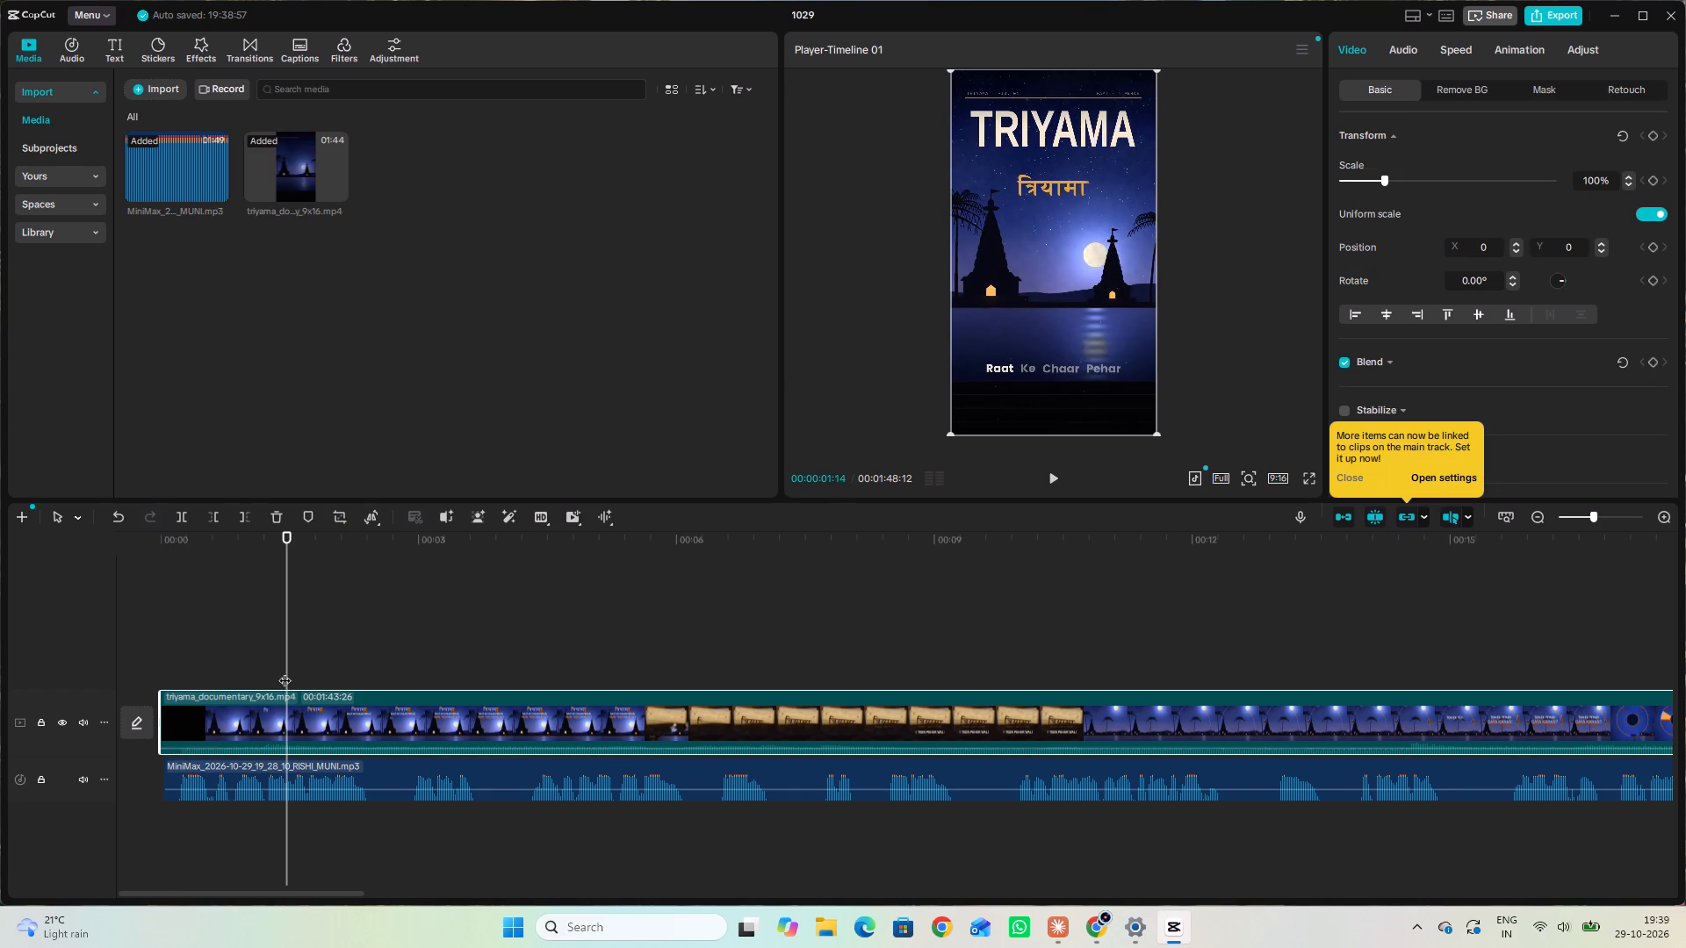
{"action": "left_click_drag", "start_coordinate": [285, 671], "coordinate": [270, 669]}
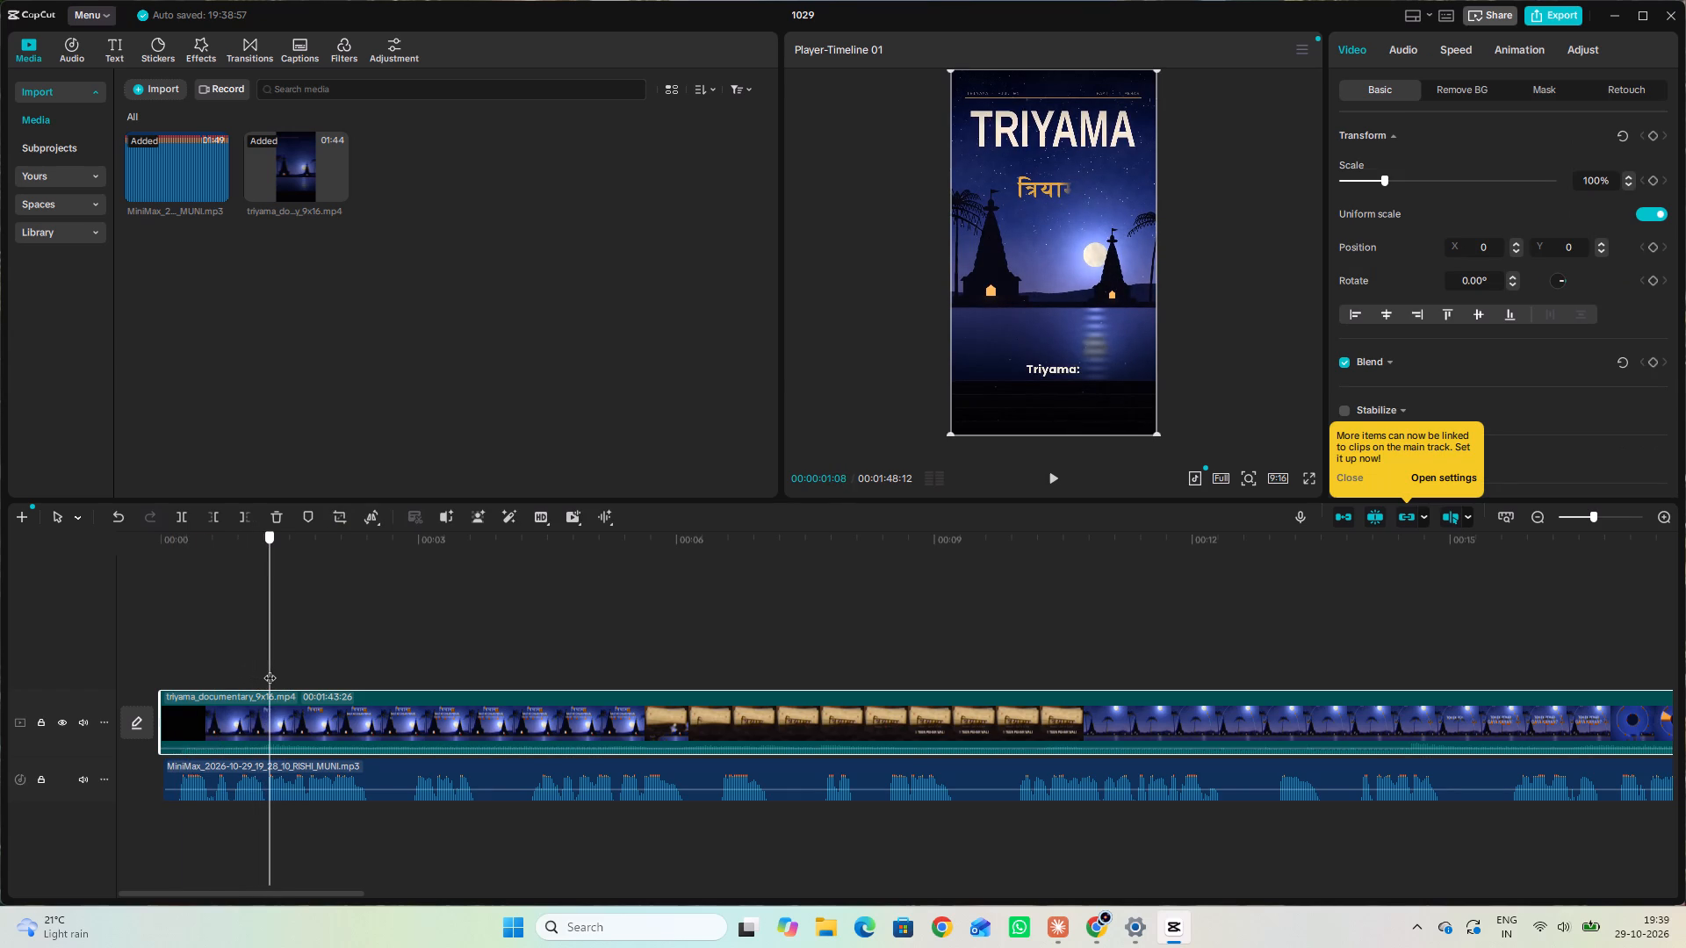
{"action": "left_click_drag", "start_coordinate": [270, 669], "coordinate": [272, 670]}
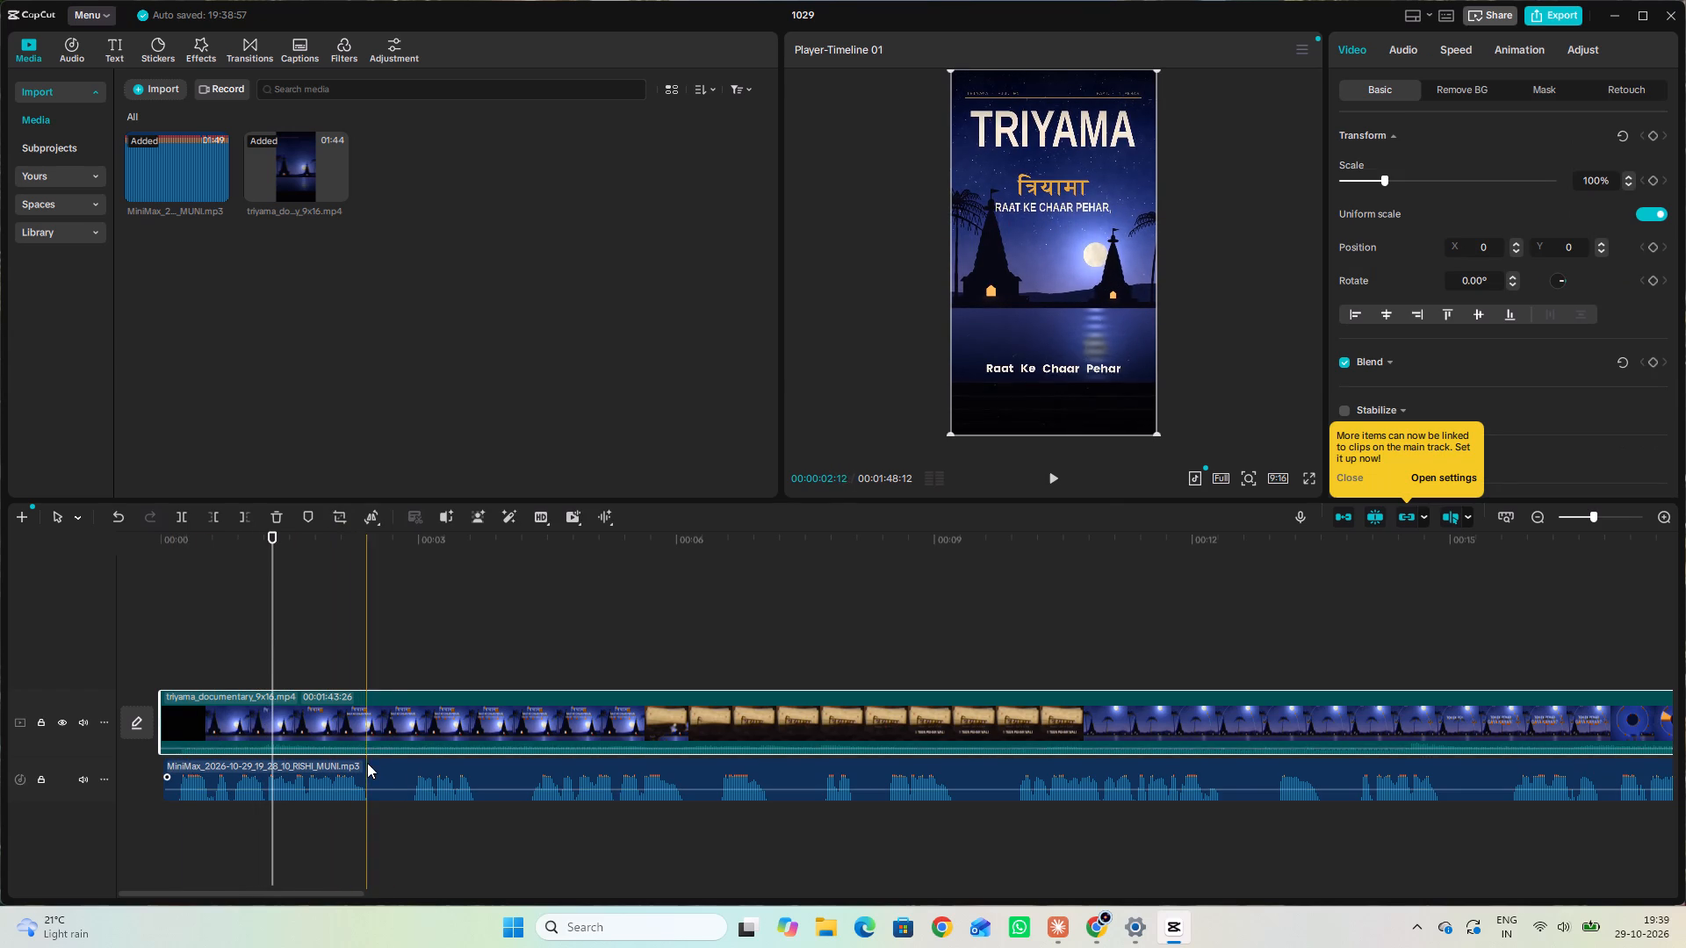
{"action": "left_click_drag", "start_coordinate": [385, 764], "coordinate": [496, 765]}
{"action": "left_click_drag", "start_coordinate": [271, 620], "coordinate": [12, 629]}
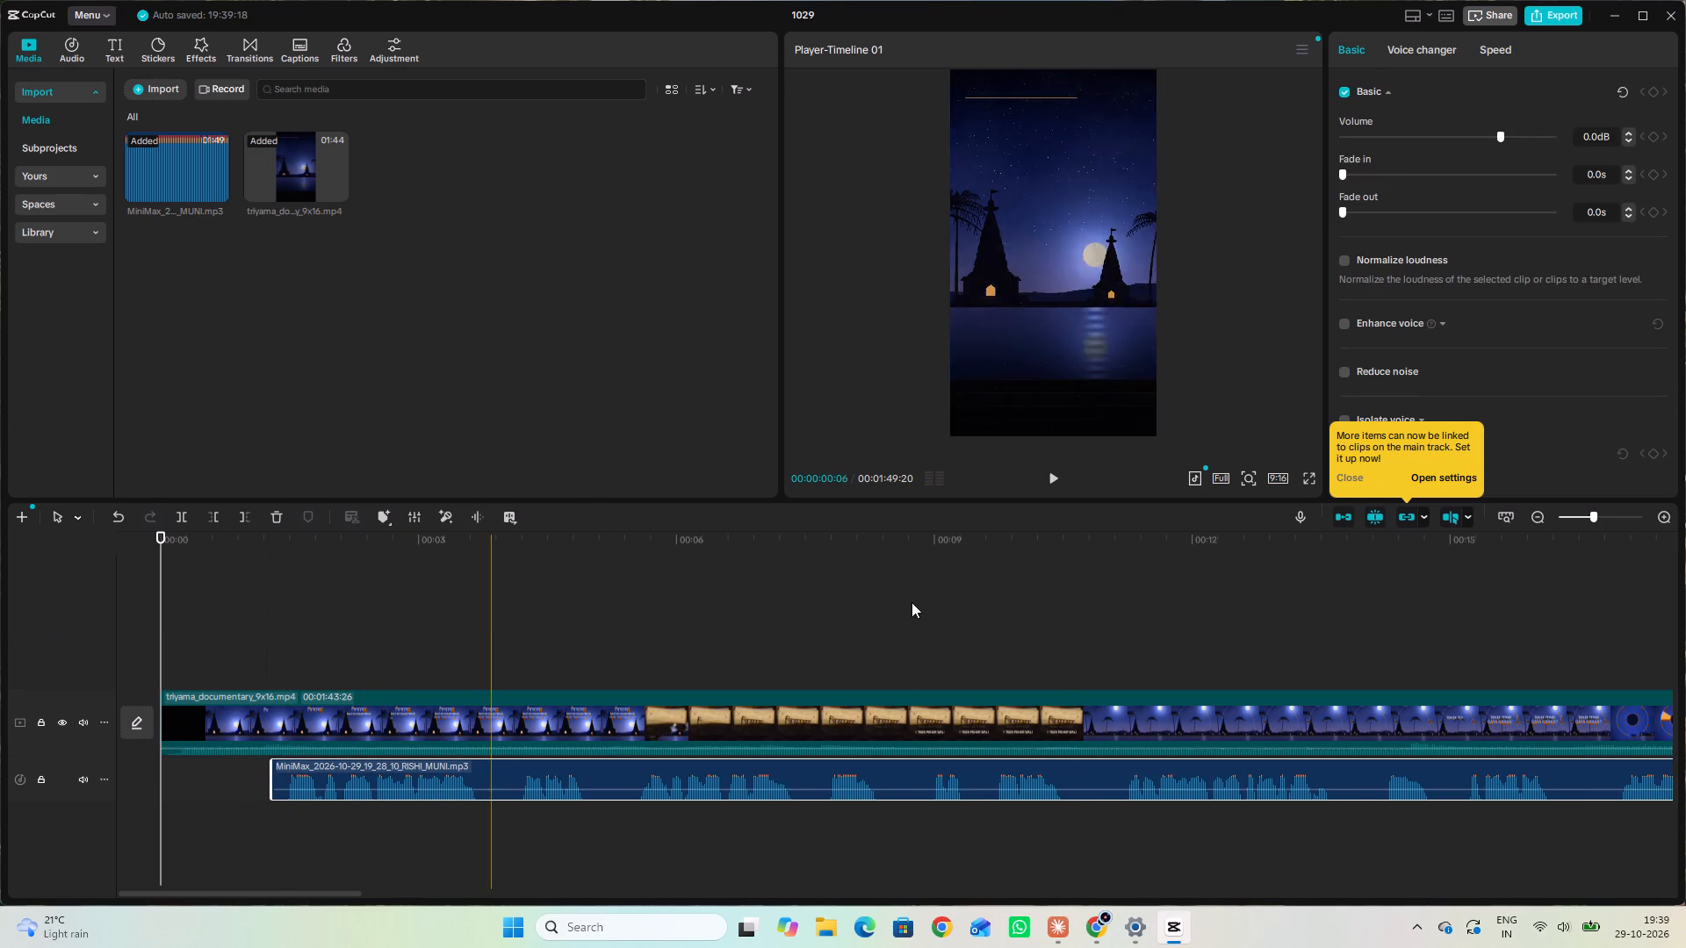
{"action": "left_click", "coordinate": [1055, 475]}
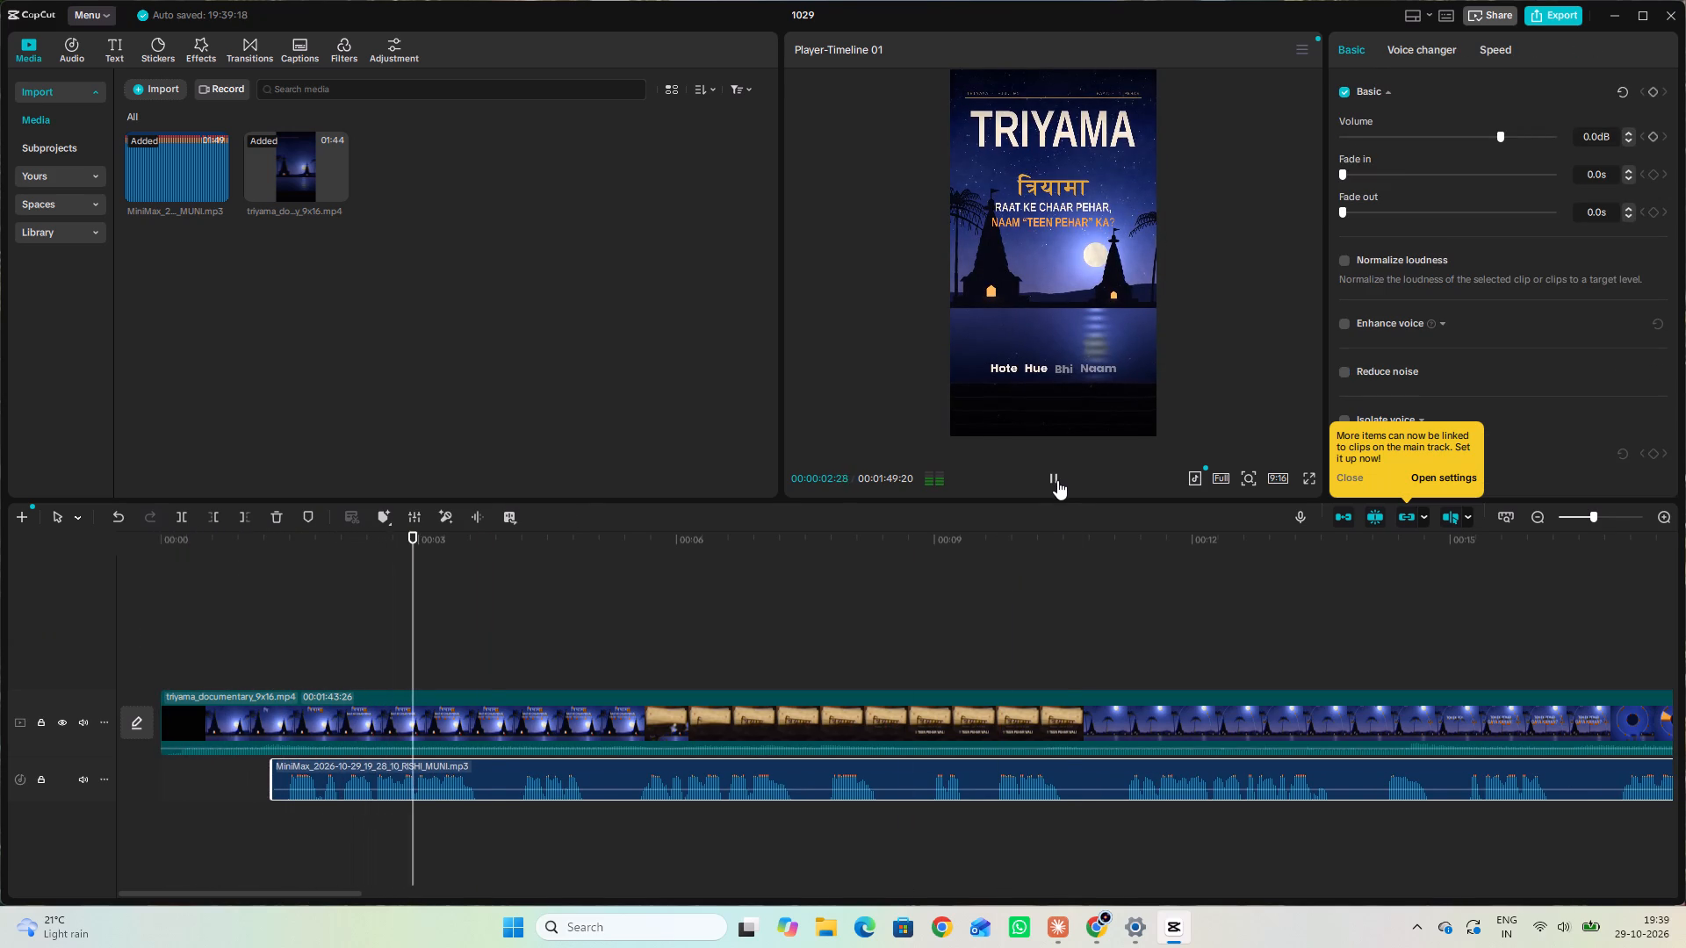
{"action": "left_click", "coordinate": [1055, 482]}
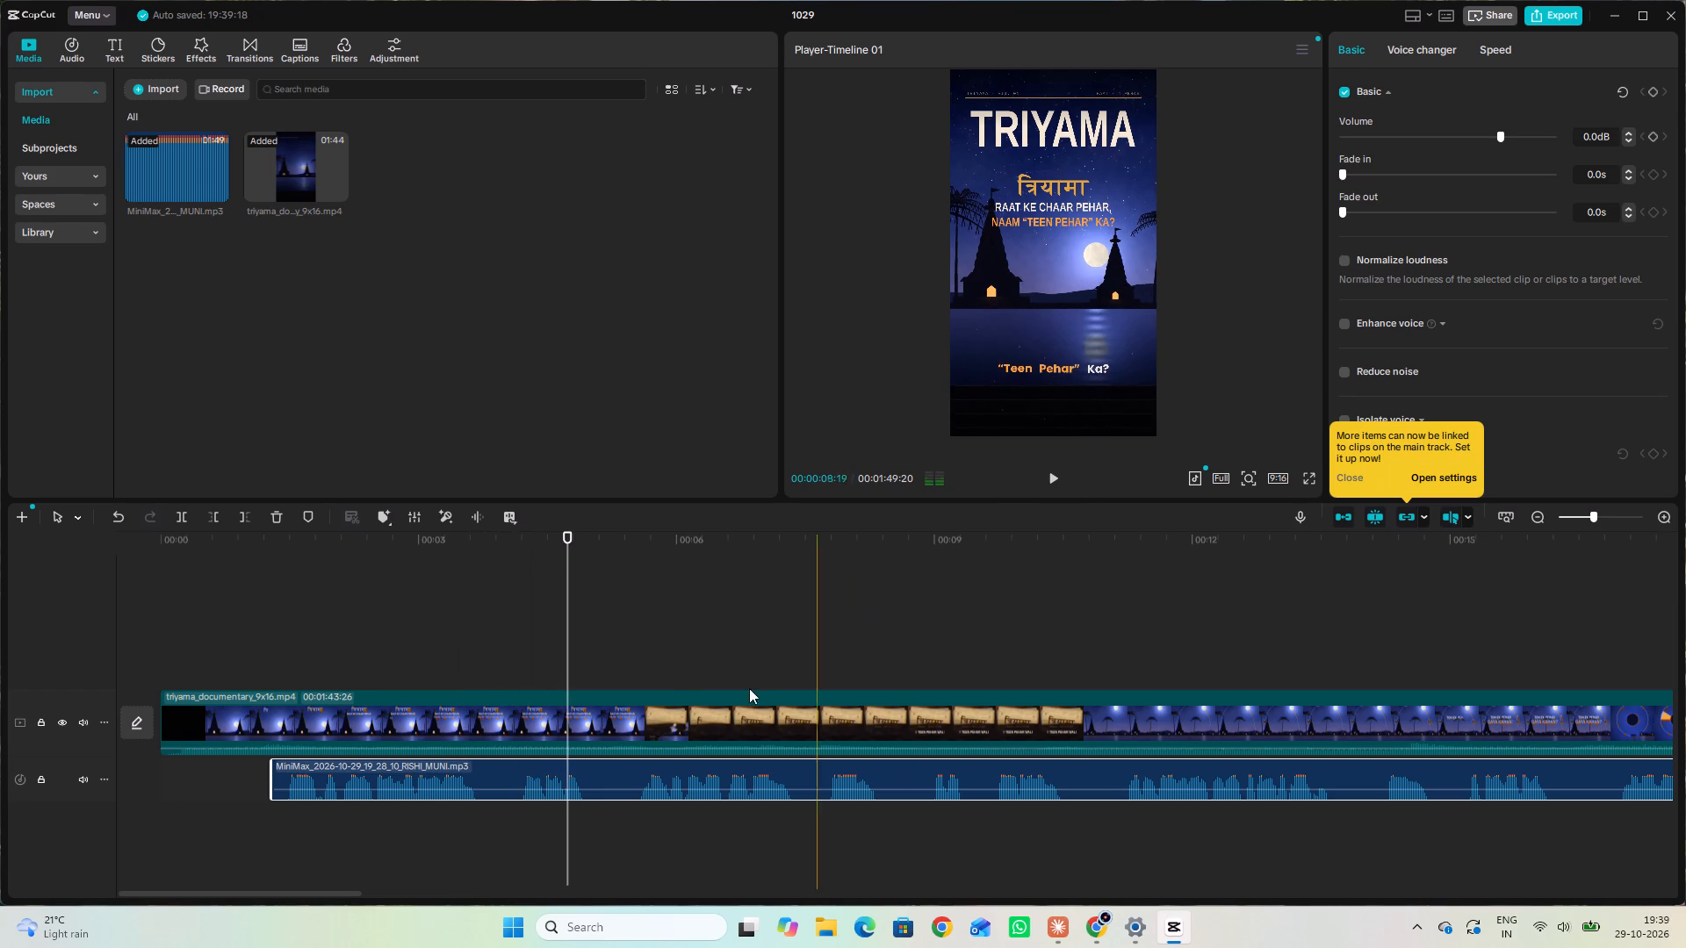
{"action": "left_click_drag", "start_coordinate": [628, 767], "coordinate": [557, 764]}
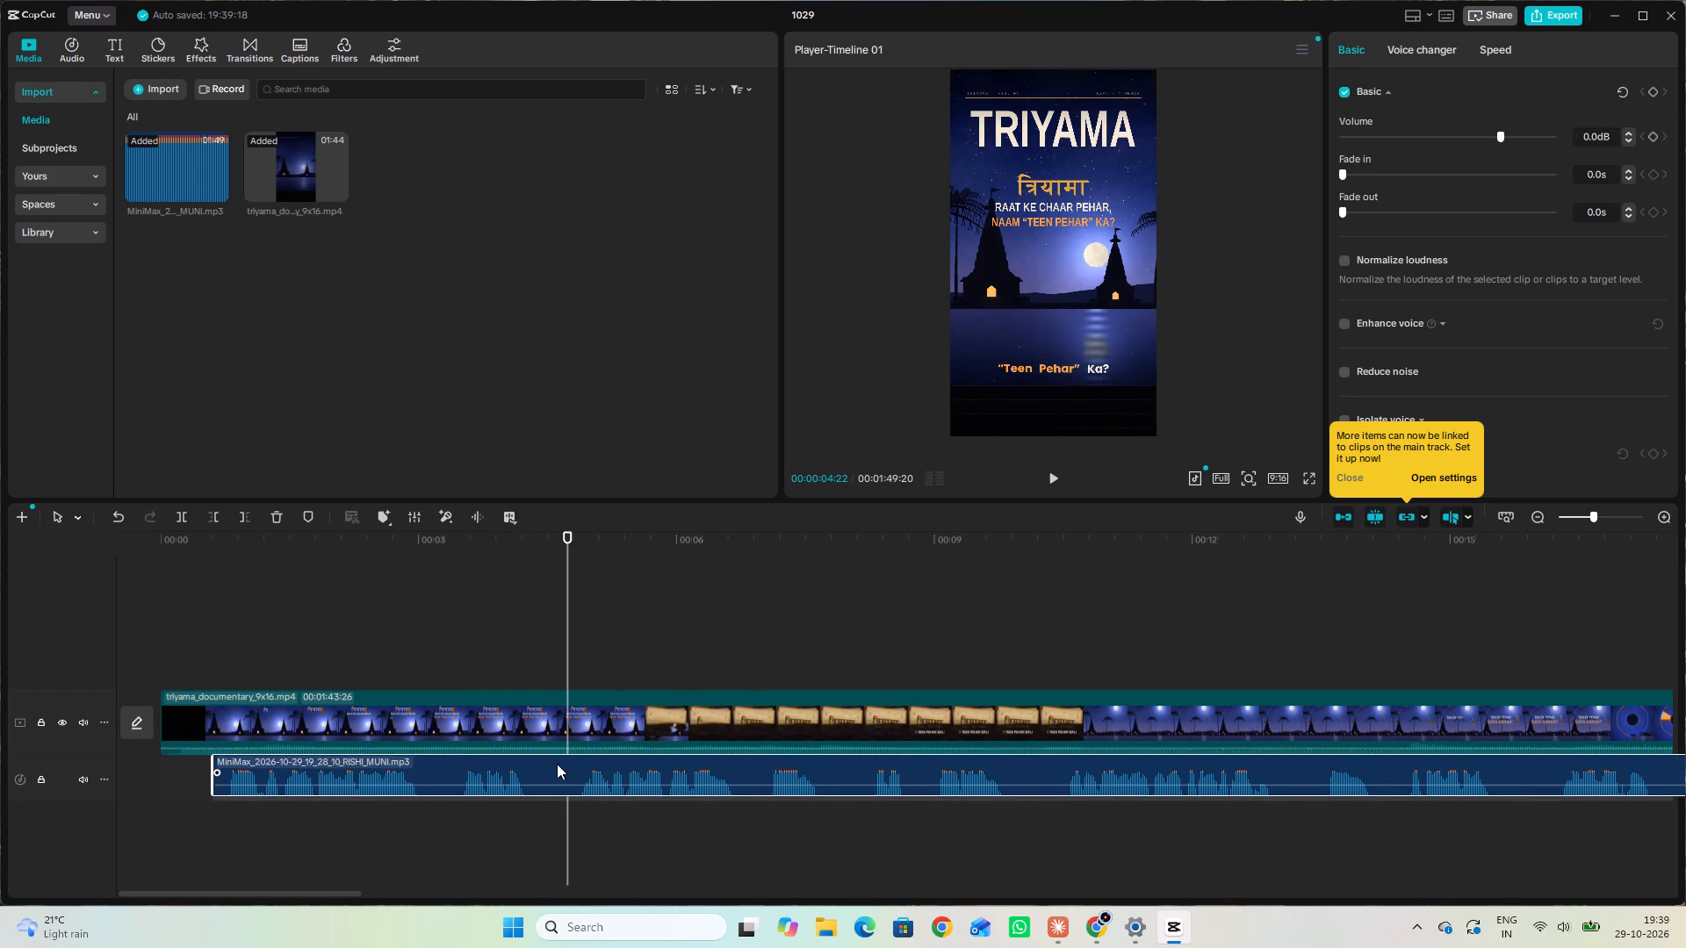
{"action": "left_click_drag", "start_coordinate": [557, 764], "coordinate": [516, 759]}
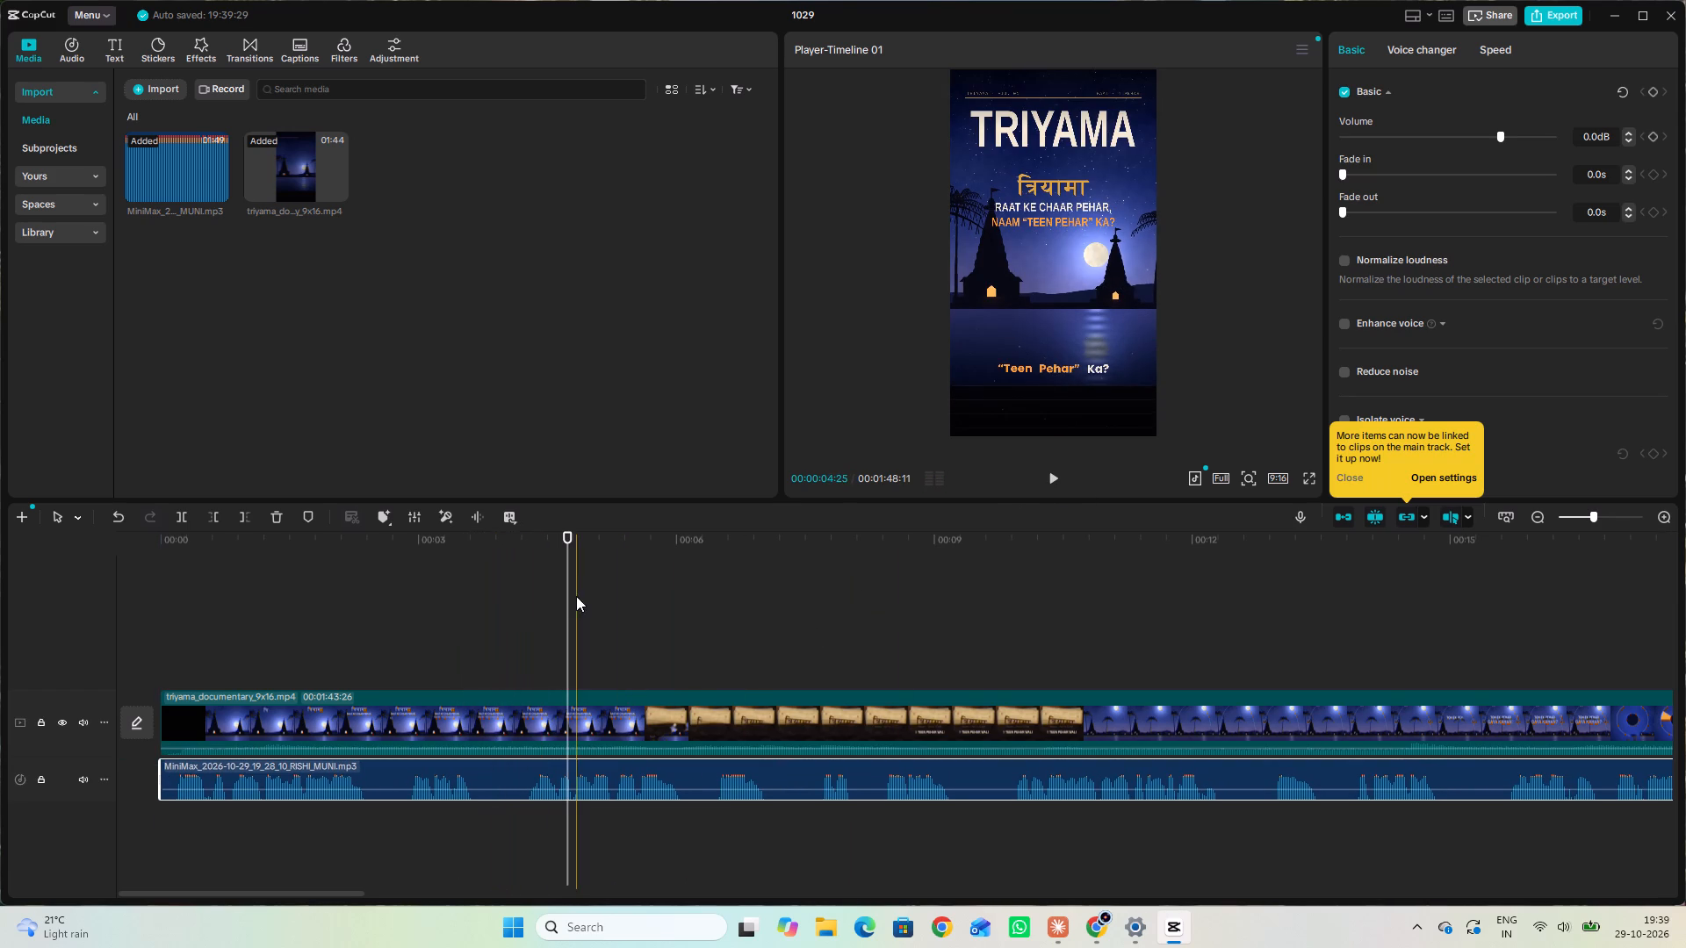
Find the cut point by playing the opening, and trim the first 1 second 6 frames off the video clip.
{"action": "left_click_drag", "start_coordinate": [566, 608], "coordinate": [148, 608]}
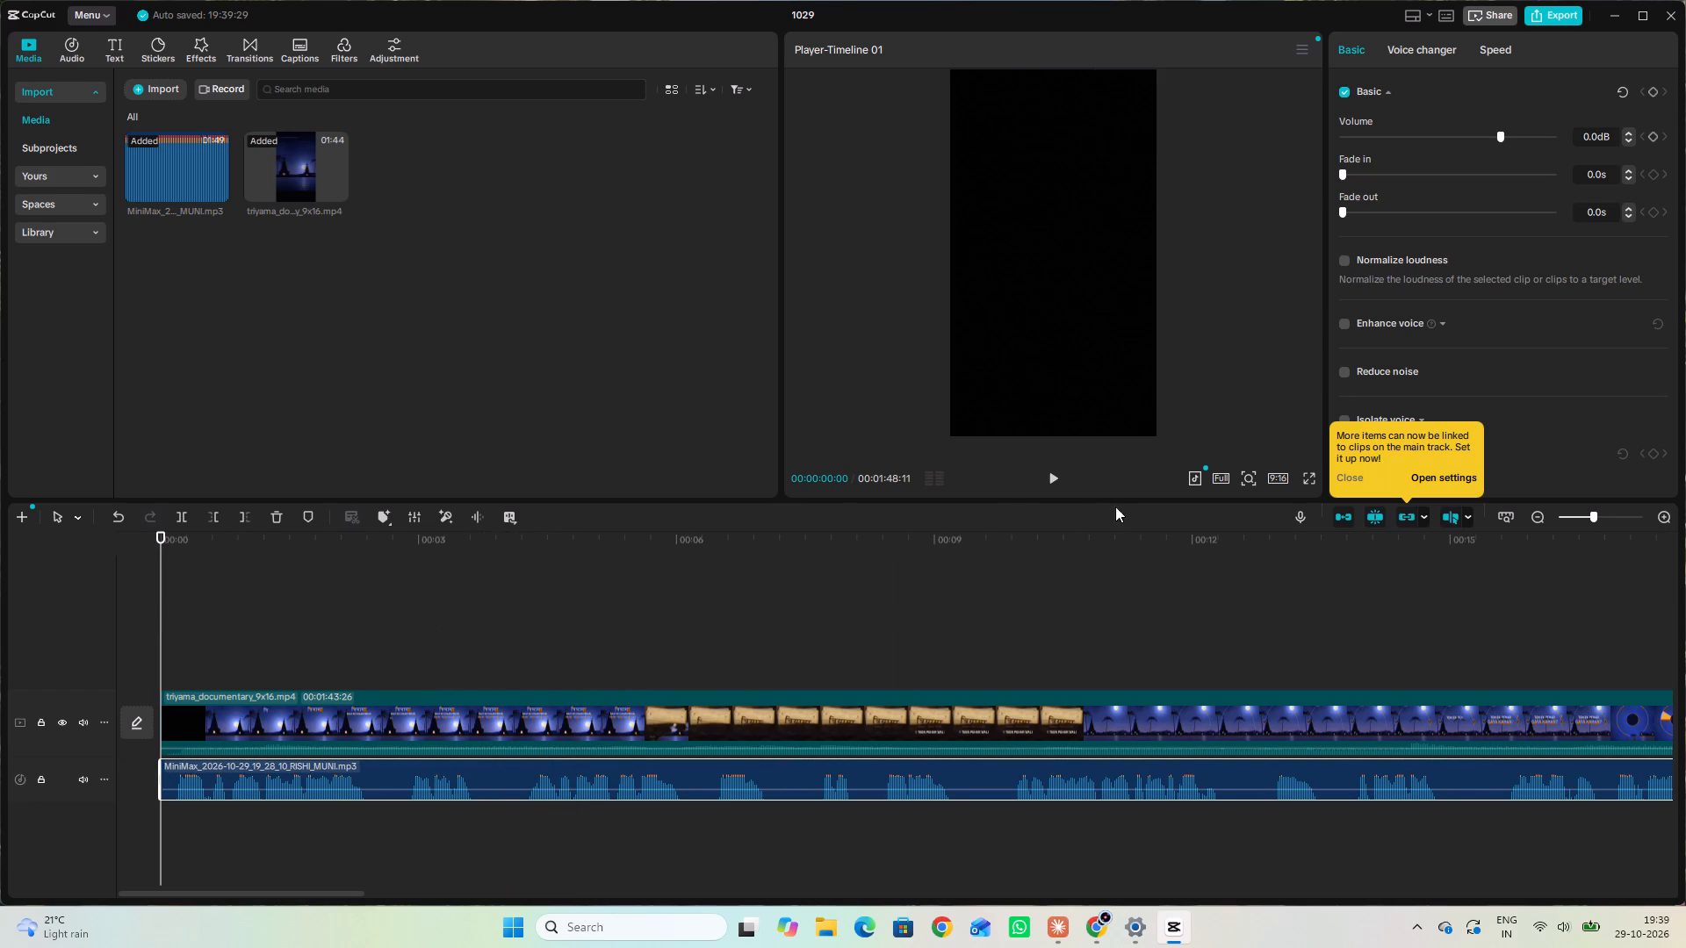
{"action": "left_click", "coordinate": [1063, 481]}
{"action": "left_click", "coordinate": [1063, 481]}
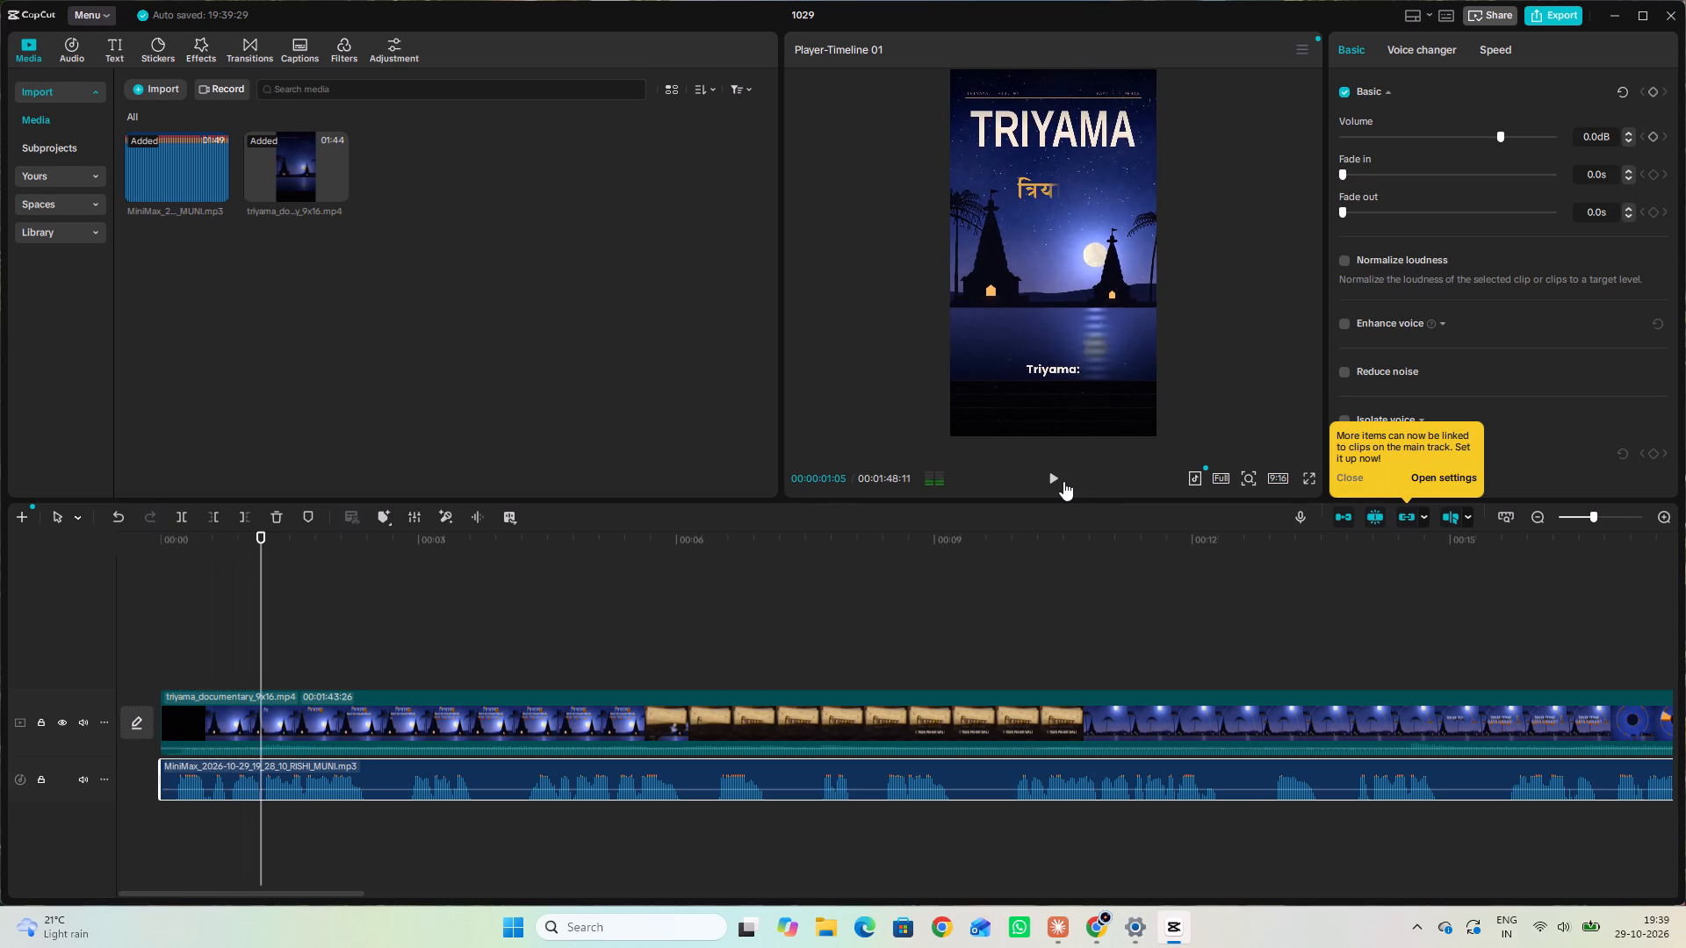
{"action": "left_click", "coordinate": [1063, 480]}
{"action": "left_click", "coordinate": [1063, 480]}
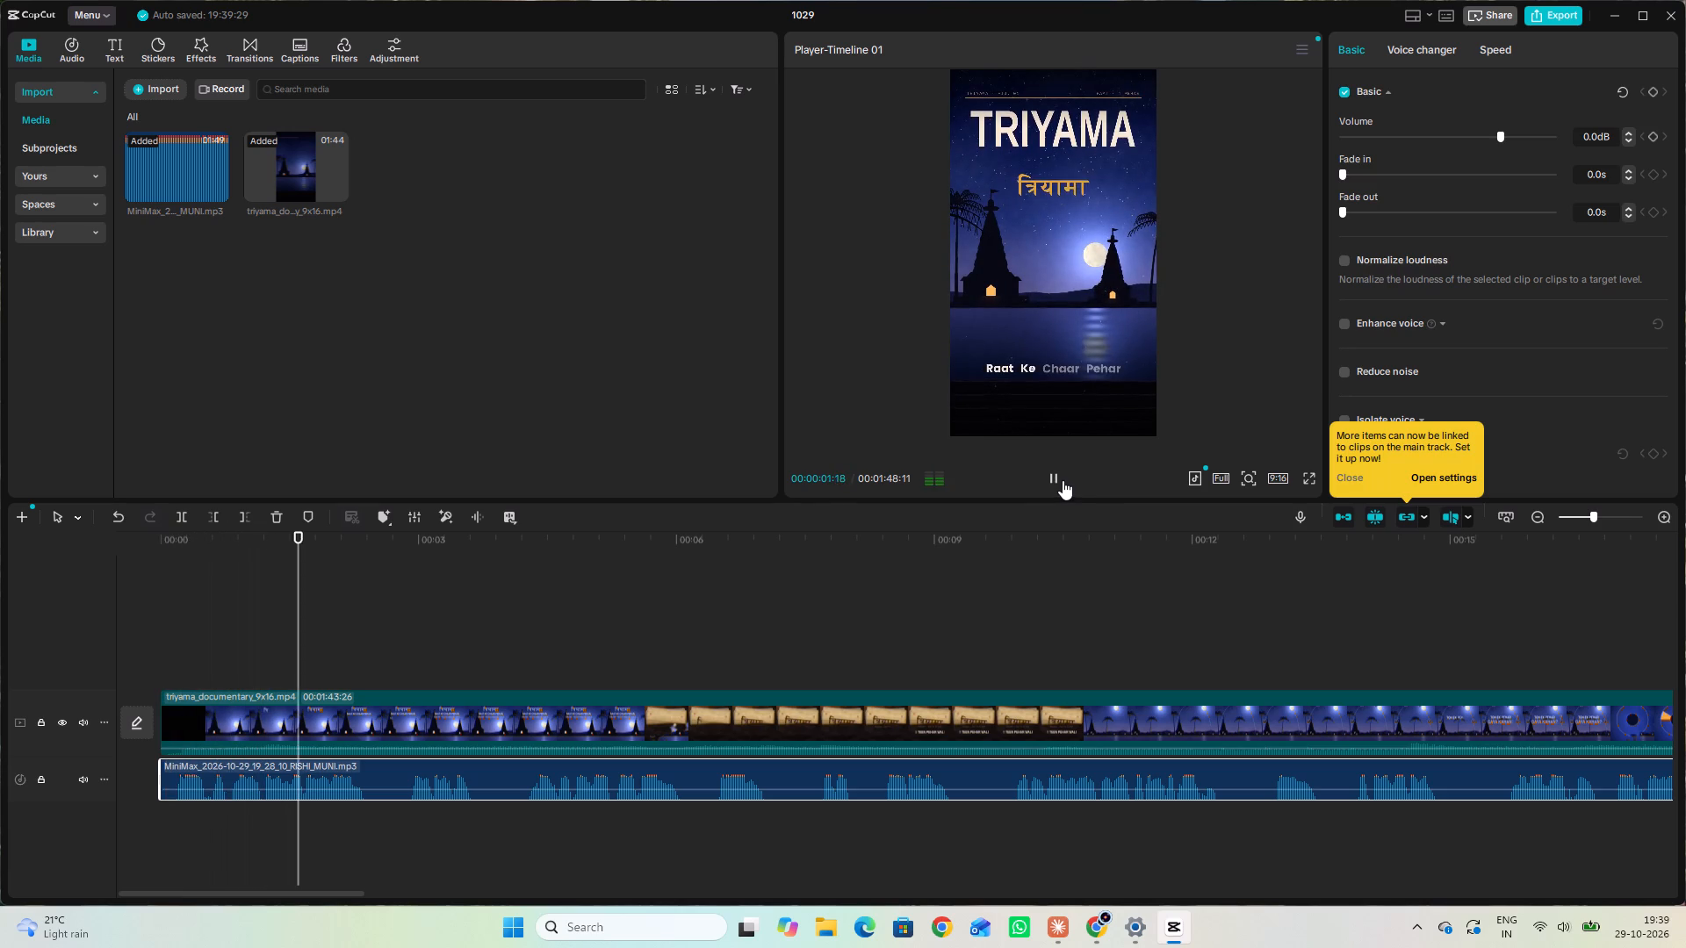
{"action": "left_click_drag", "start_coordinate": [301, 619], "coordinate": [299, 619]}
{"action": "left_click_drag", "start_coordinate": [299, 619], "coordinate": [264, 610]}
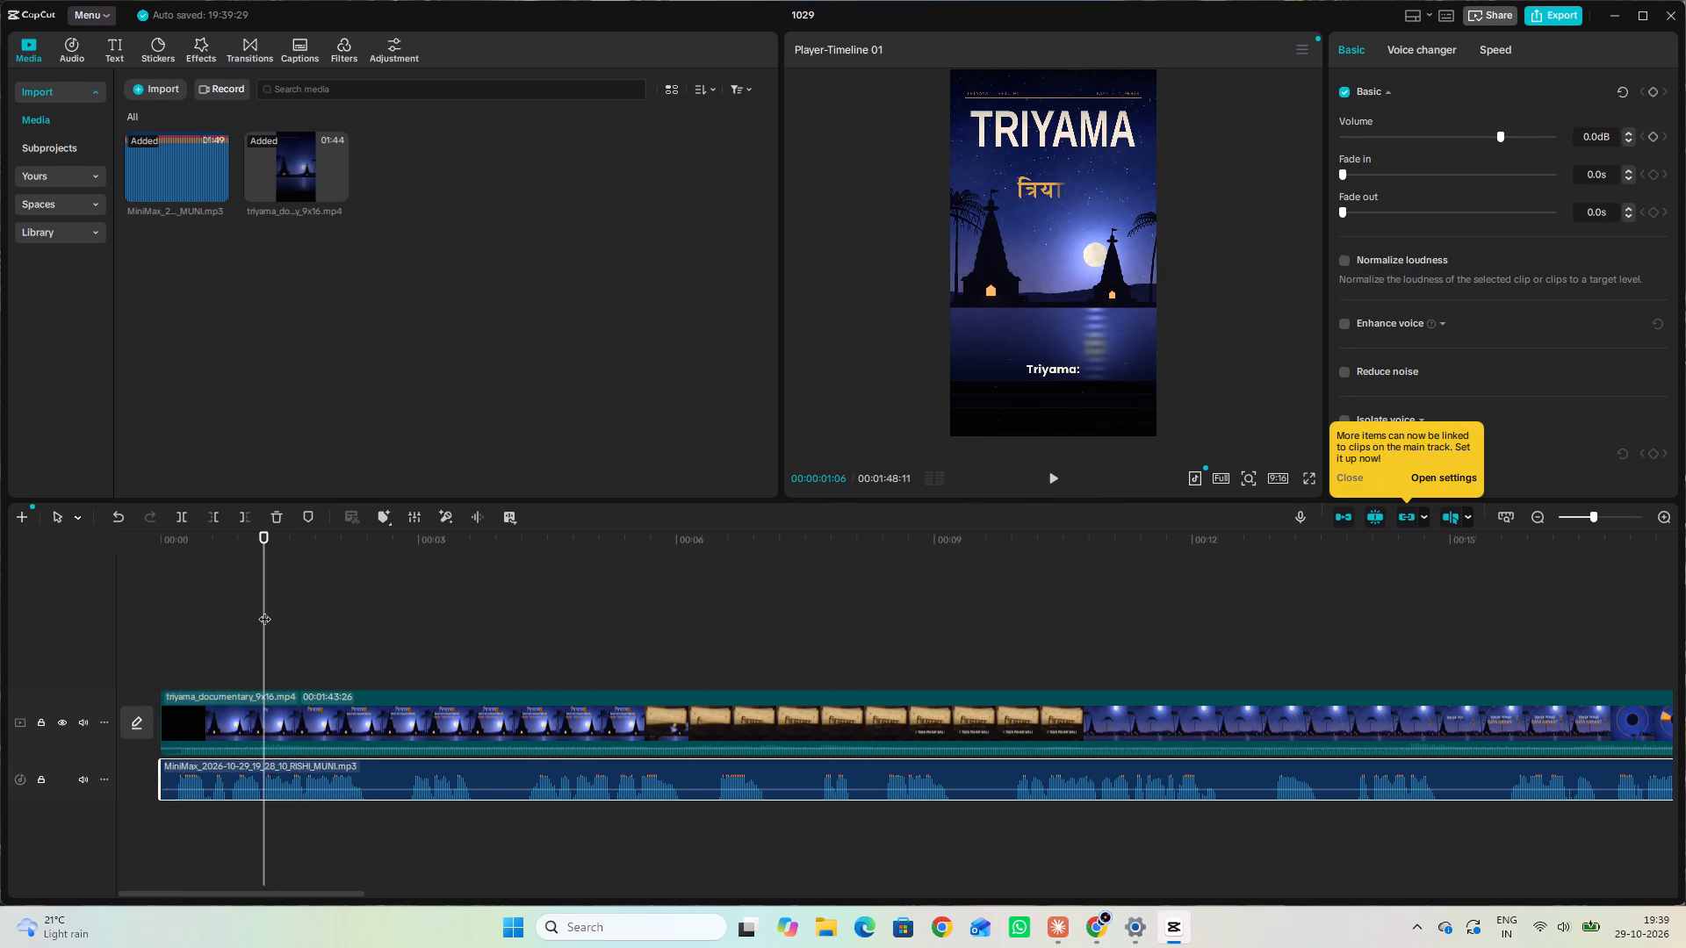
{"action": "left_click", "coordinate": [308, 729]}
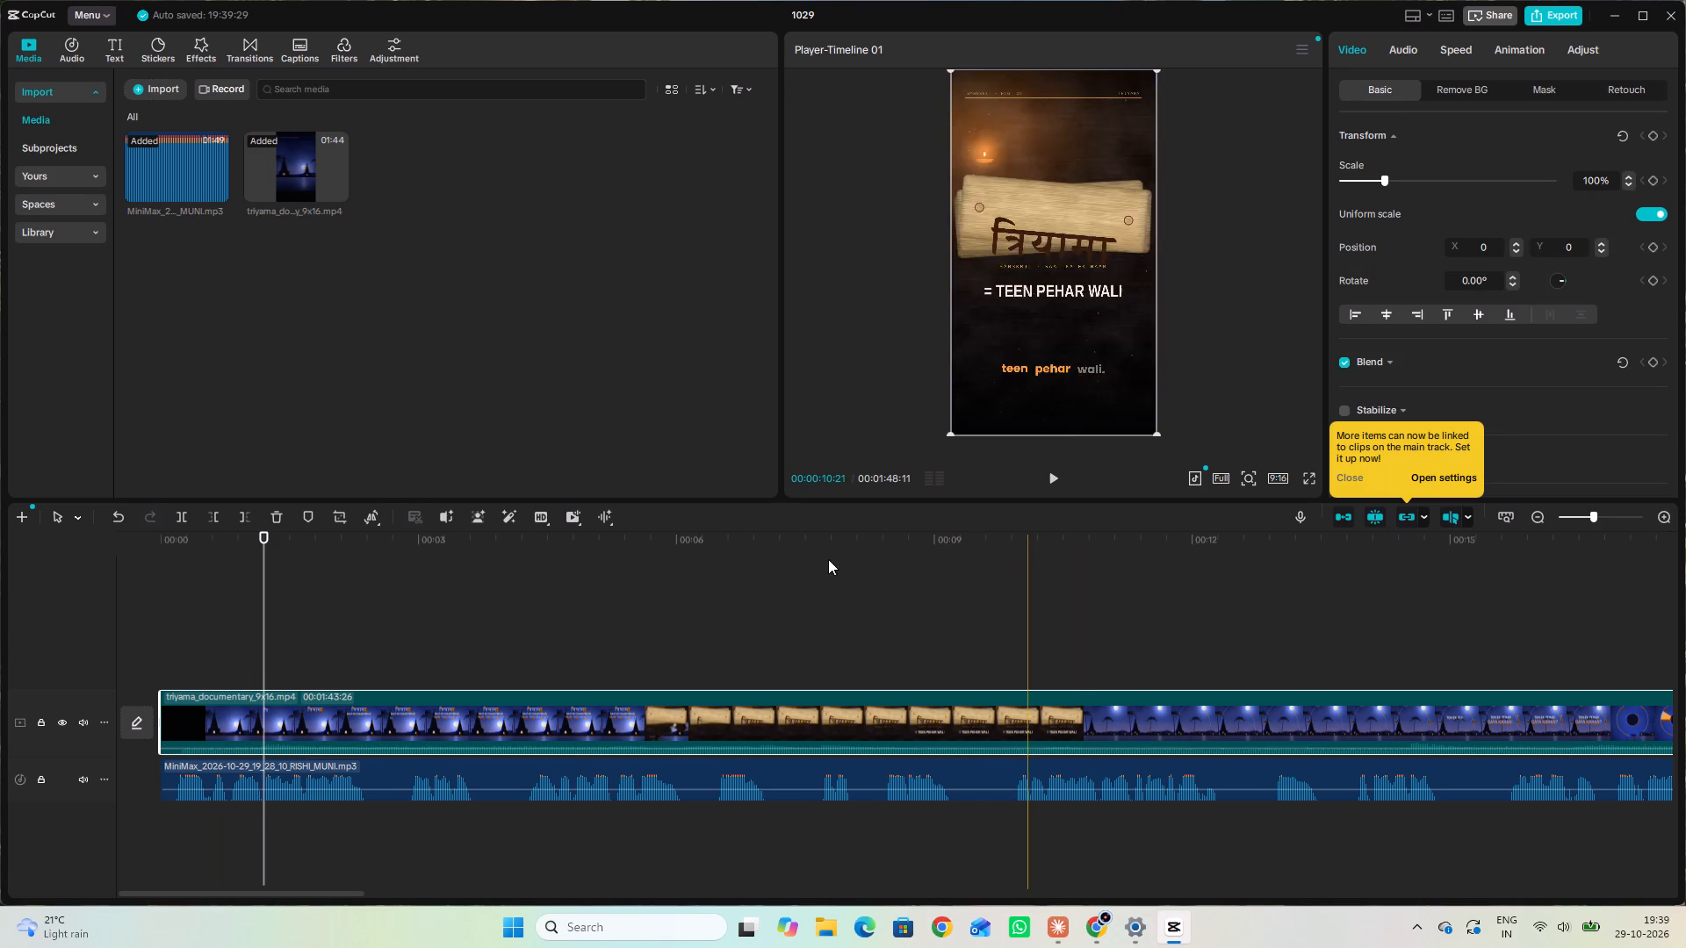
{"action": "left_click", "coordinate": [217, 513]}
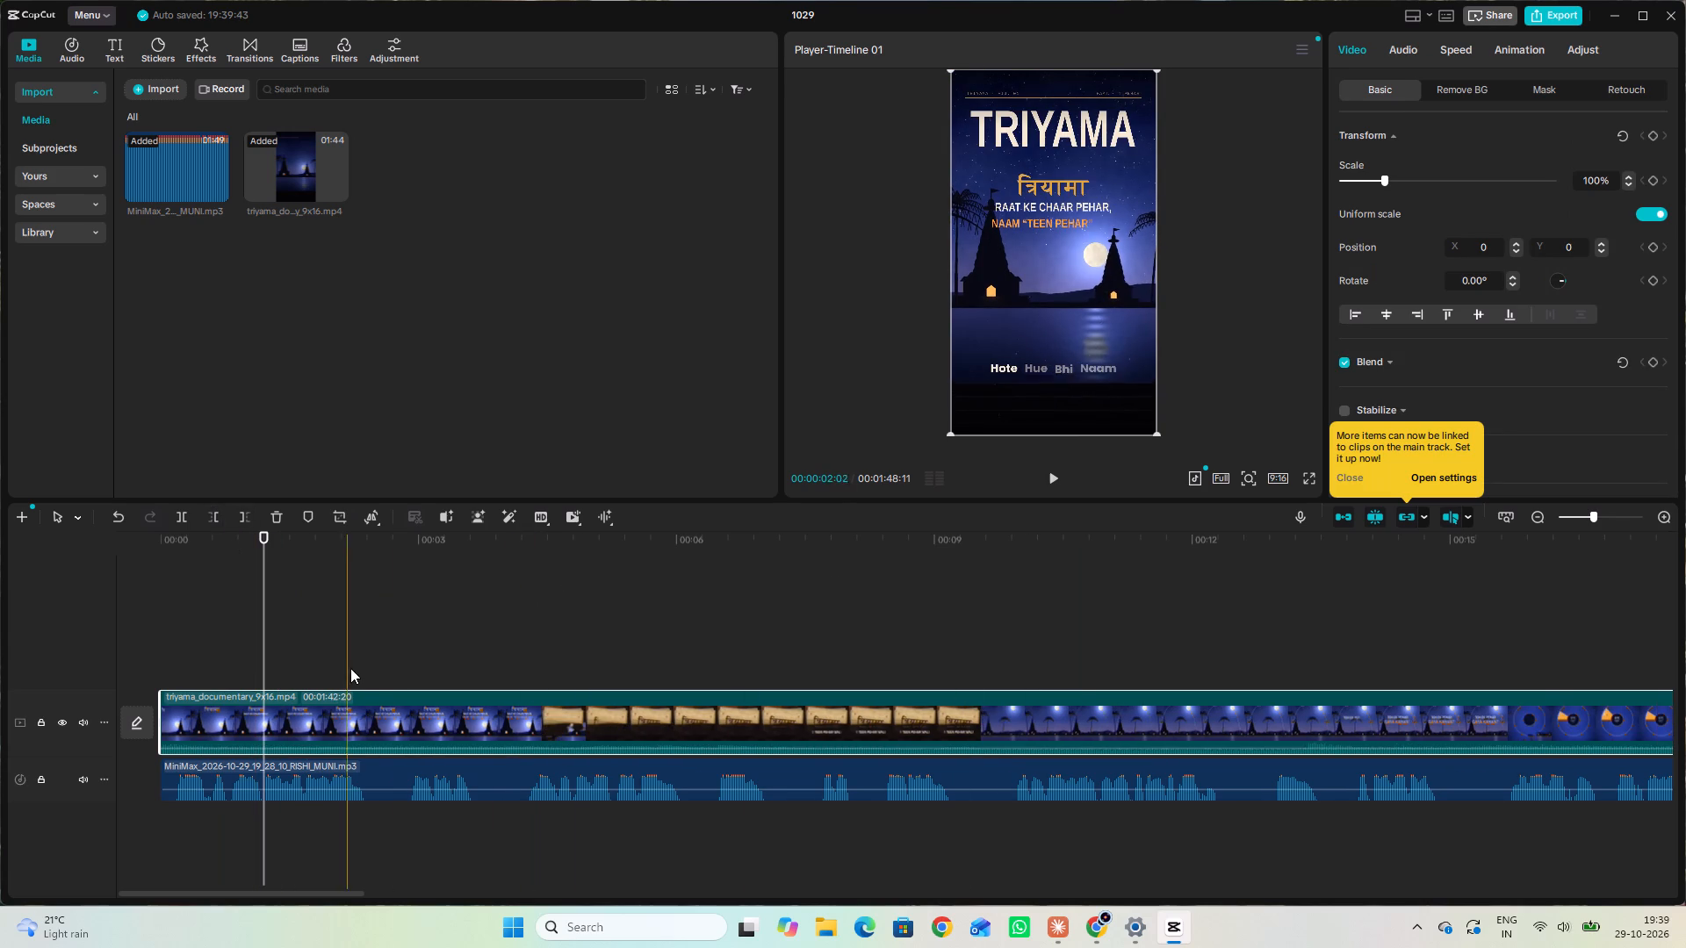
Trim the first 5 frames off the narration clip and place it at the start of the timeline.
{"action": "left_click_drag", "start_coordinate": [262, 630], "coordinate": [51, 630]}
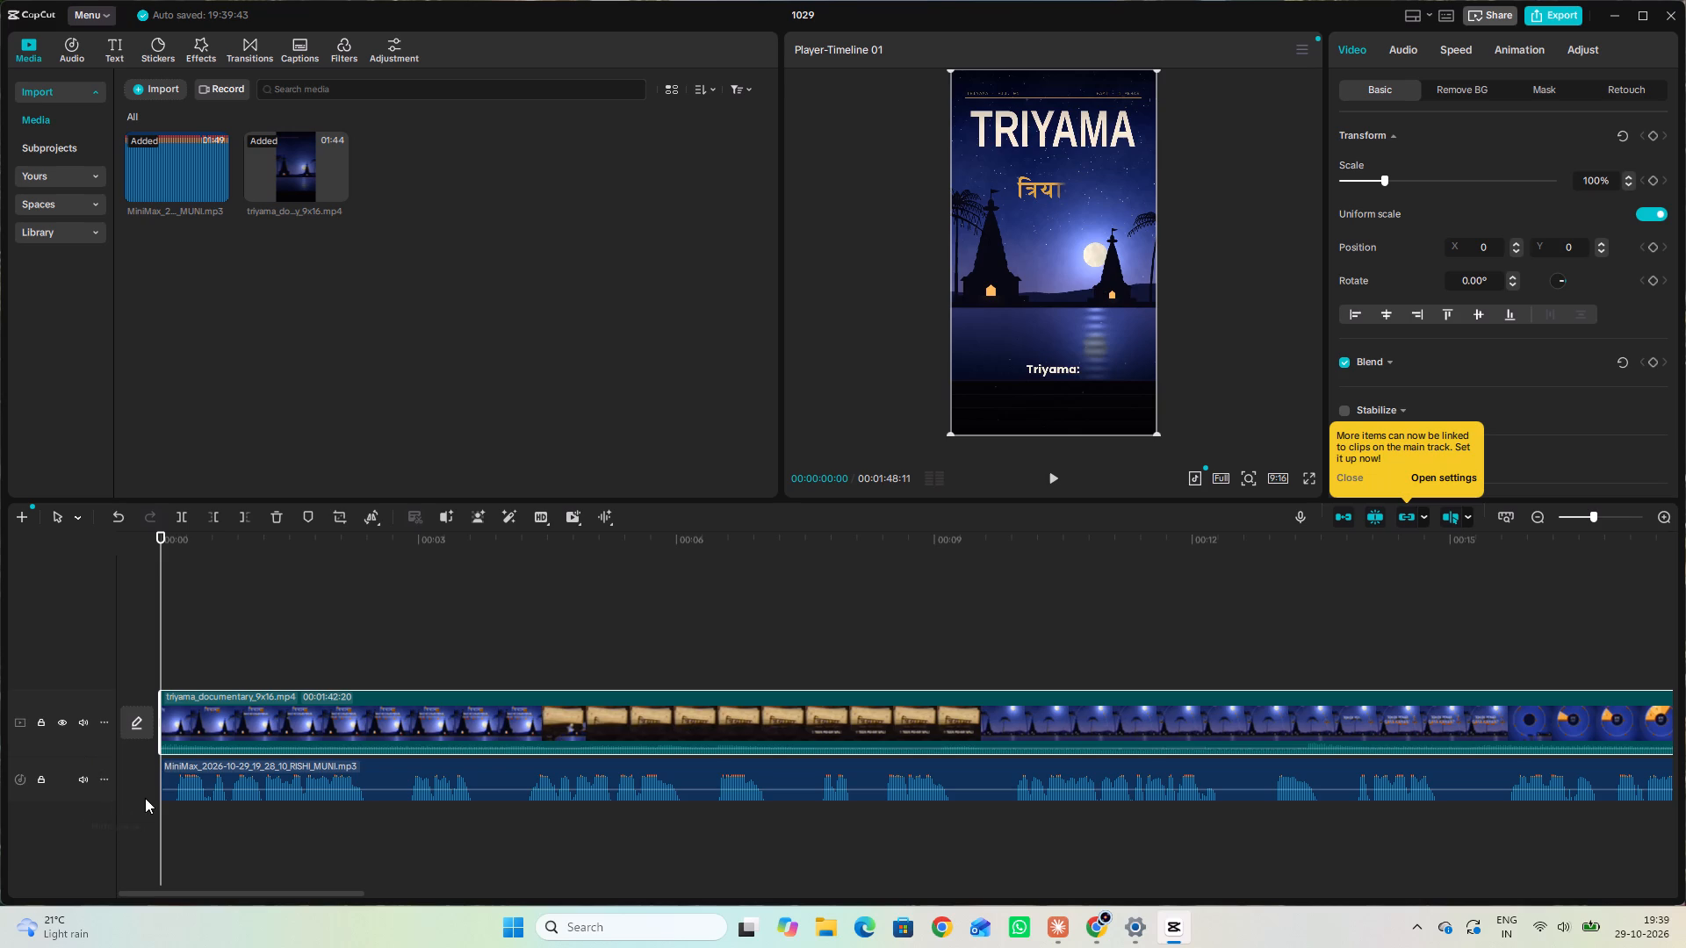
{"action": "left_click", "coordinate": [169, 774]}
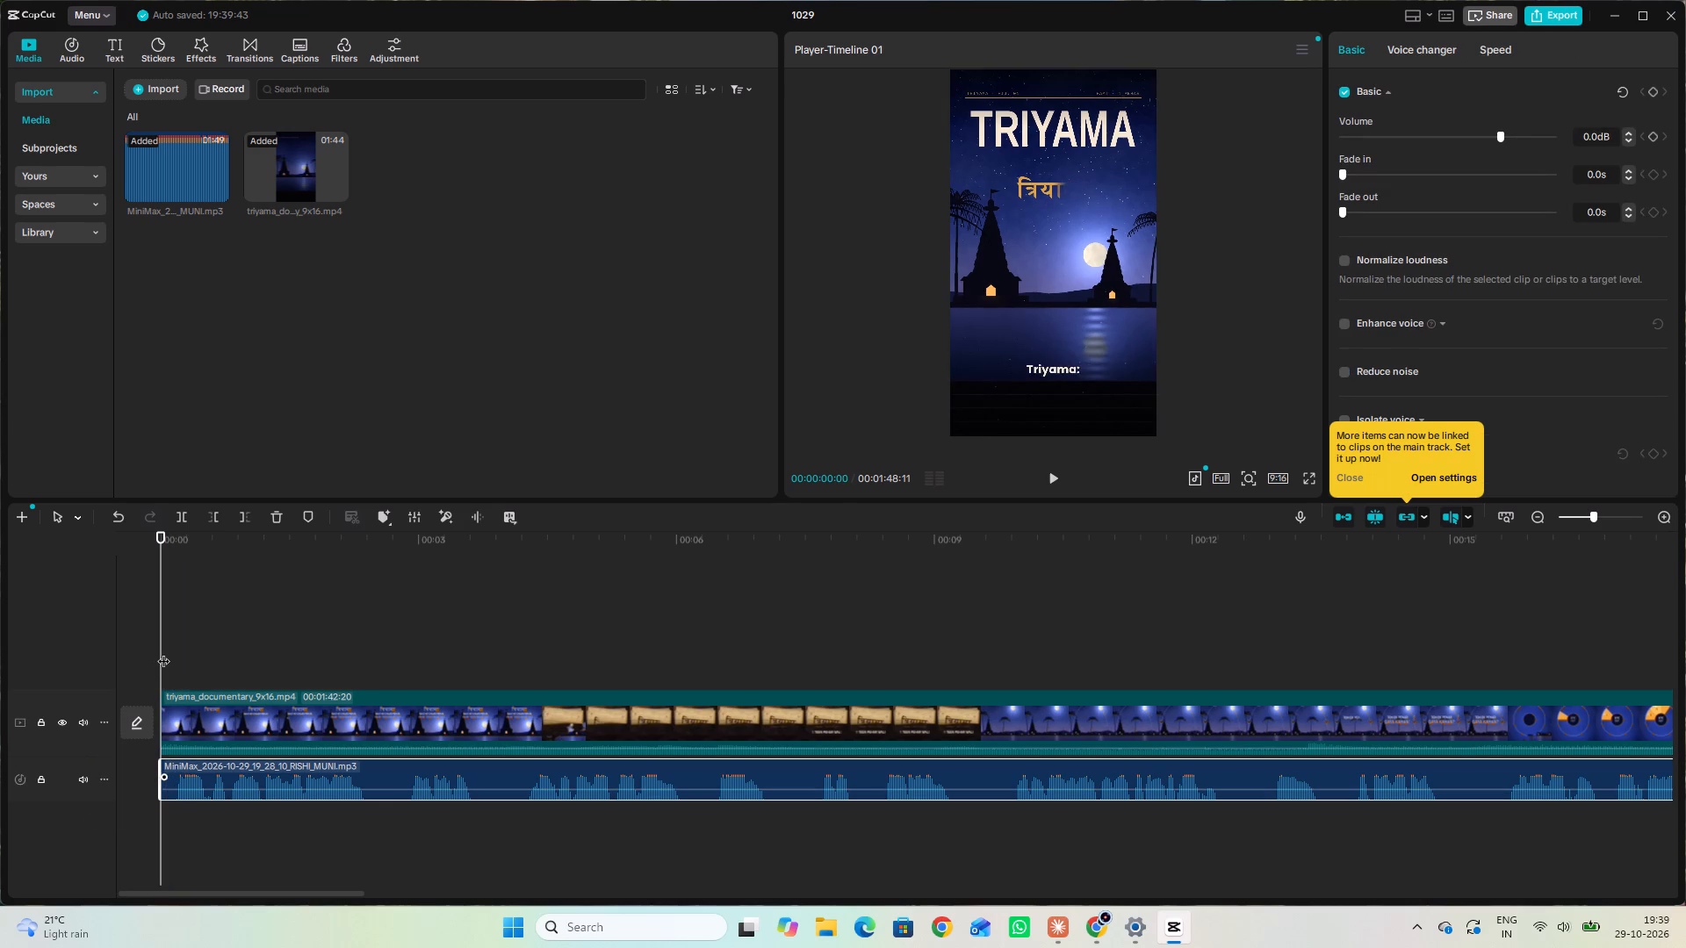
{"action": "left_click_drag", "start_coordinate": [163, 652], "coordinate": [174, 652]}
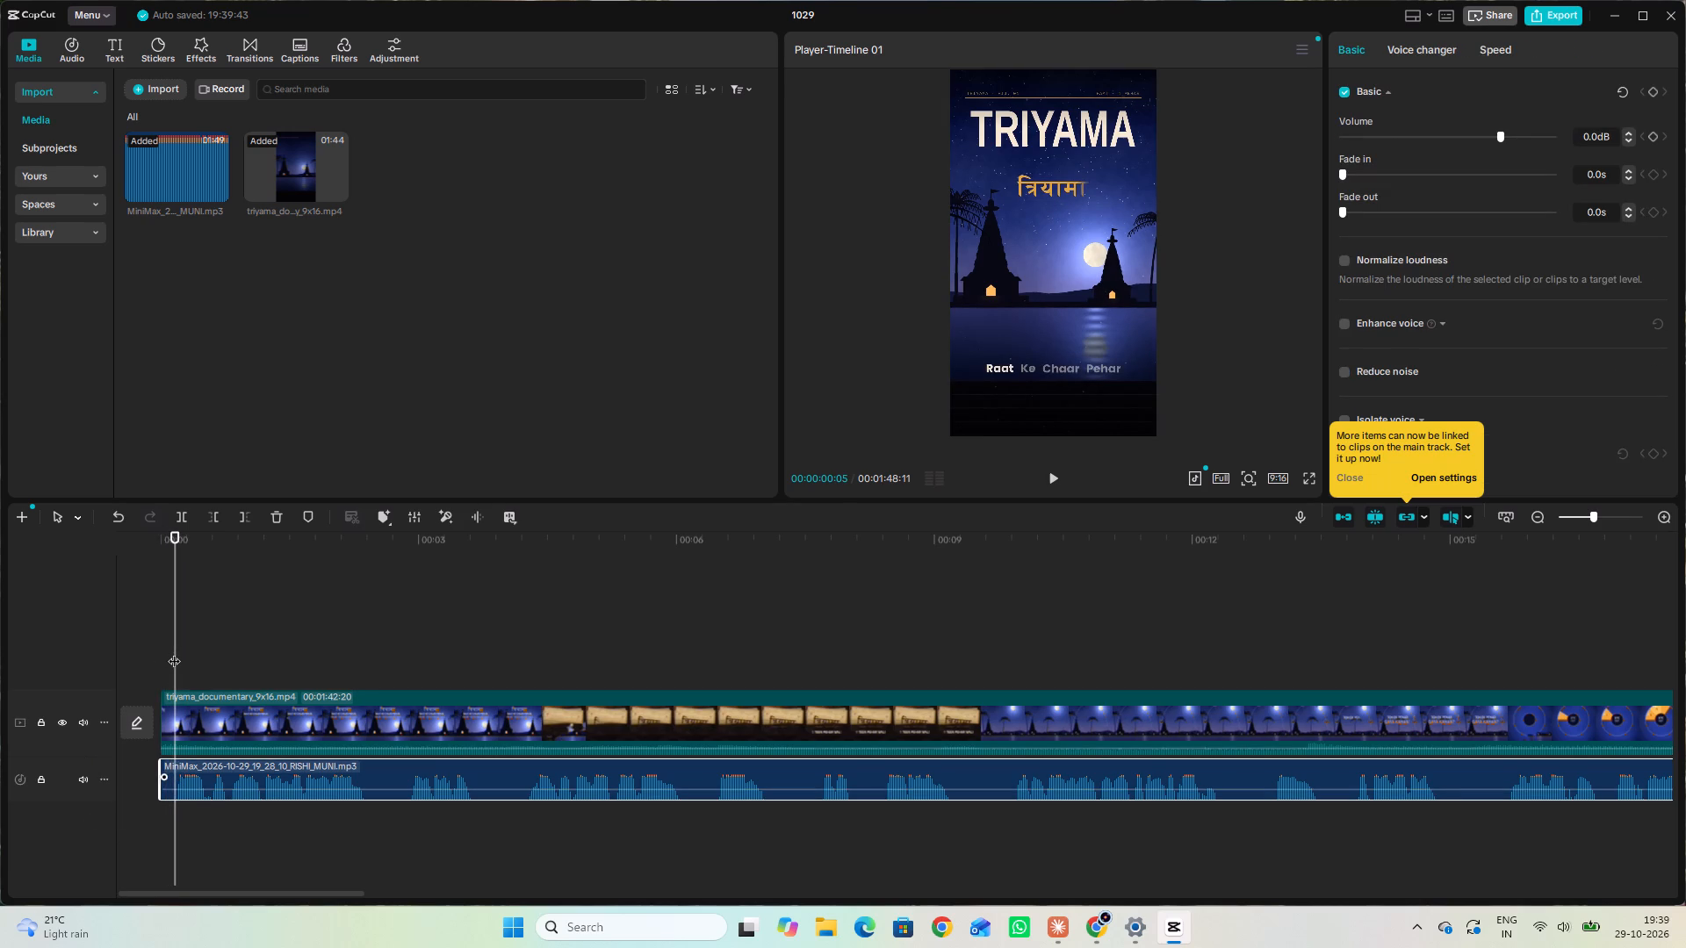
{"action": "left_click", "coordinate": [209, 515]}
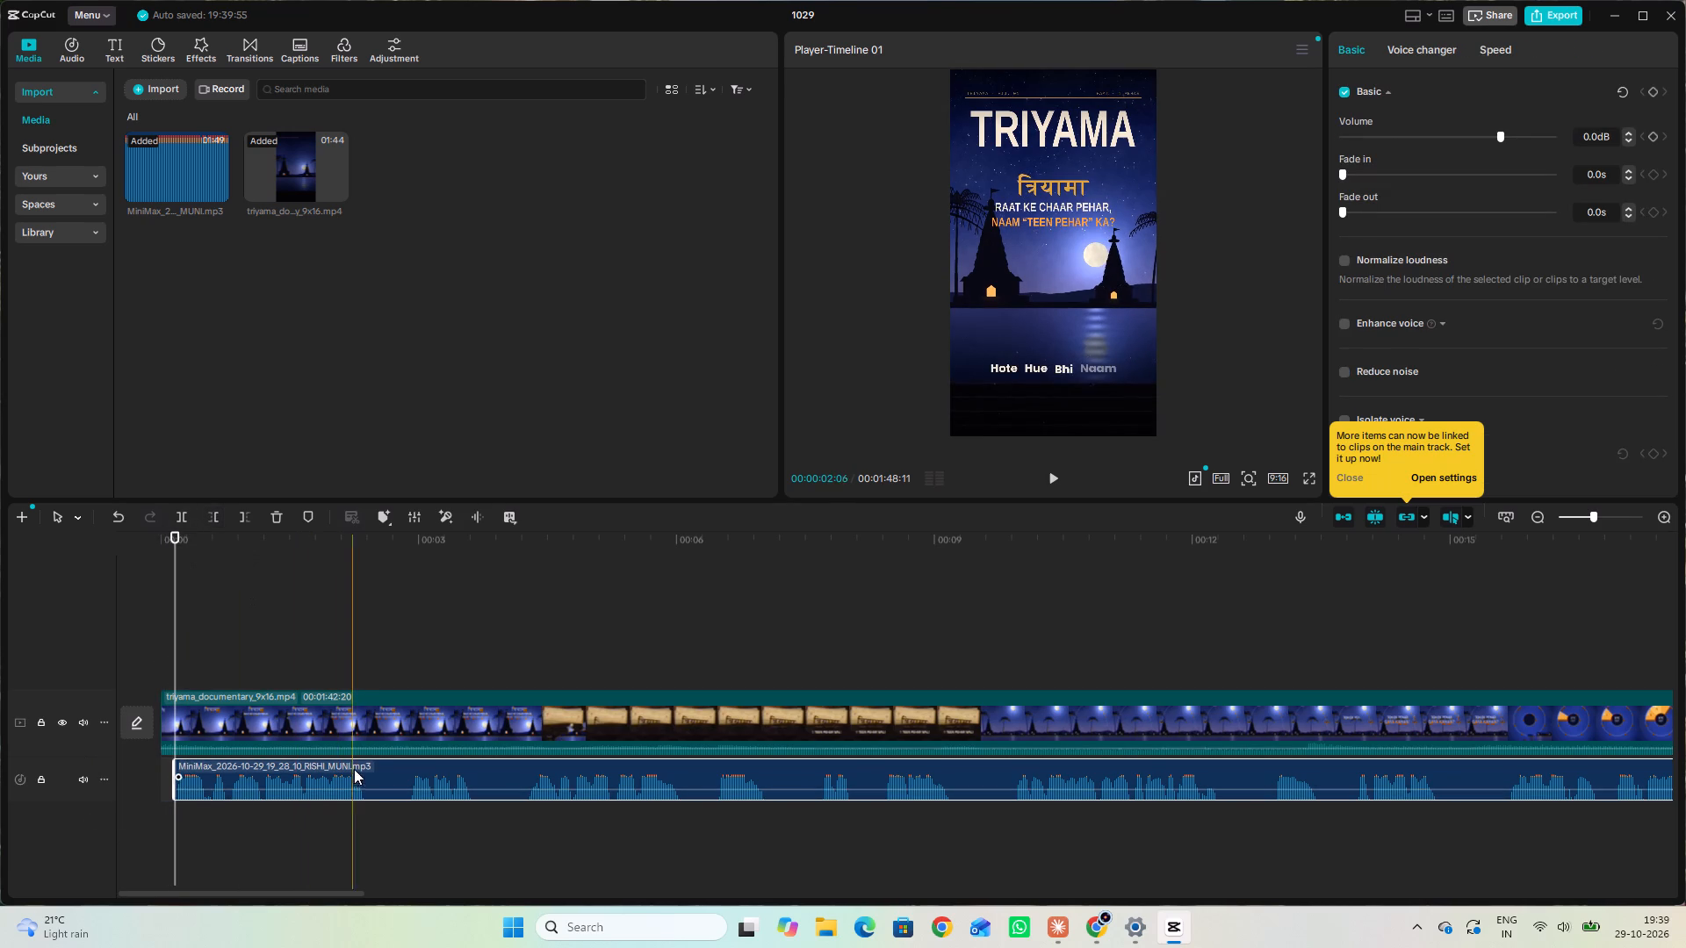
{"action": "left_click_drag", "start_coordinate": [367, 765], "coordinate": [352, 765]}
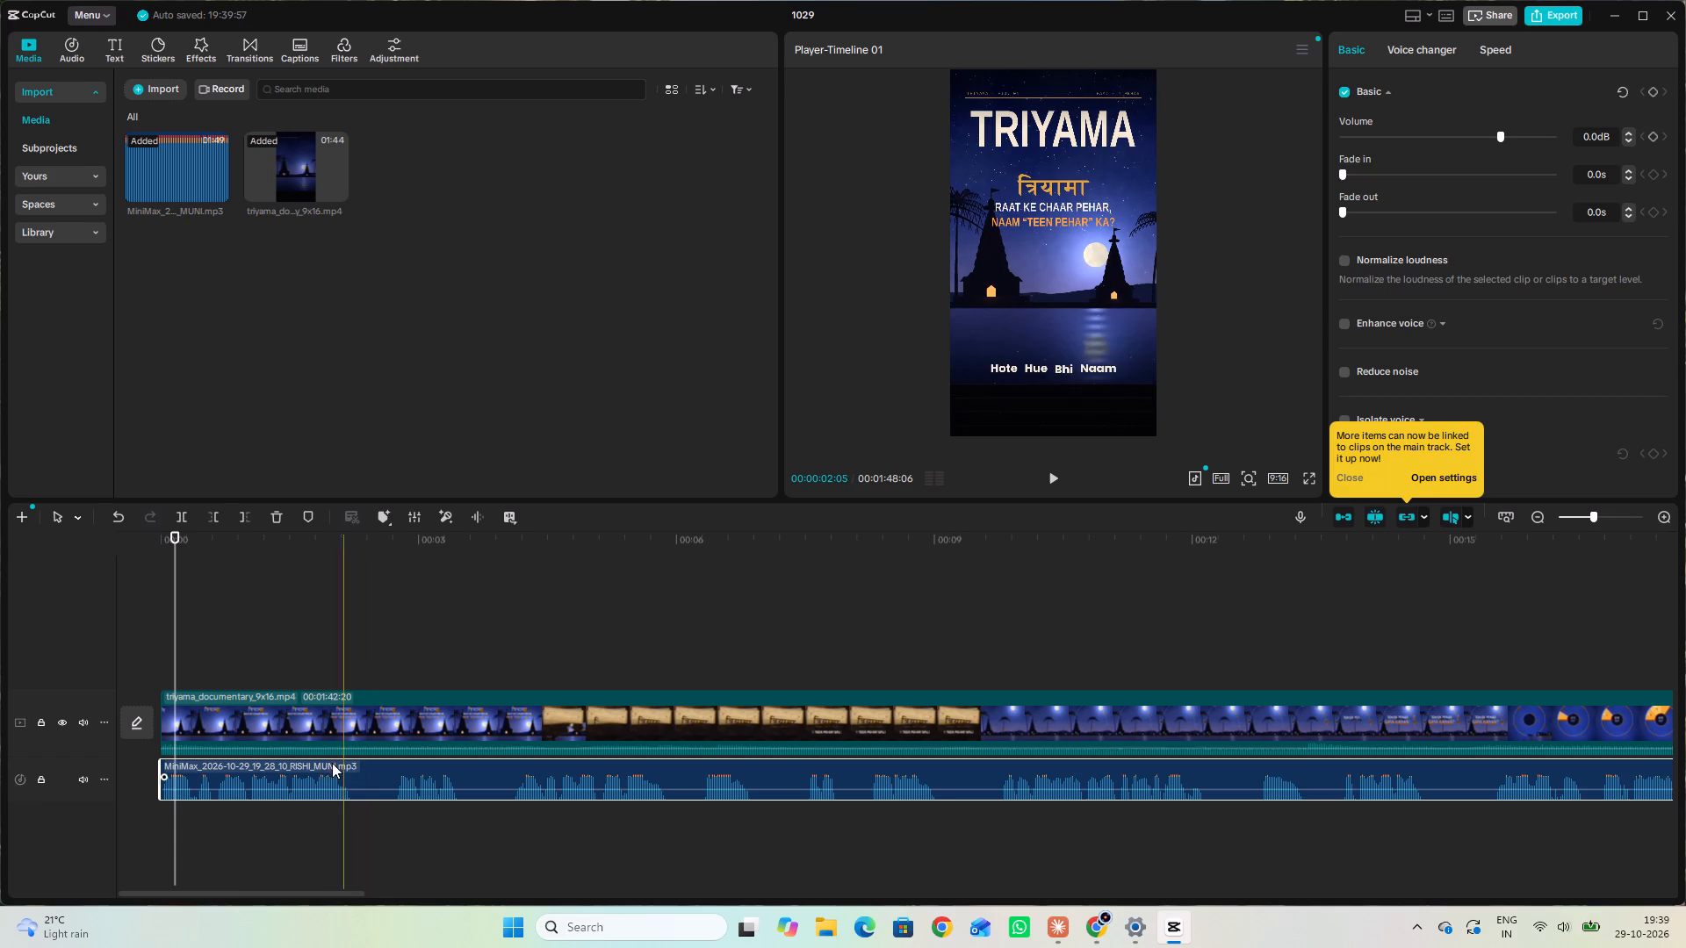
Play the video from the timeline's start to about 14 seconds, comparing the narration with the on-screen captions.
{"action": "left_click_drag", "start_coordinate": [178, 657], "coordinate": [97, 657]}
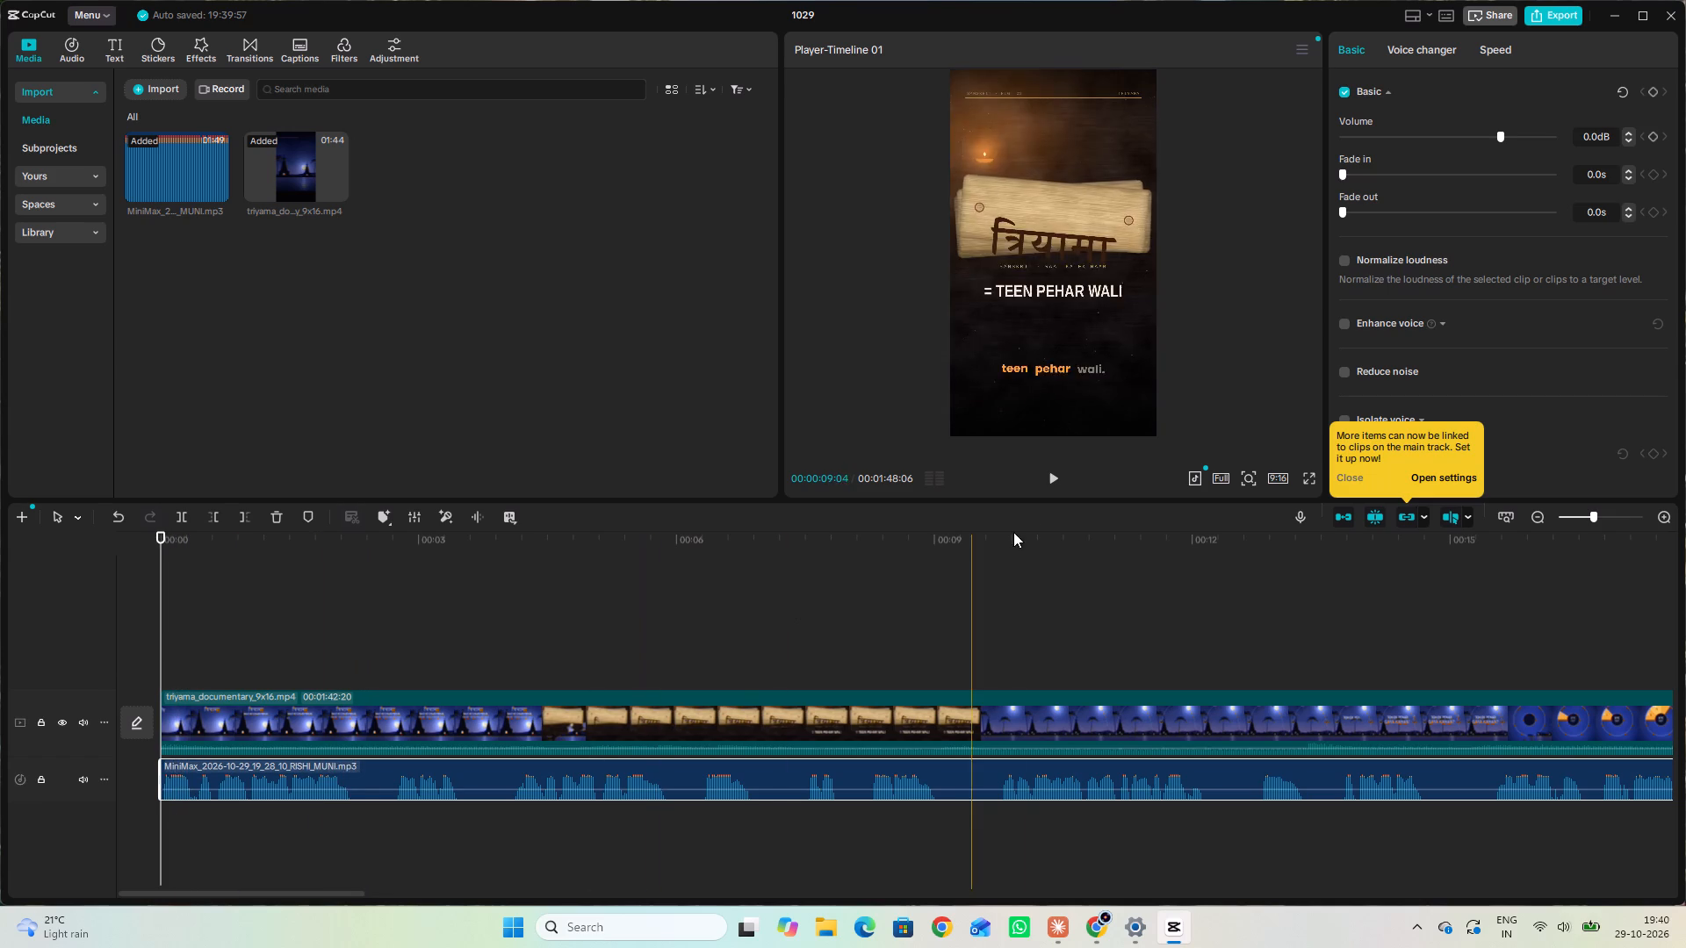
{"action": "left_click", "coordinate": [1060, 481]}
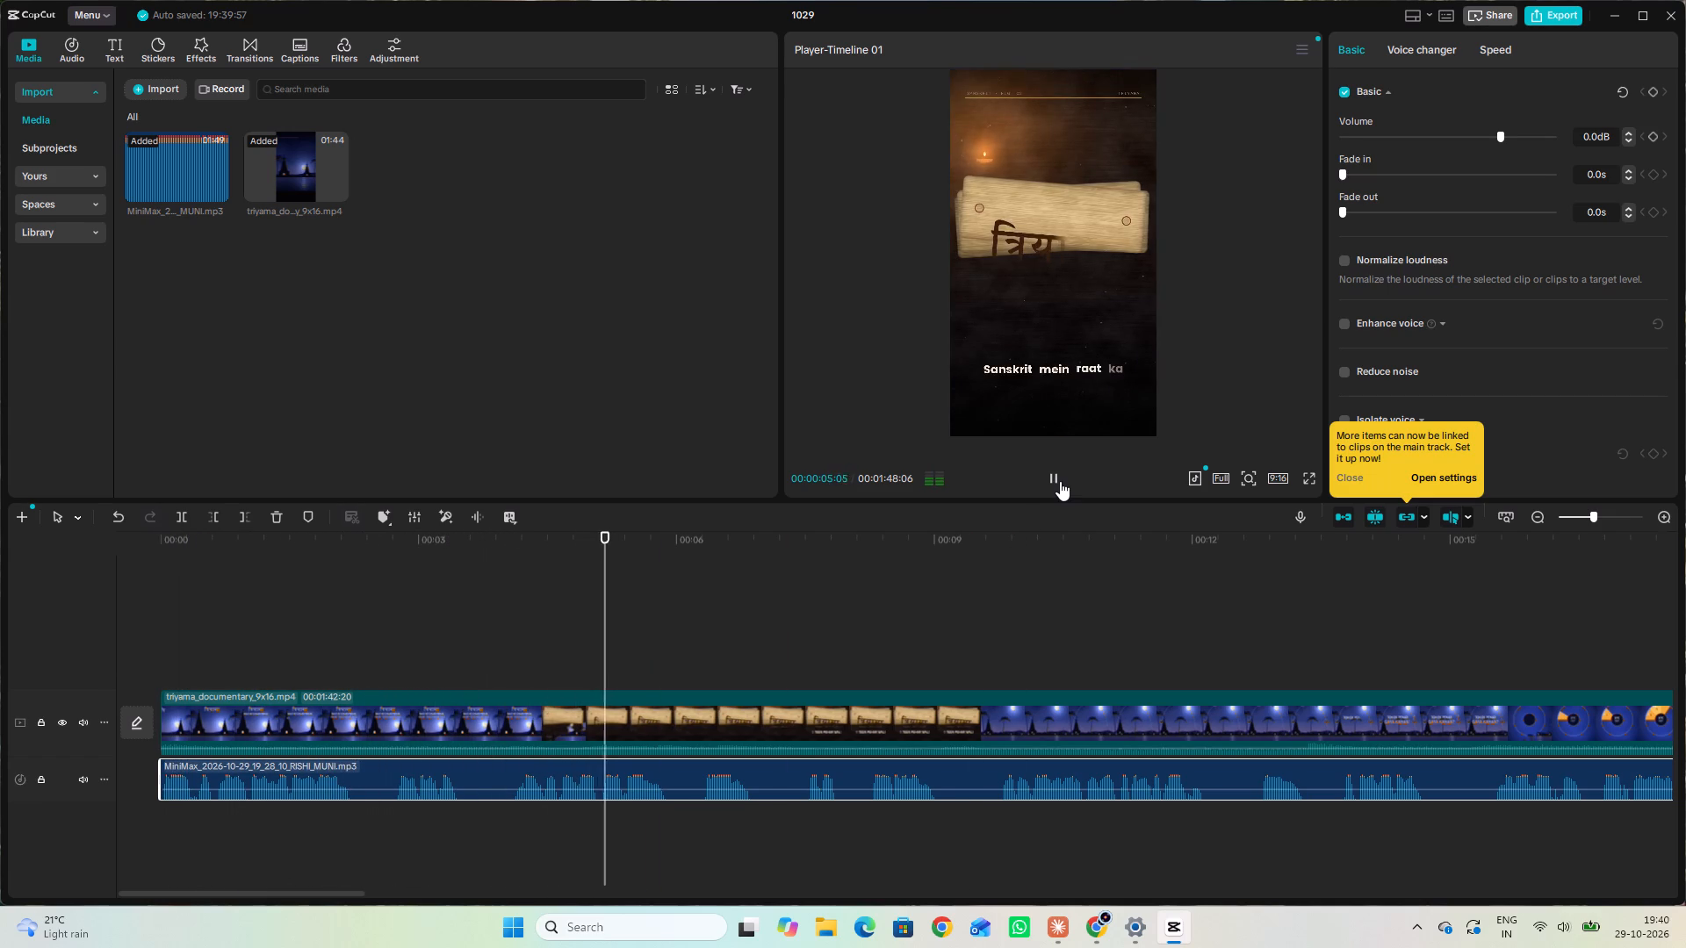
{"action": "left_click", "coordinate": [1060, 481]}
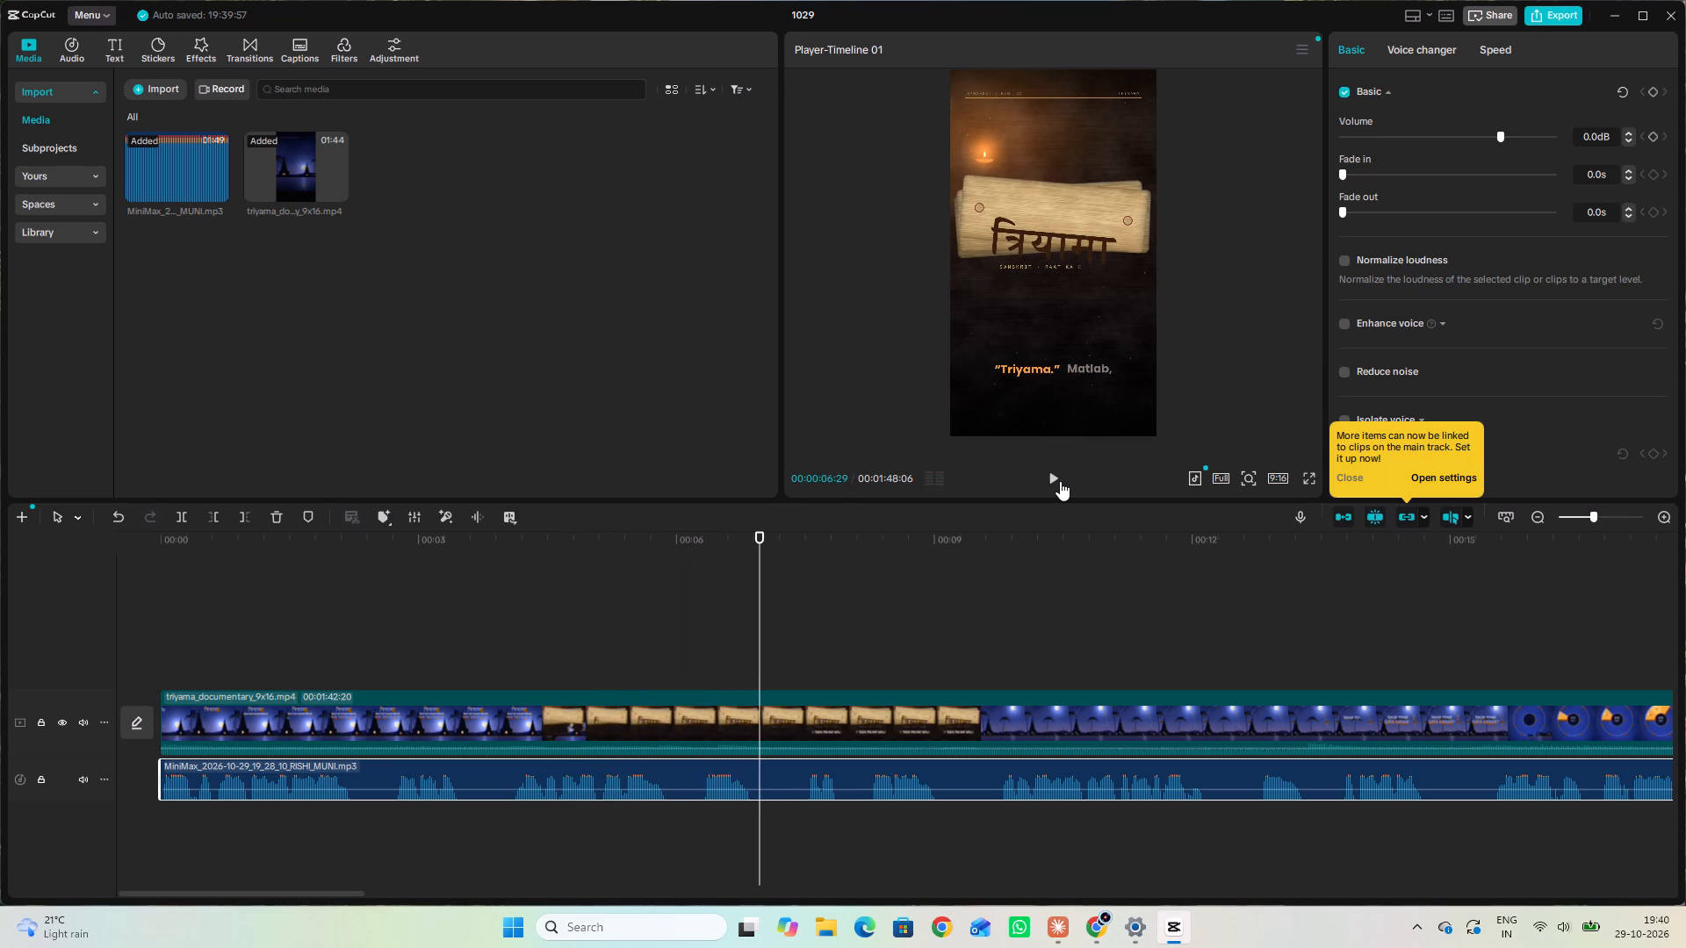
{"action": "left_click", "coordinate": [1060, 481]}
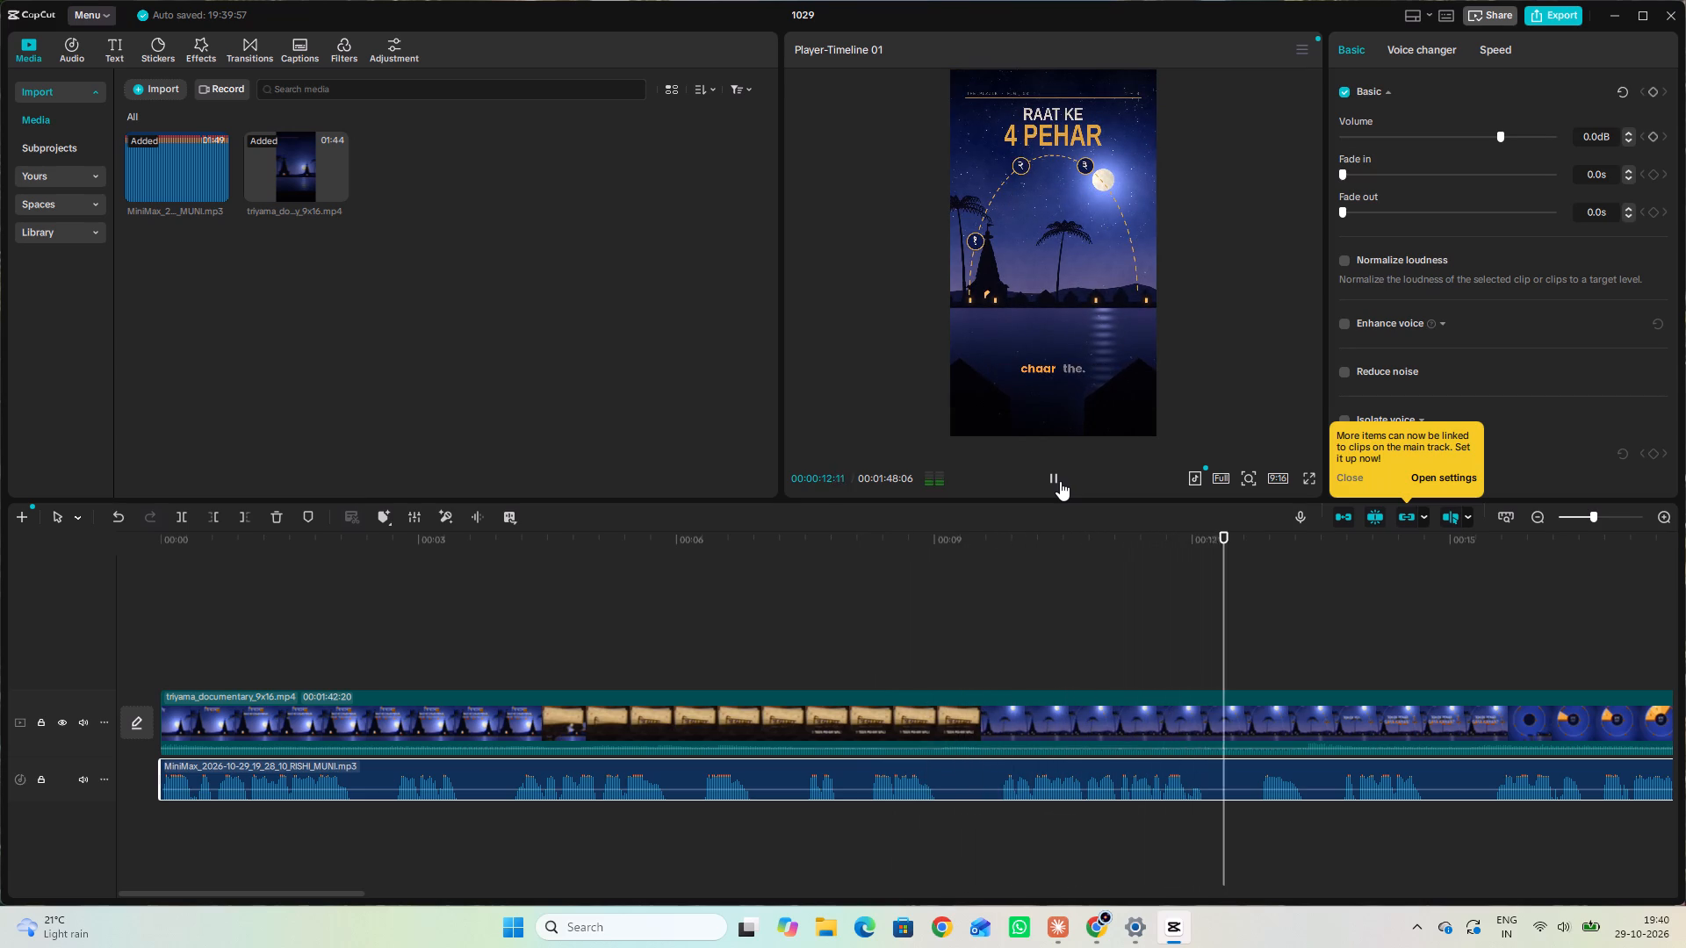
{"action": "left_click", "coordinate": [1060, 481]}
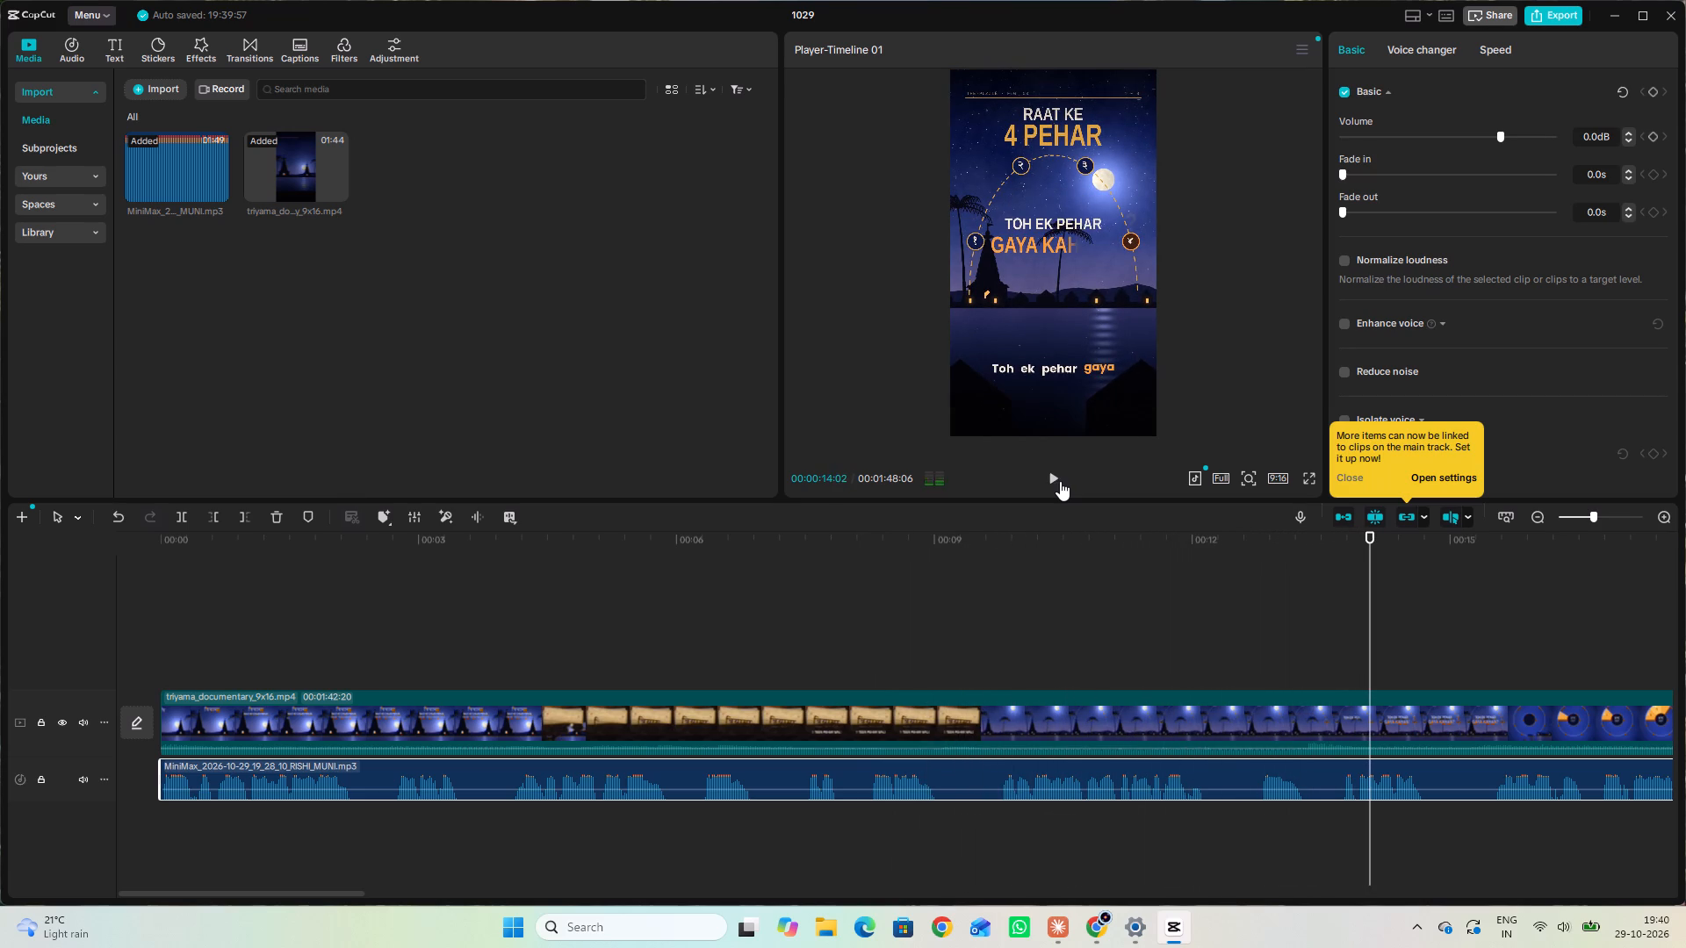
Replay the "Raat ke 4 pehar" section from about 10 seconds through 17 seconds in short stretches, checking the narration against the captions.
{"action": "left_click", "coordinate": [1074, 617]}
{"action": "left_click", "coordinate": [1052, 478]}
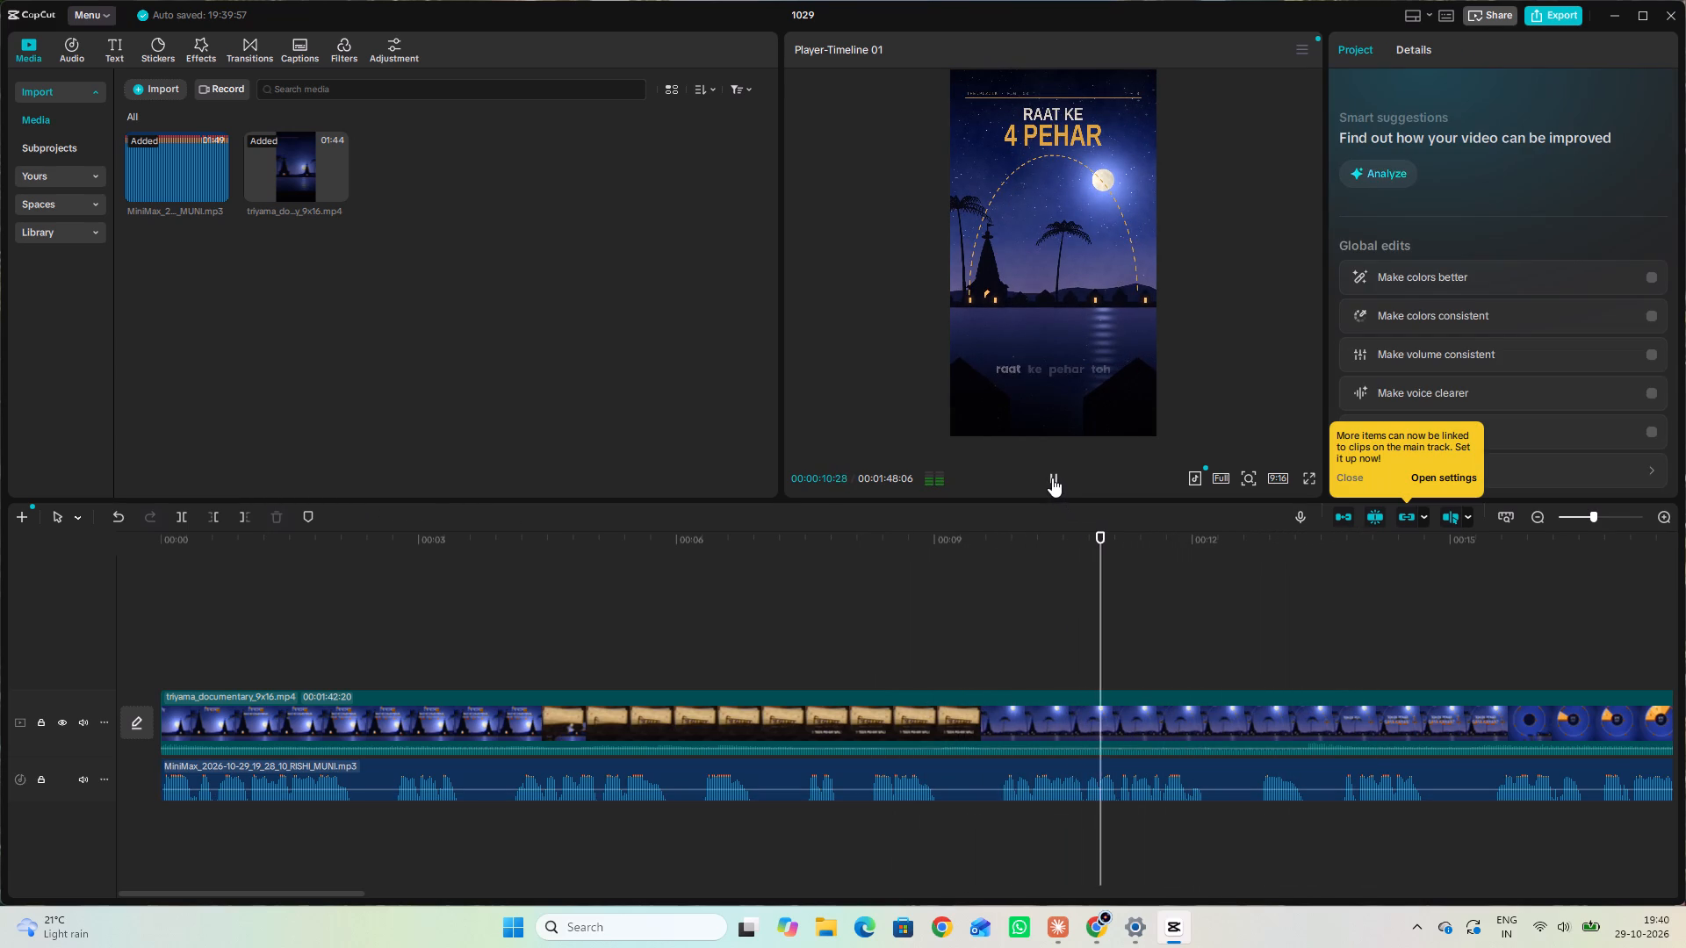
{"action": "left_click", "coordinate": [1052, 478]}
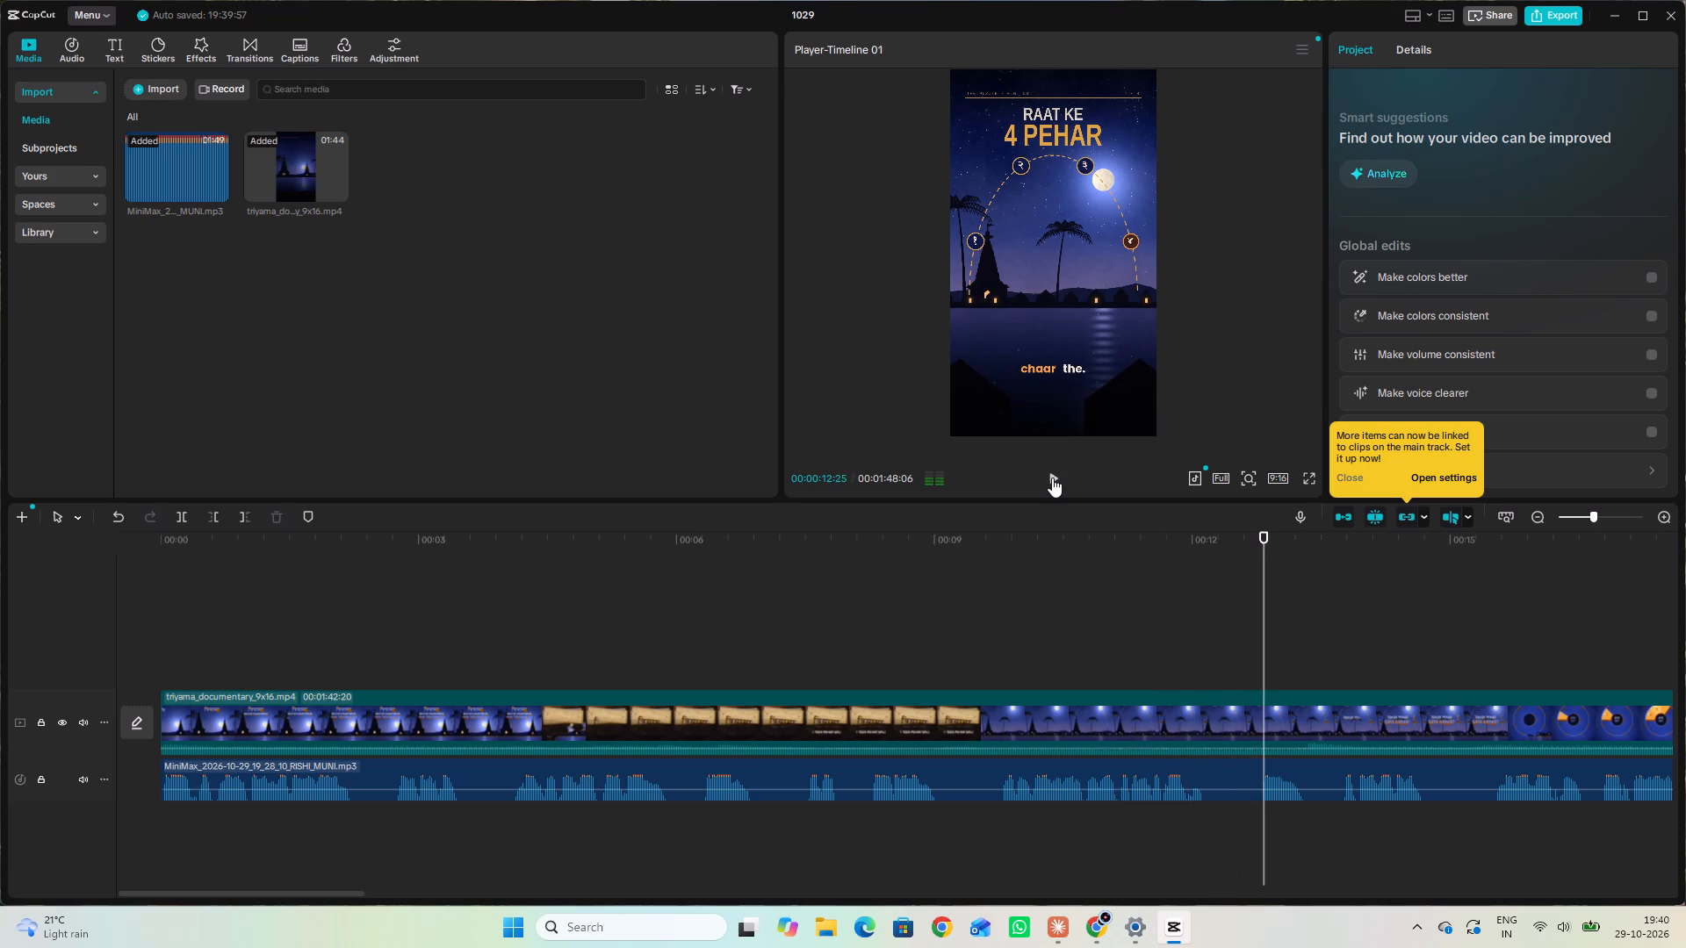
{"action": "left_click", "coordinate": [1139, 650]}
{"action": "left_click", "coordinate": [1049, 485]}
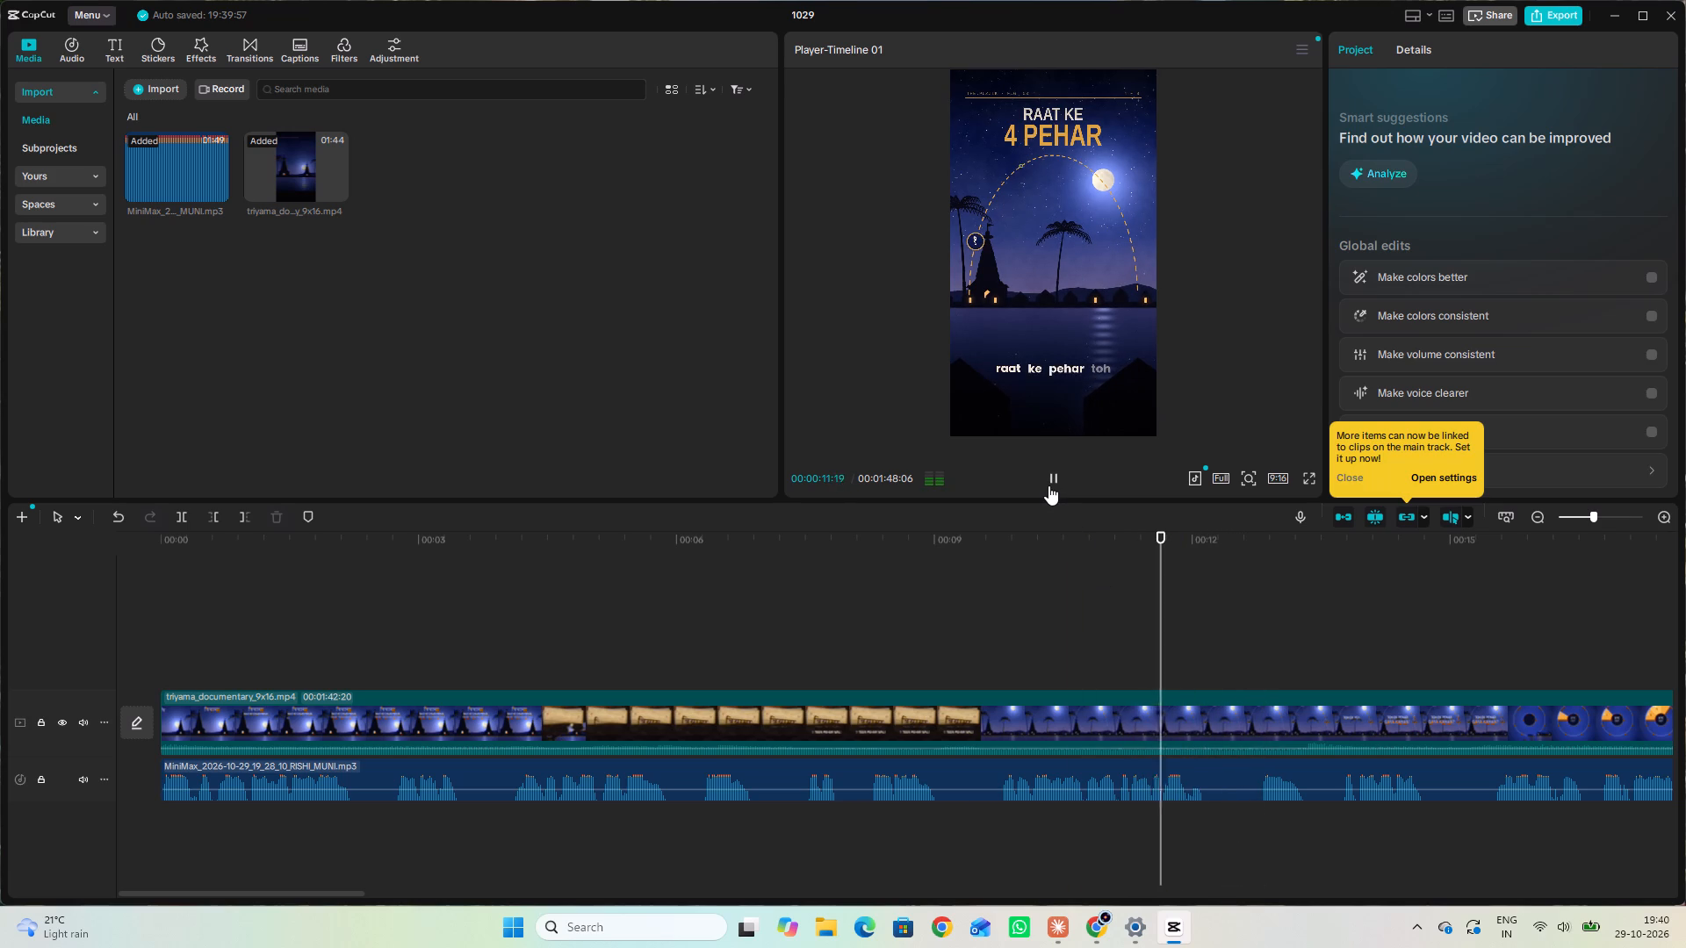
{"action": "left_click", "coordinate": [1048, 485]}
{"action": "double_click", "coordinate": [1048, 485]}
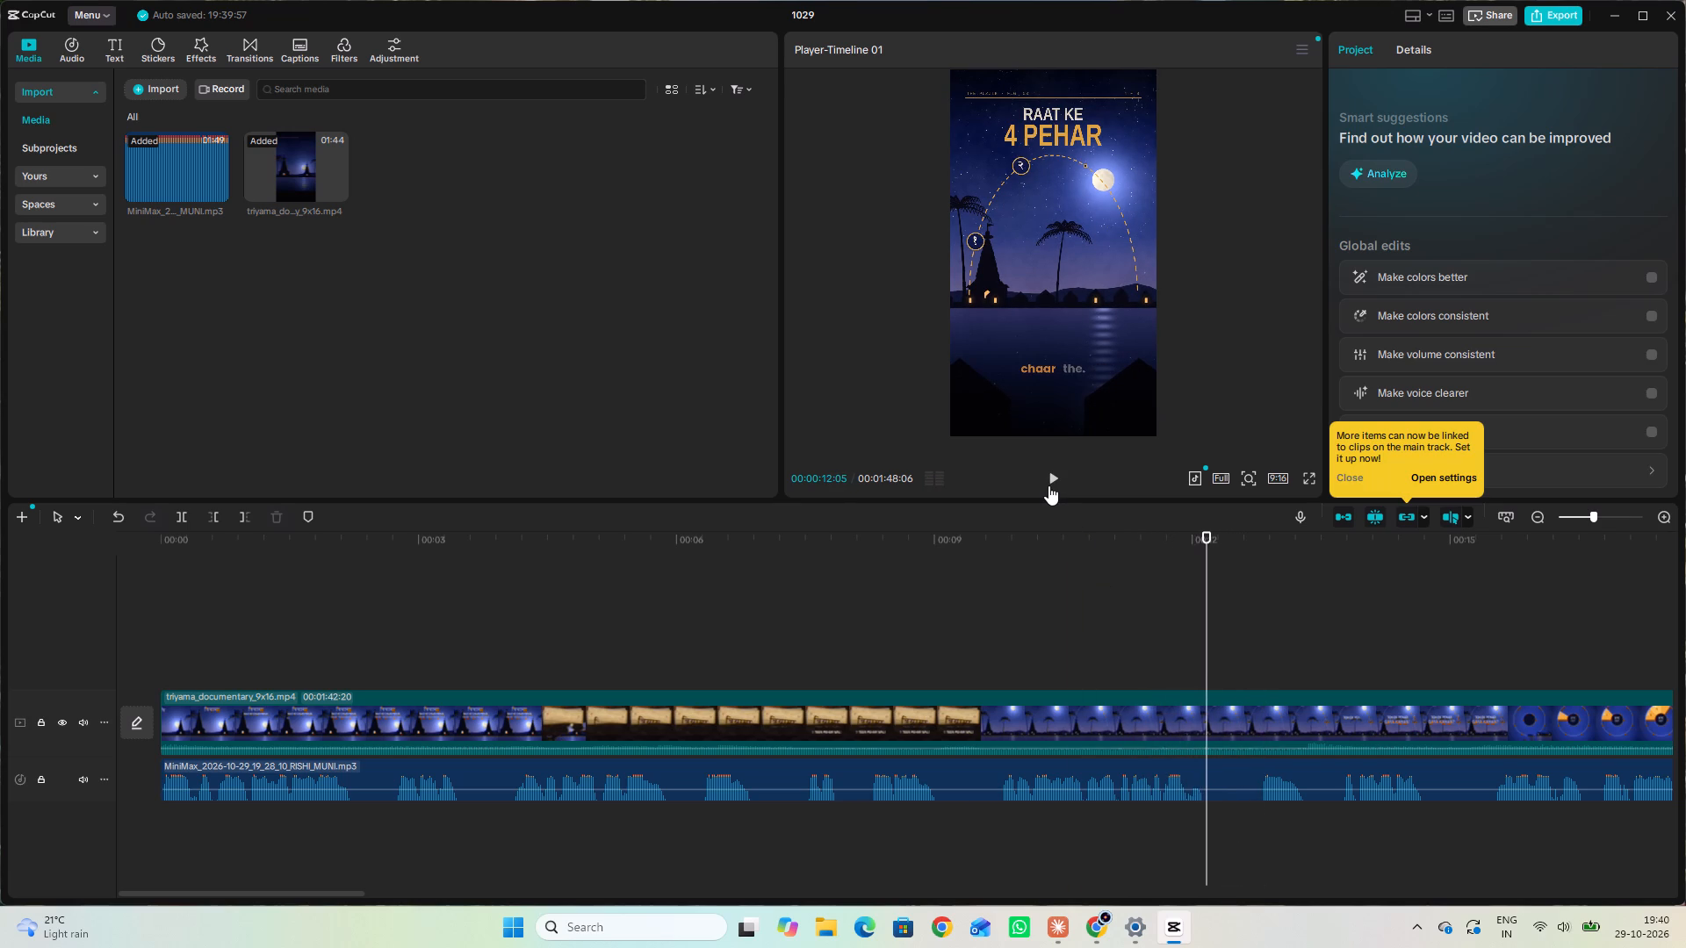
{"action": "left_click", "coordinate": [1048, 485]}
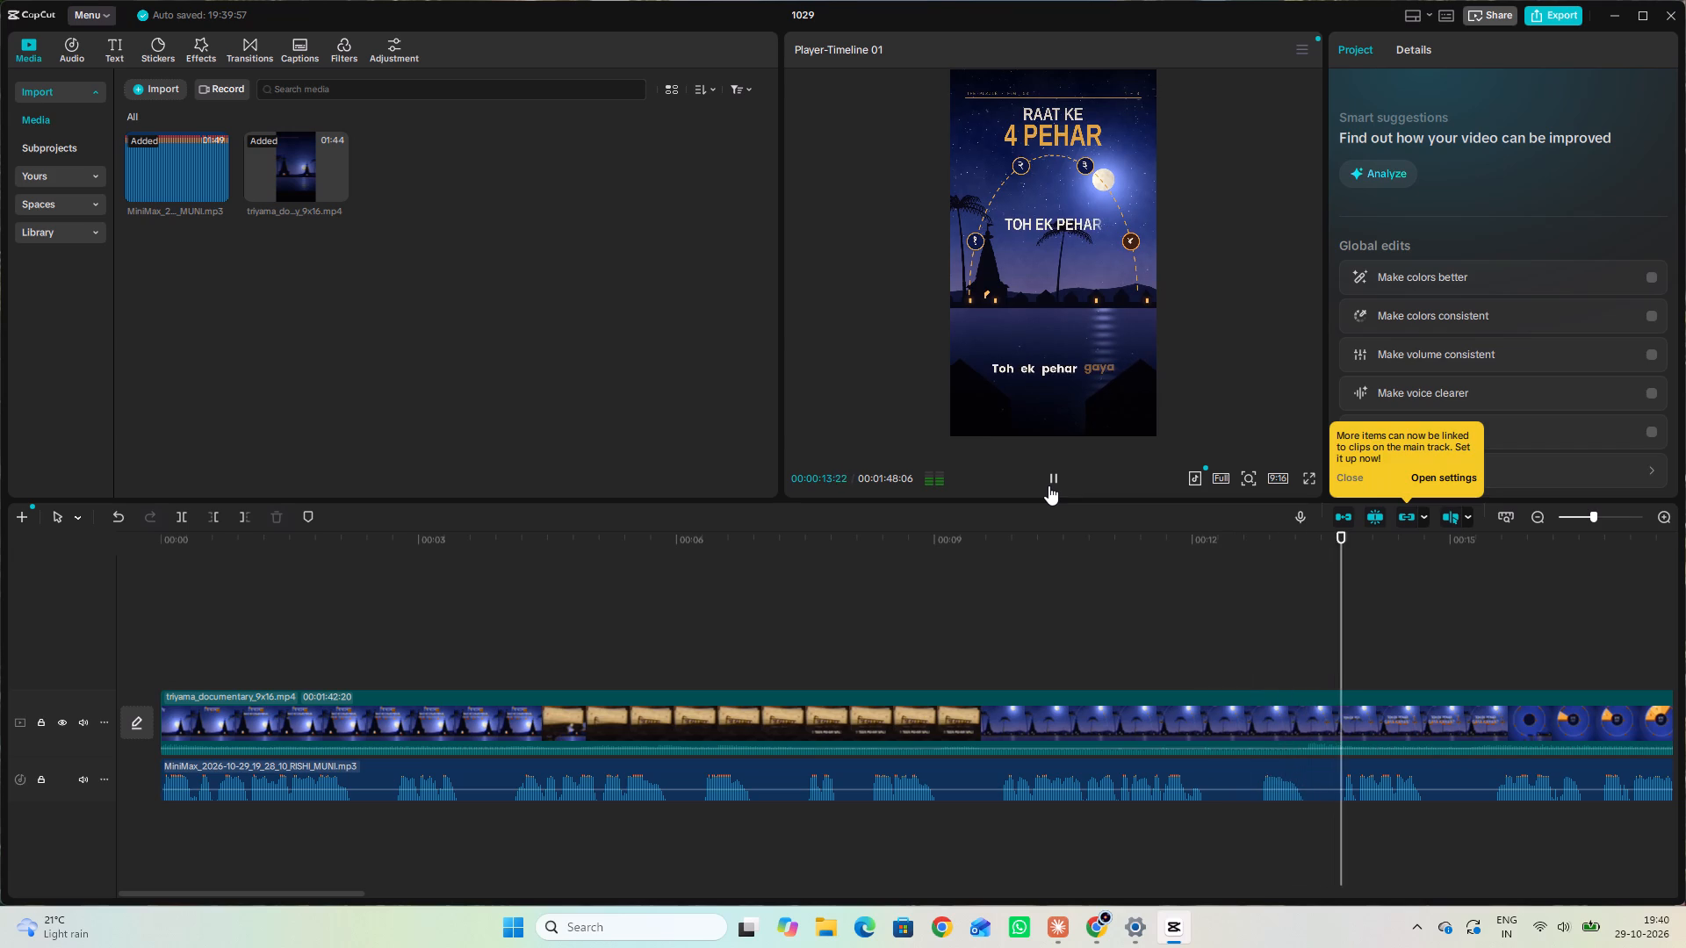
{"action": "left_click", "coordinate": [1048, 485]}
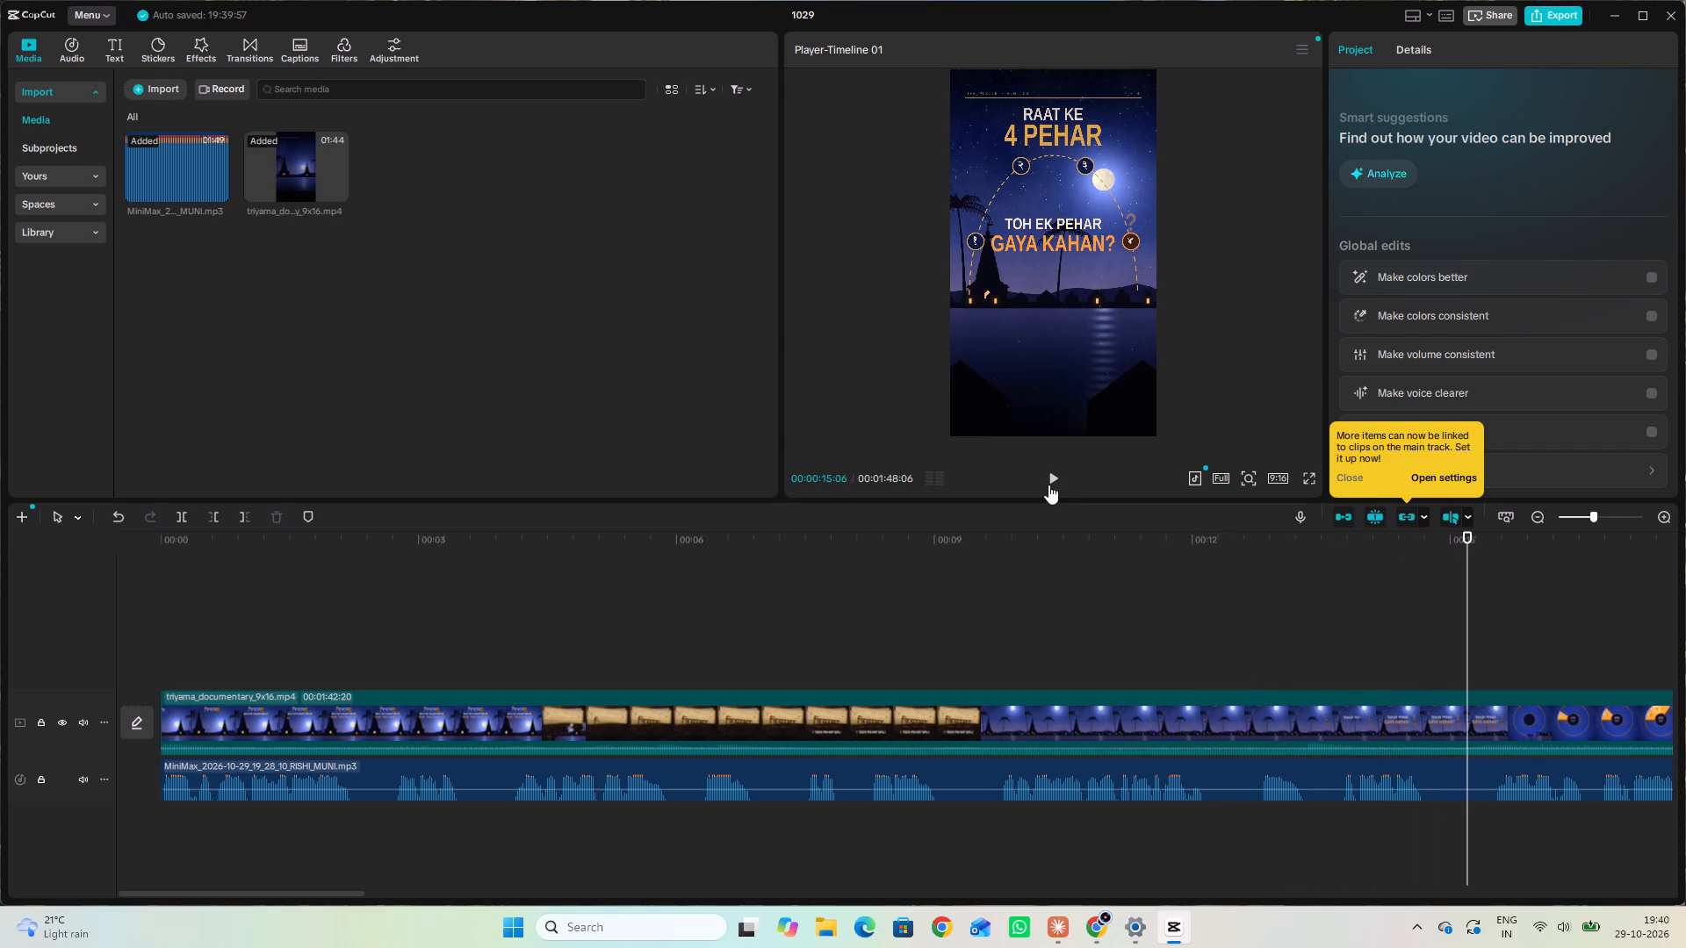
{"action": "left_click", "coordinate": [1048, 485]}
{"action": "left_click", "coordinate": [1048, 485]}
{"action": "left_click", "coordinate": [1048, 485]}
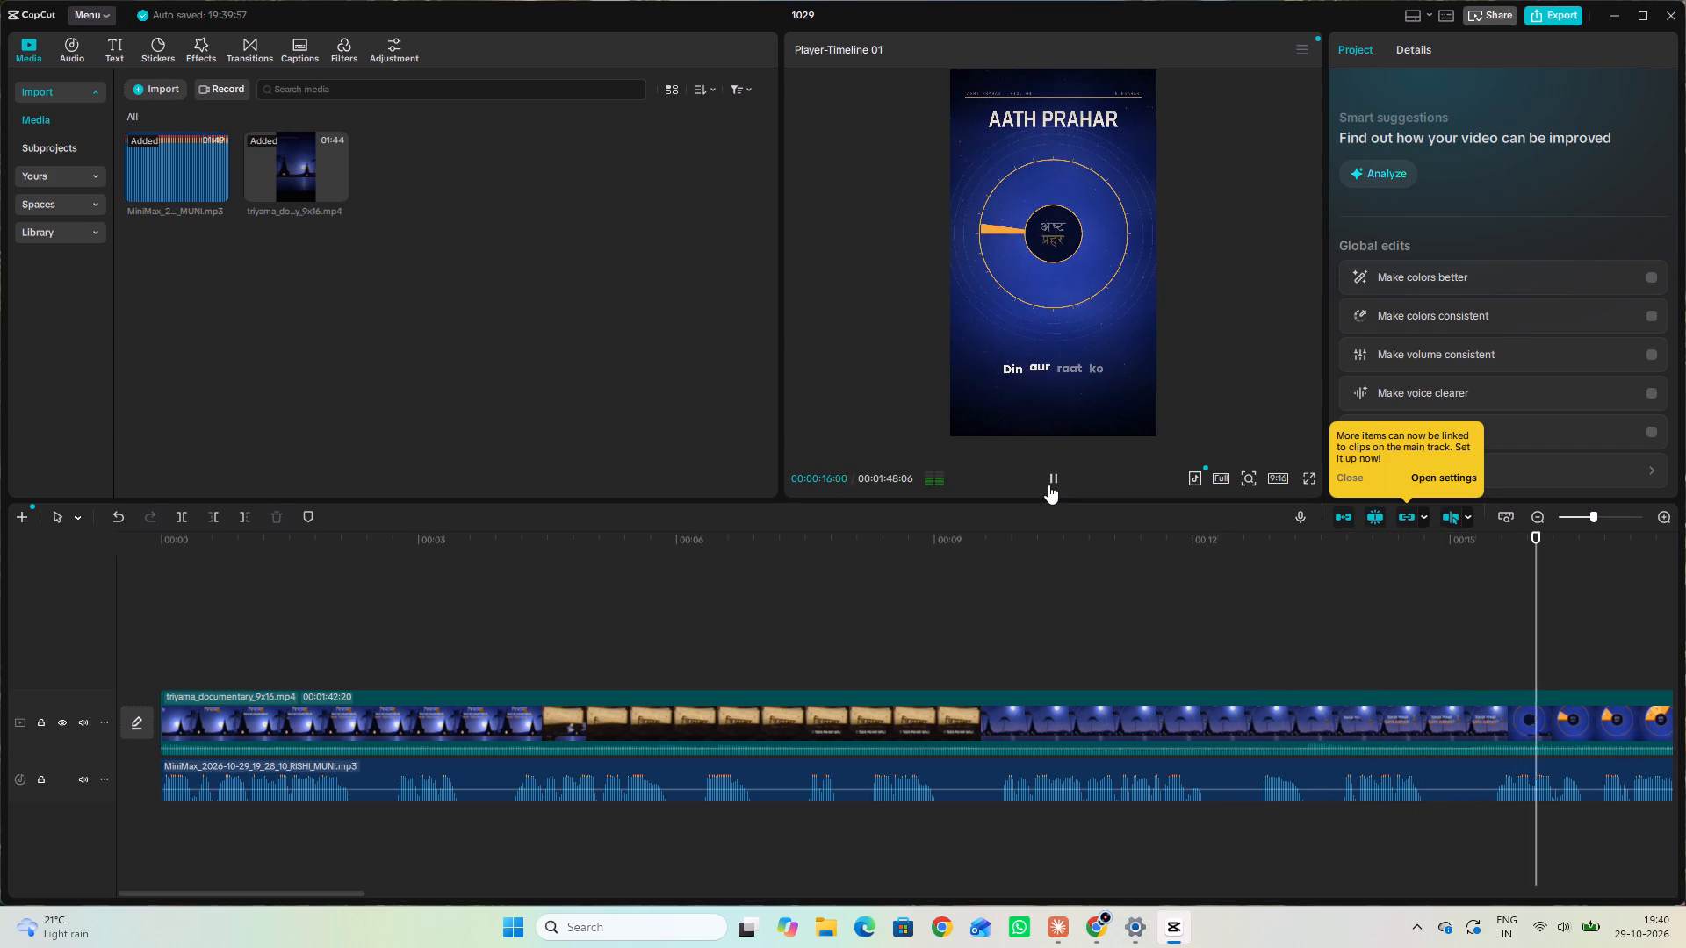
{"action": "left_click", "coordinate": [1048, 485]}
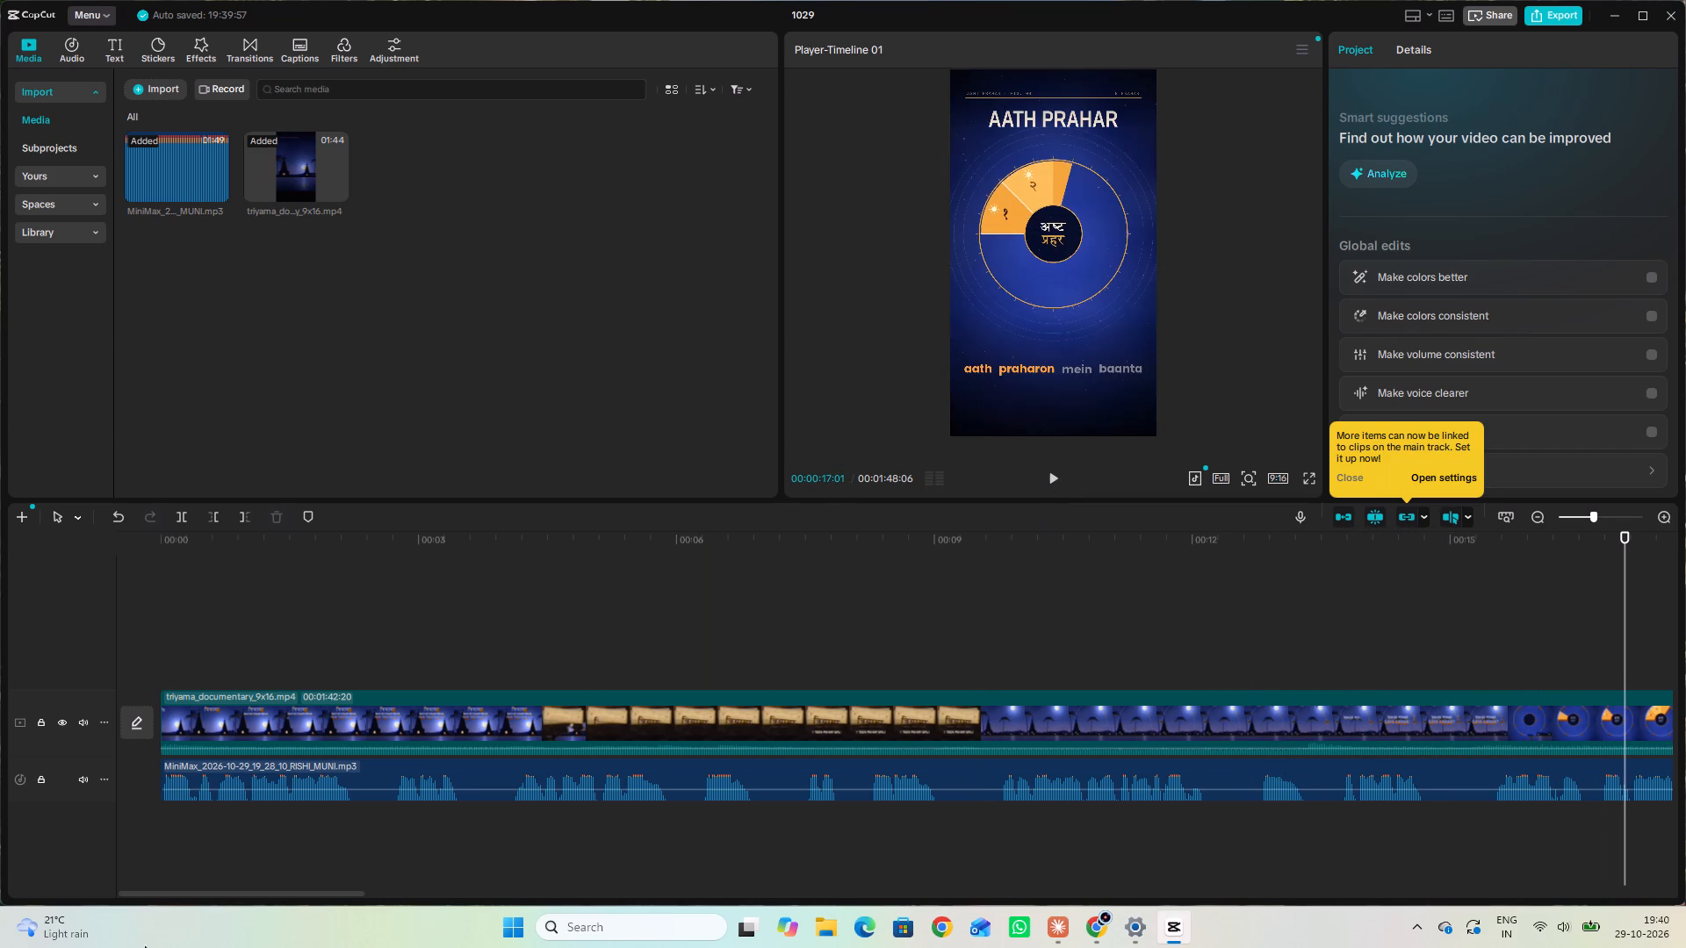
Continue playback from about 17 to 31 seconds to check the narration against the captions.
{"action": "left_click_drag", "start_coordinate": [247, 890], "coordinate": [357, 903]}
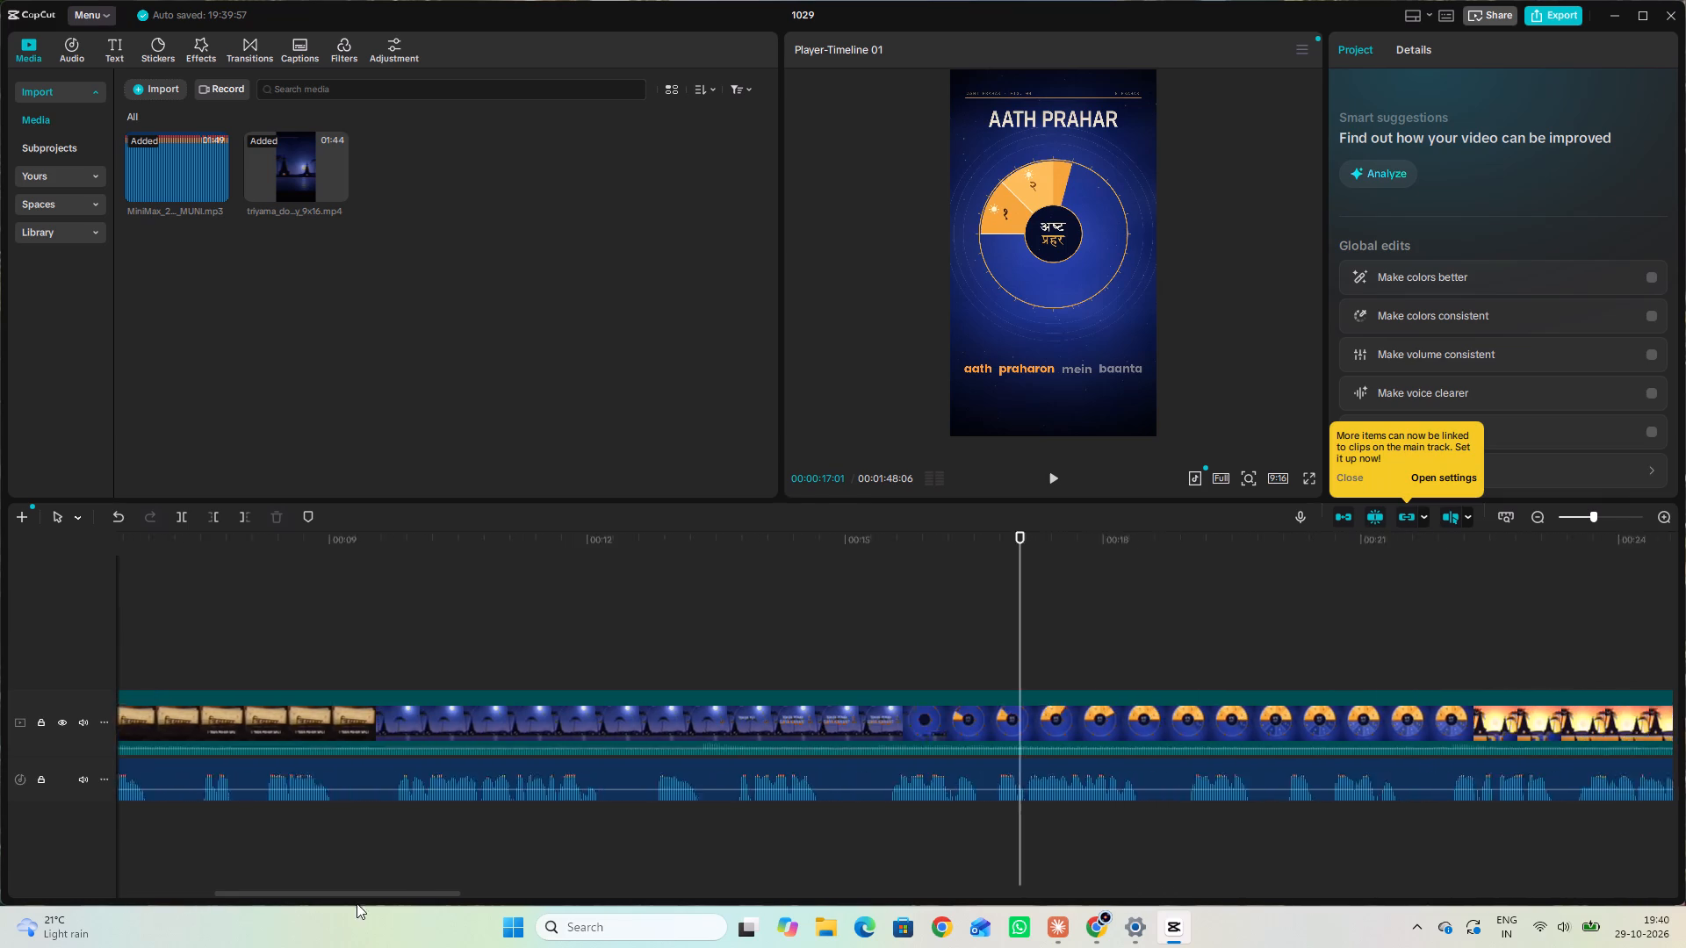
{"action": "left_click_drag", "start_coordinate": [357, 903], "coordinate": [450, 914]}
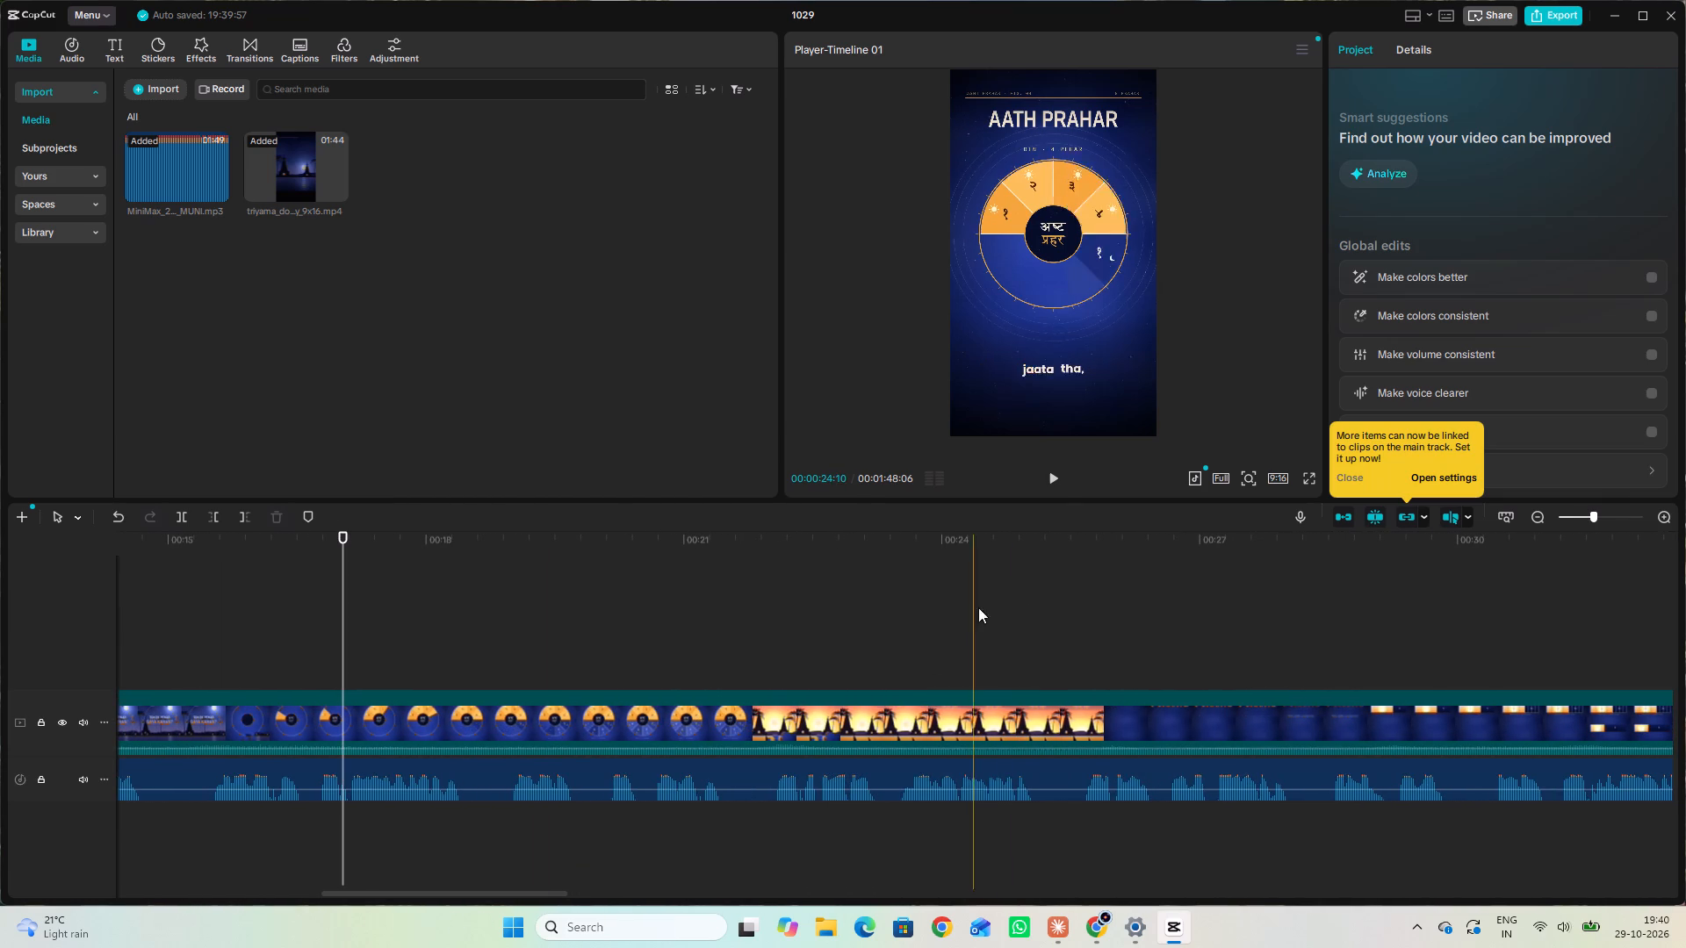
{"action": "left_click", "coordinate": [1051, 482]}
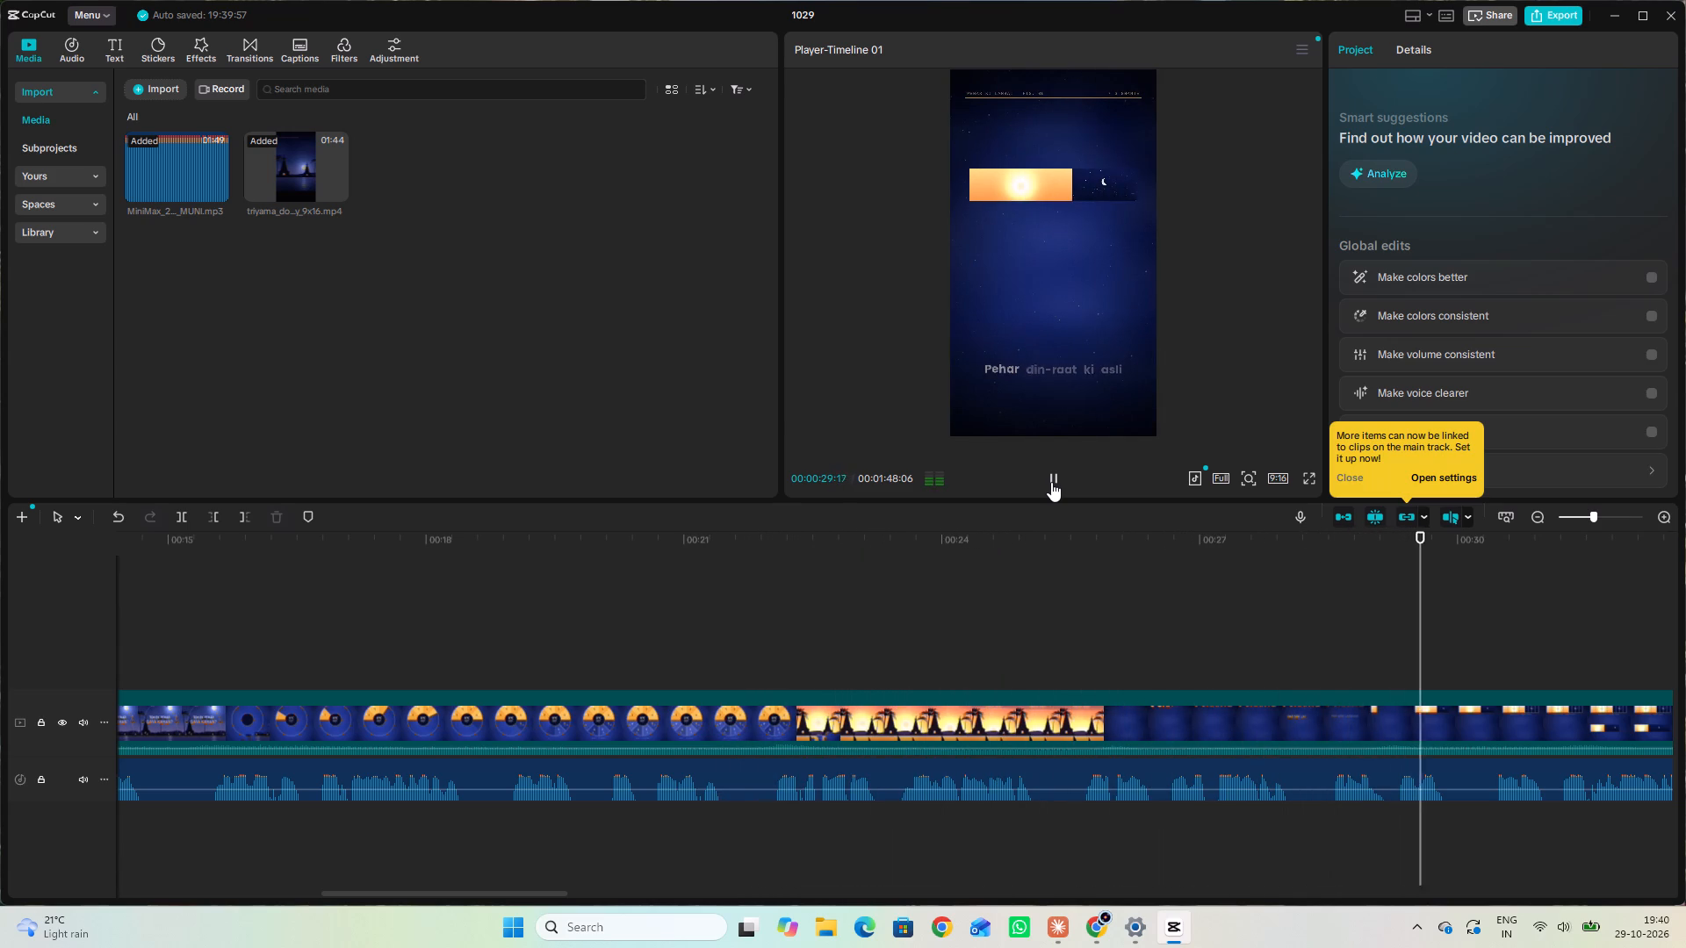
{"action": "left_click", "coordinate": [1051, 482]}
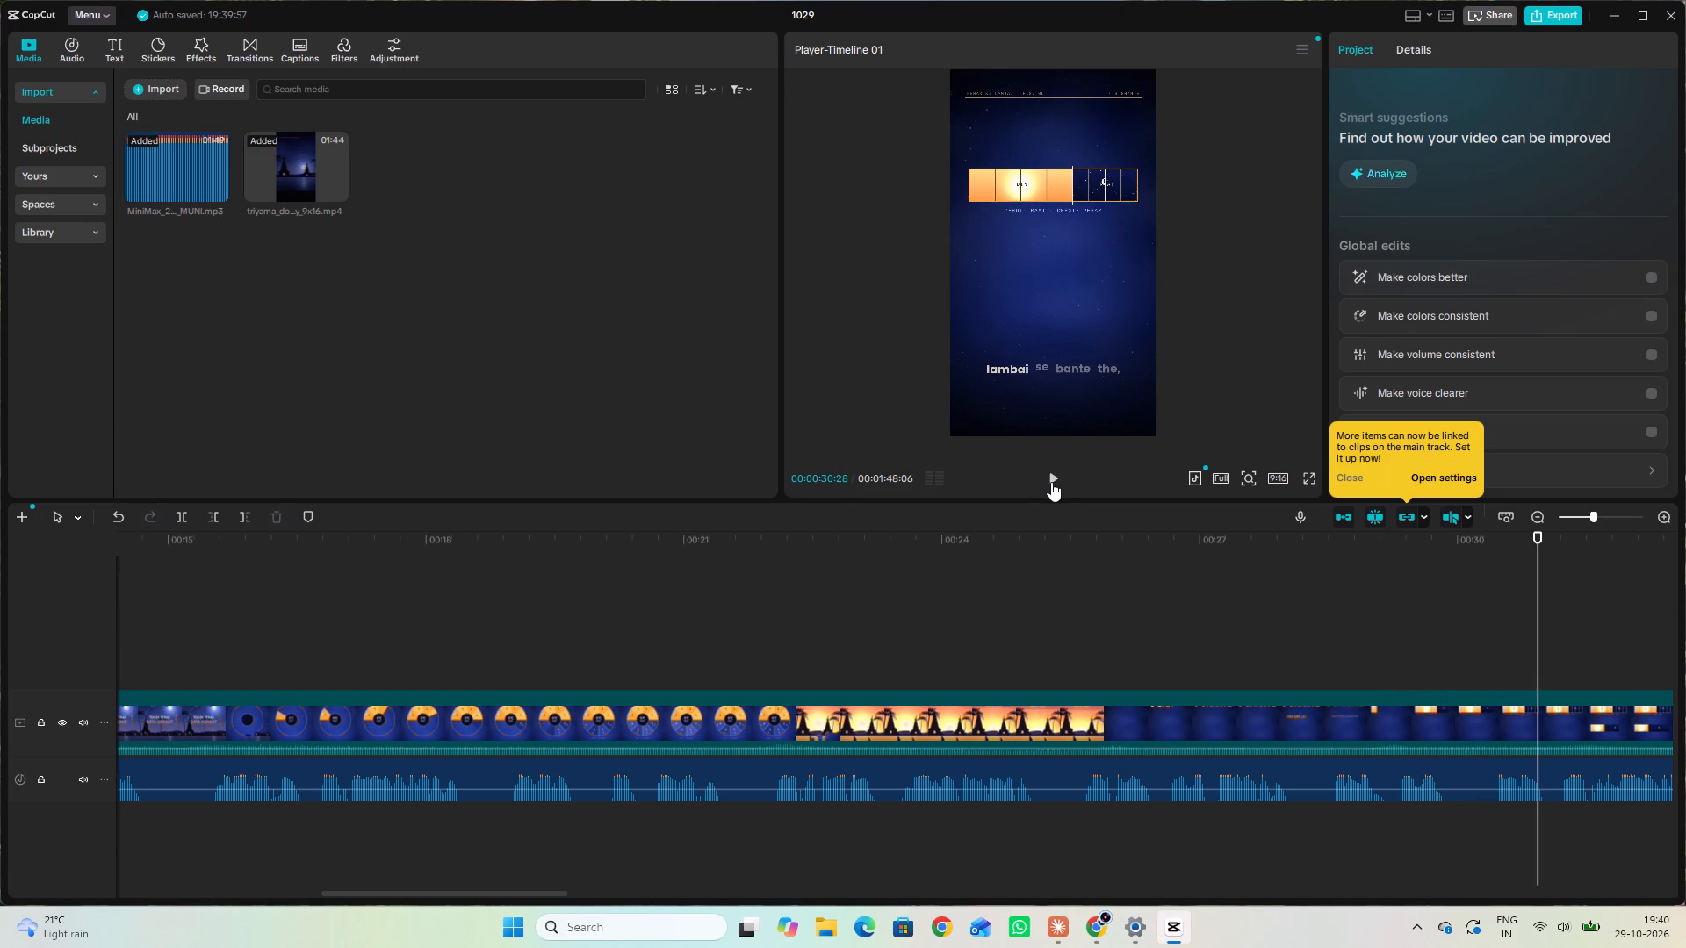
Replay the stretch from the "3 Ghante" title at about 28 seconds to about 31 seconds, comparing narration and captions.
{"action": "left_click", "coordinate": [1272, 627]}
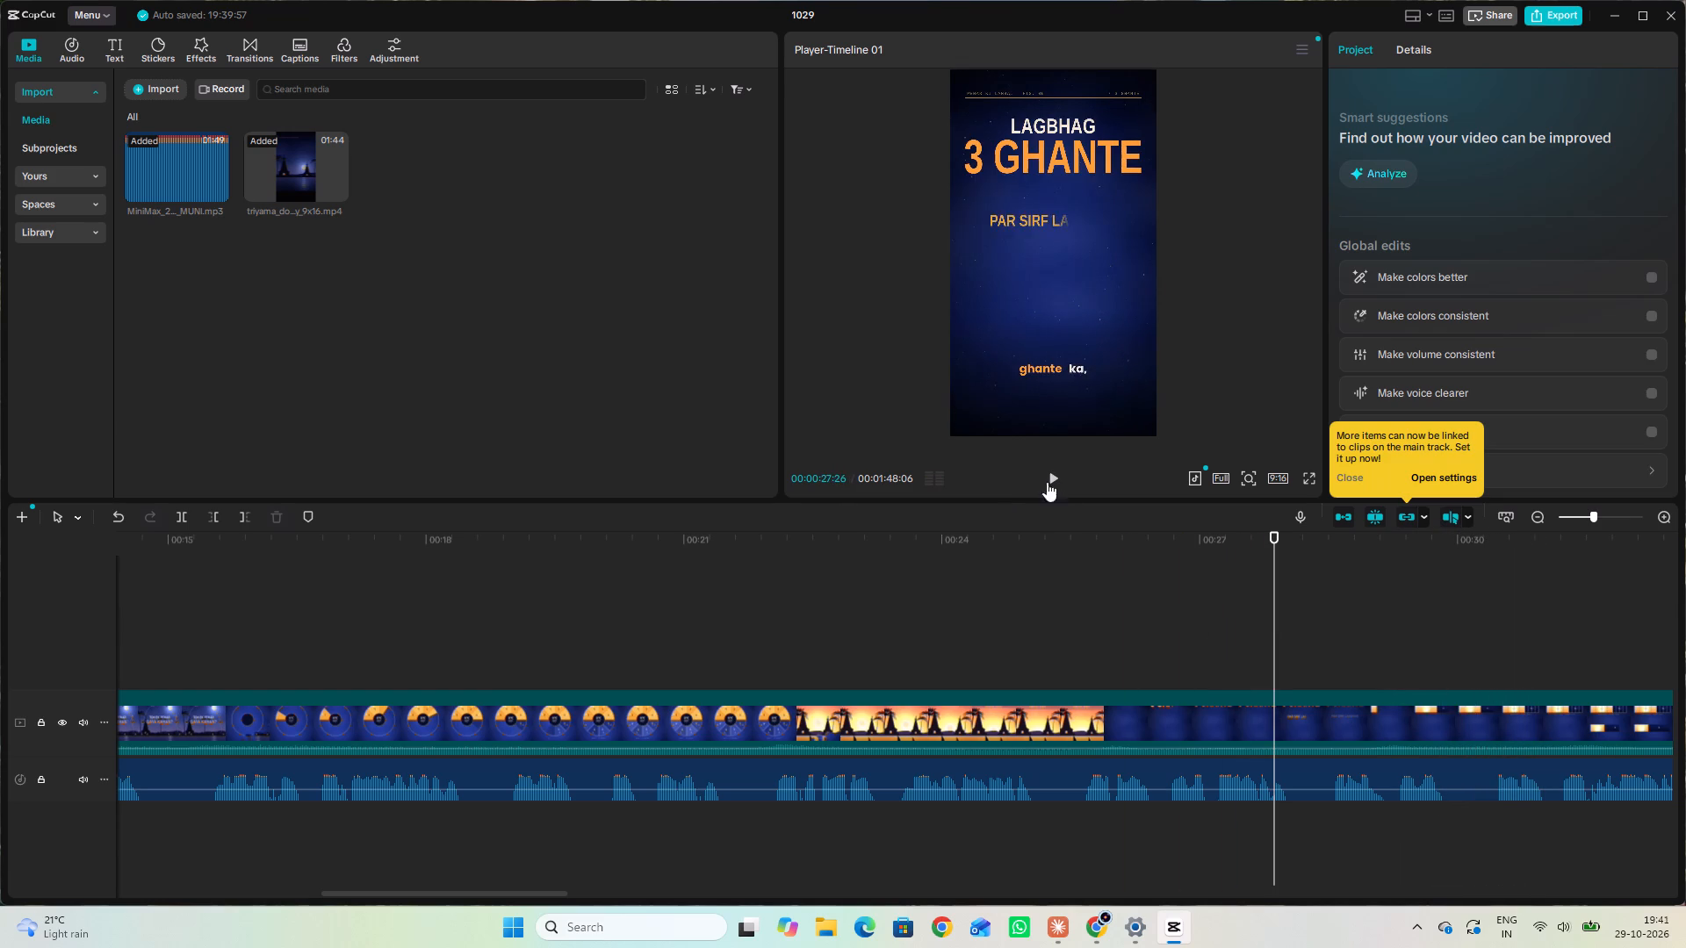
{"action": "left_click", "coordinate": [1047, 482]}
{"action": "left_click", "coordinate": [1051, 482]}
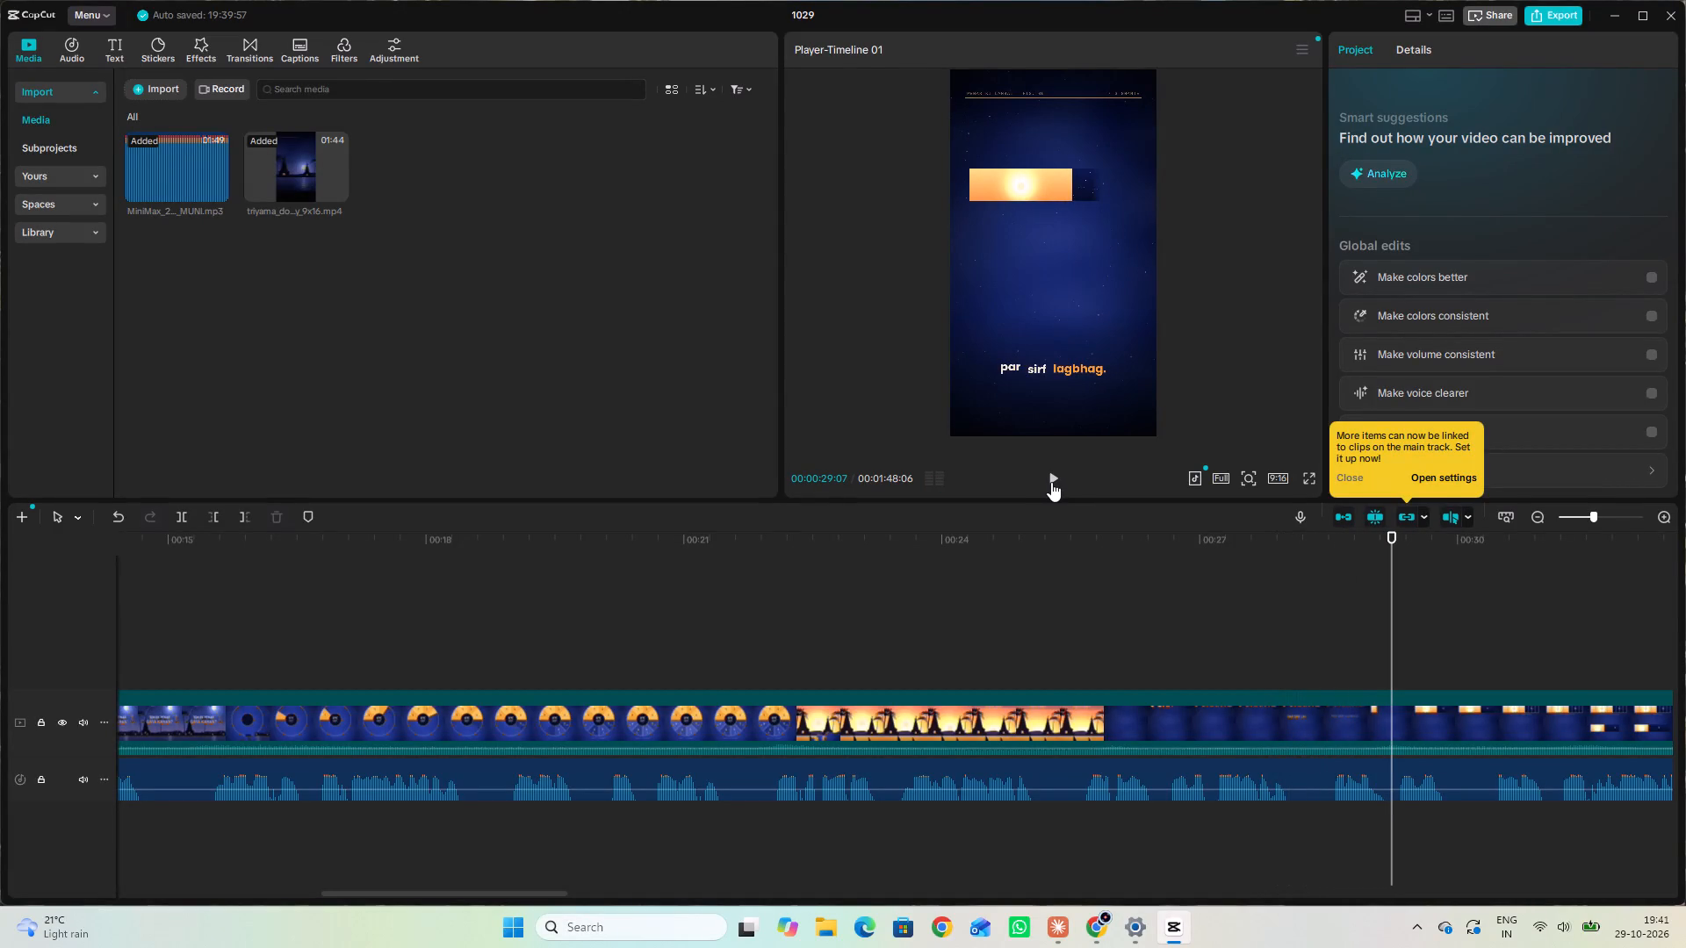
{"action": "left_click", "coordinate": [1052, 482]}
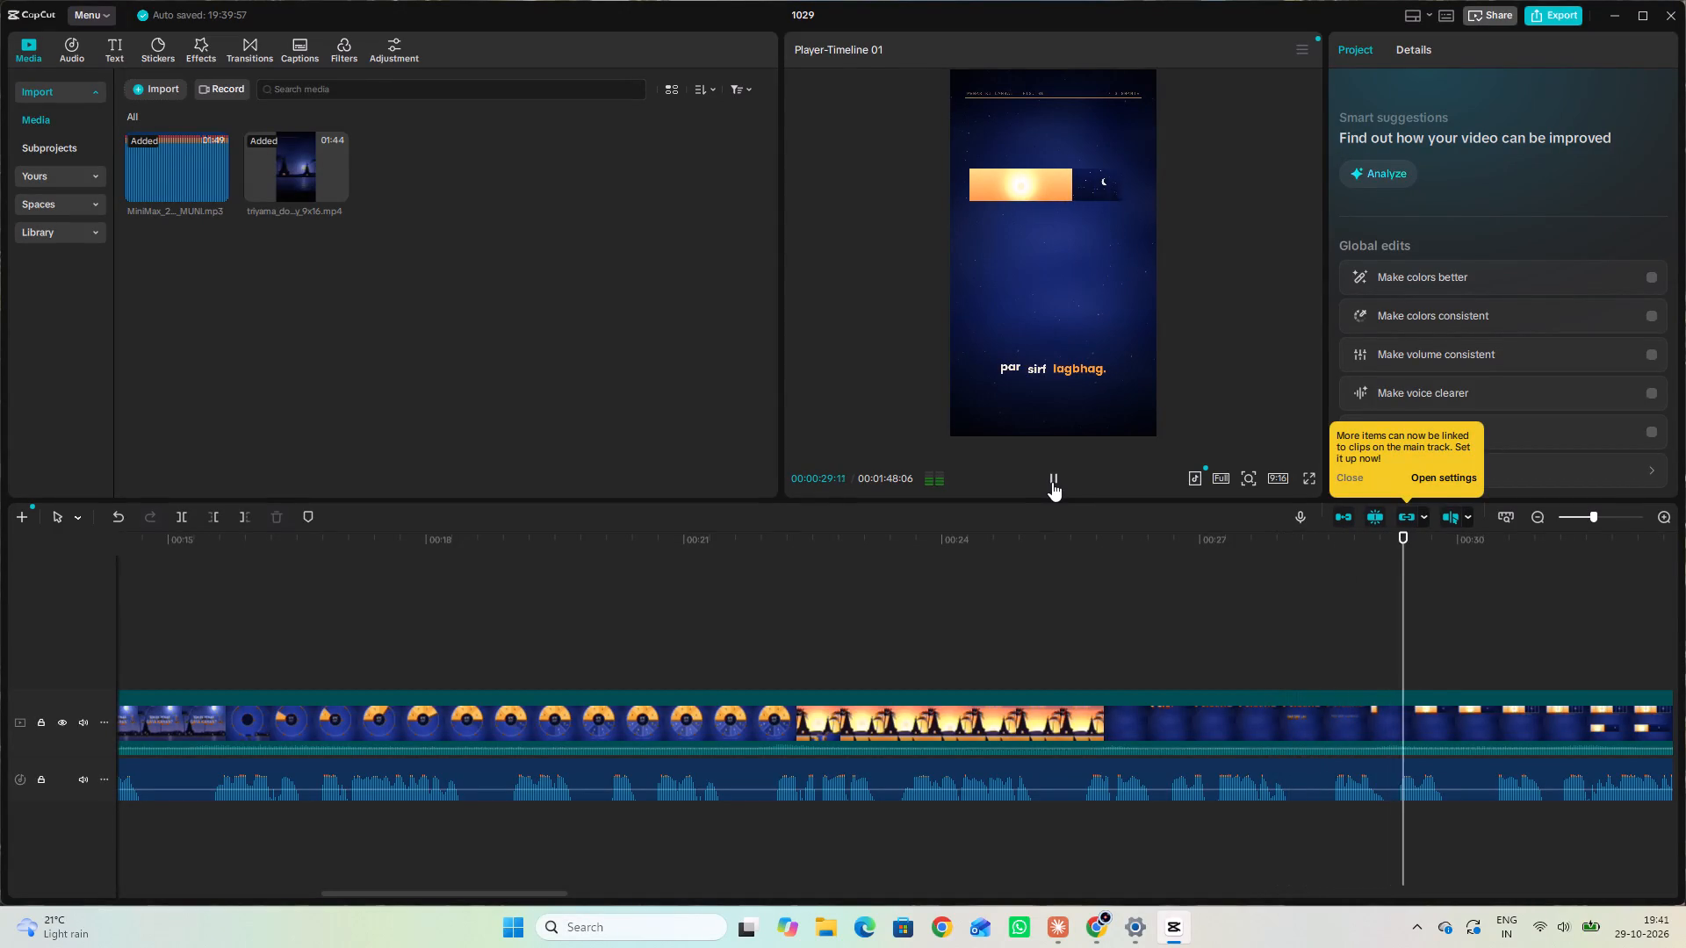
{"action": "left_click", "coordinate": [1052, 482]}
{"action": "left_click", "coordinate": [1294, 661]}
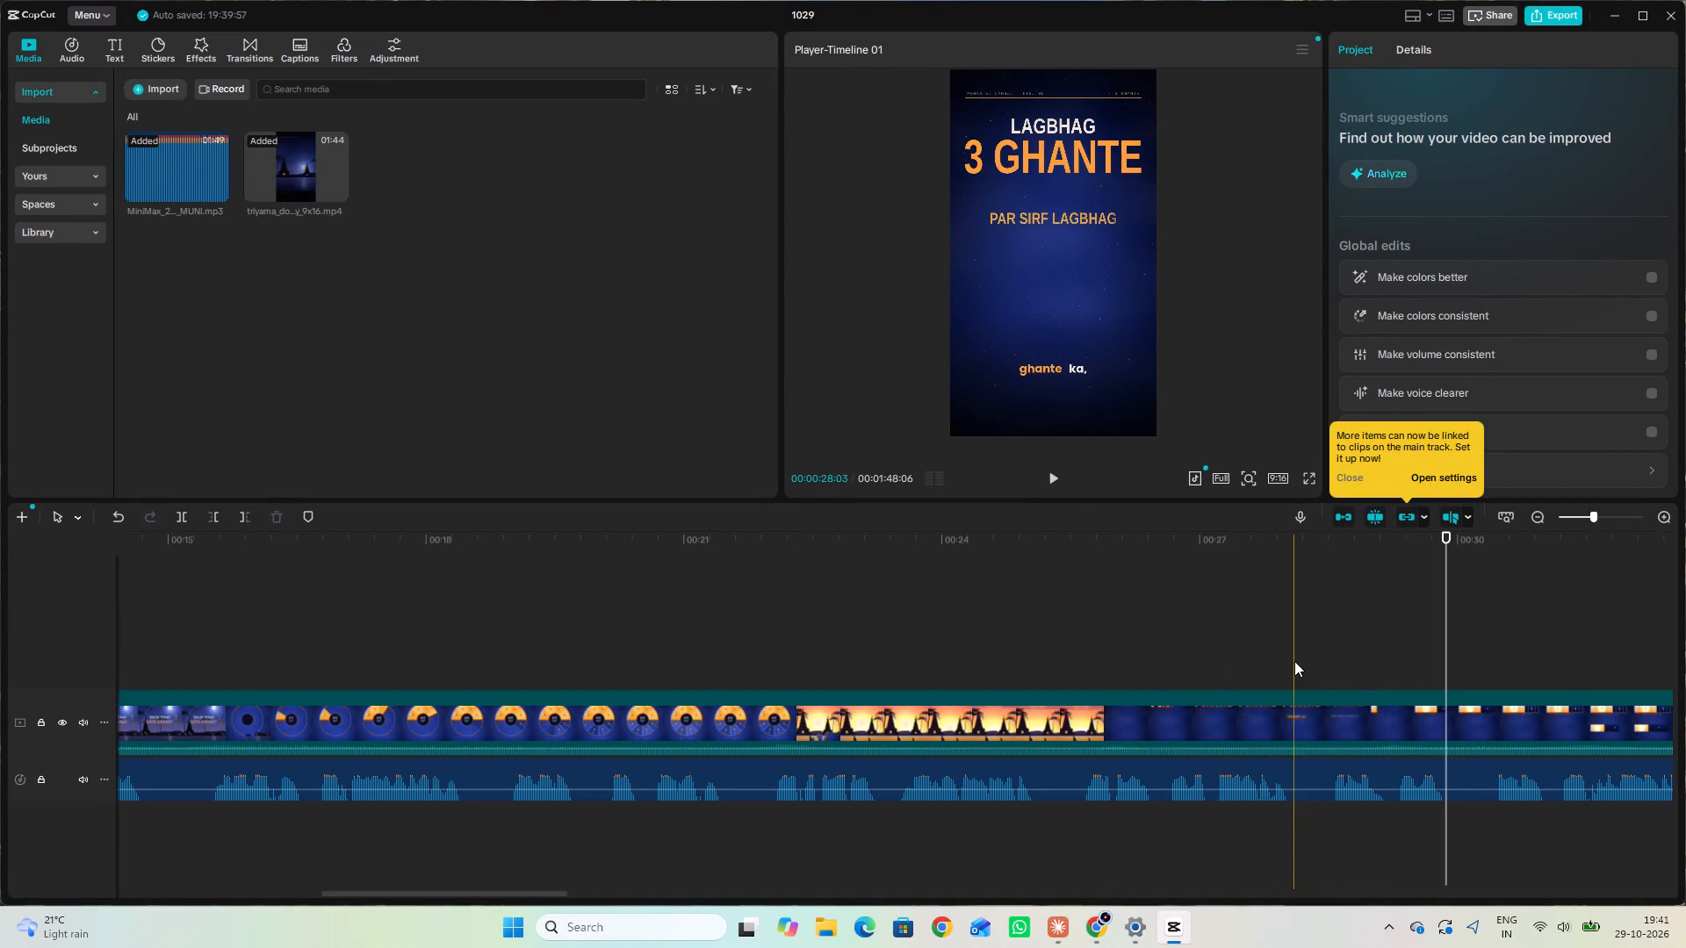
{"action": "left_click", "coordinate": [1046, 483]}
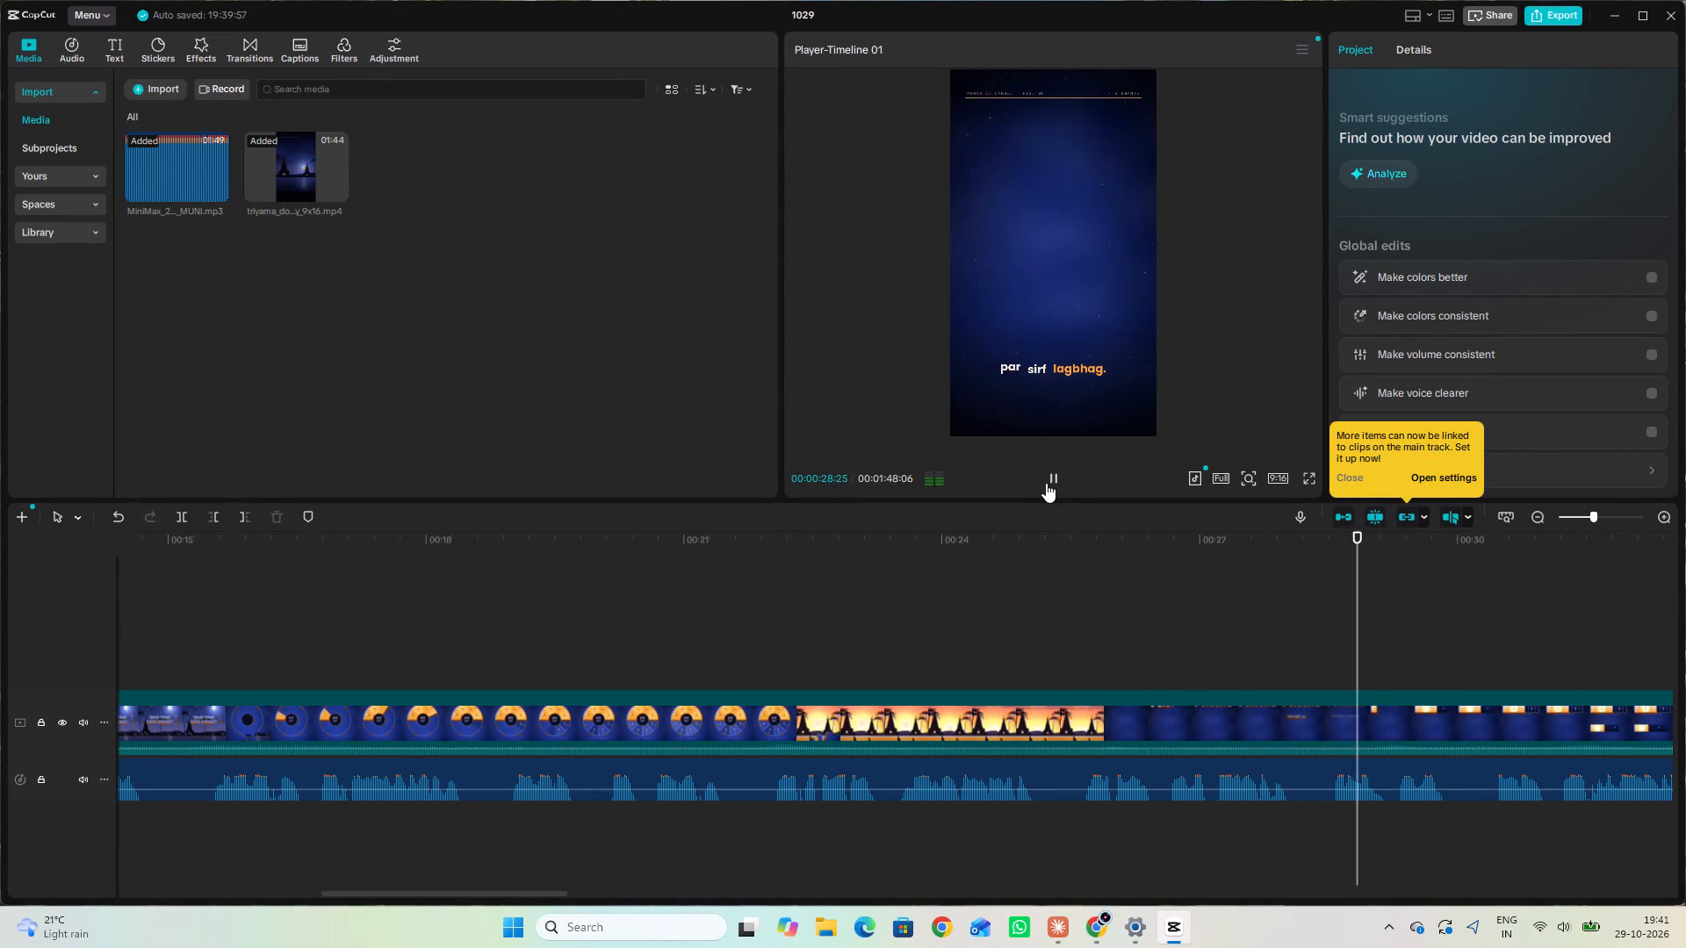
{"action": "left_click", "coordinate": [1046, 482]}
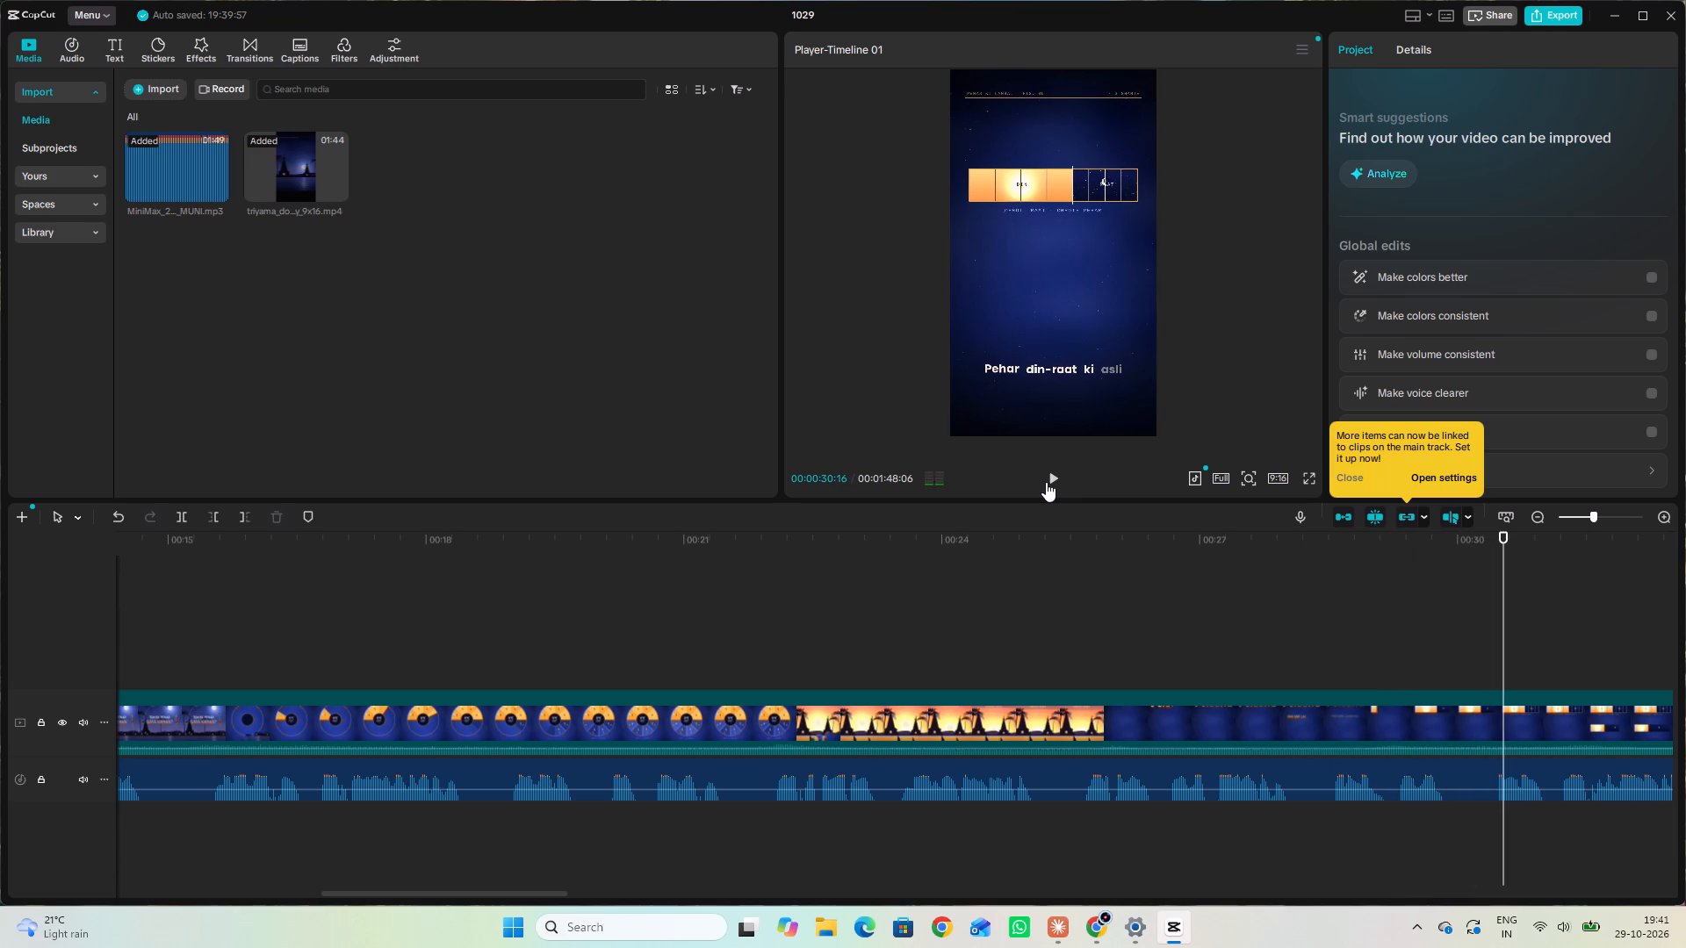
{"action": "left_click", "coordinate": [1046, 482]}
{"action": "left_click", "coordinate": [1046, 482]}
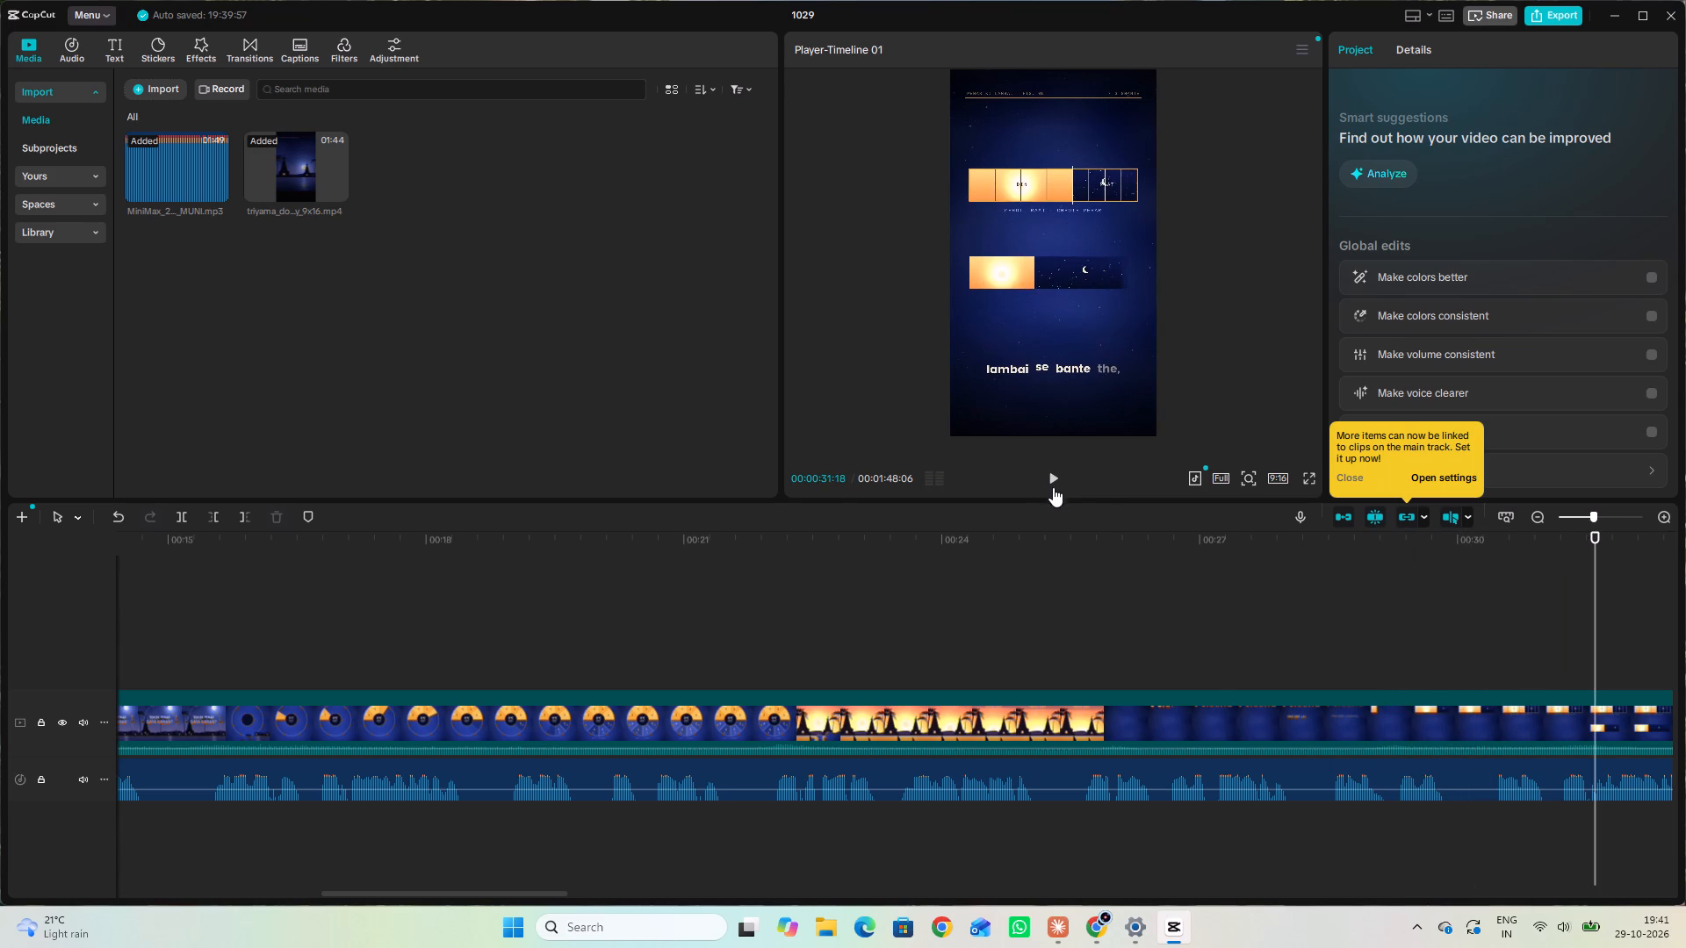
Replay short stretches between about 28 and 30 seconds to examine where the "Pehar din-raat ki asli" caption starts relative to the narration.
{"action": "left_click", "coordinate": [1423, 637]}
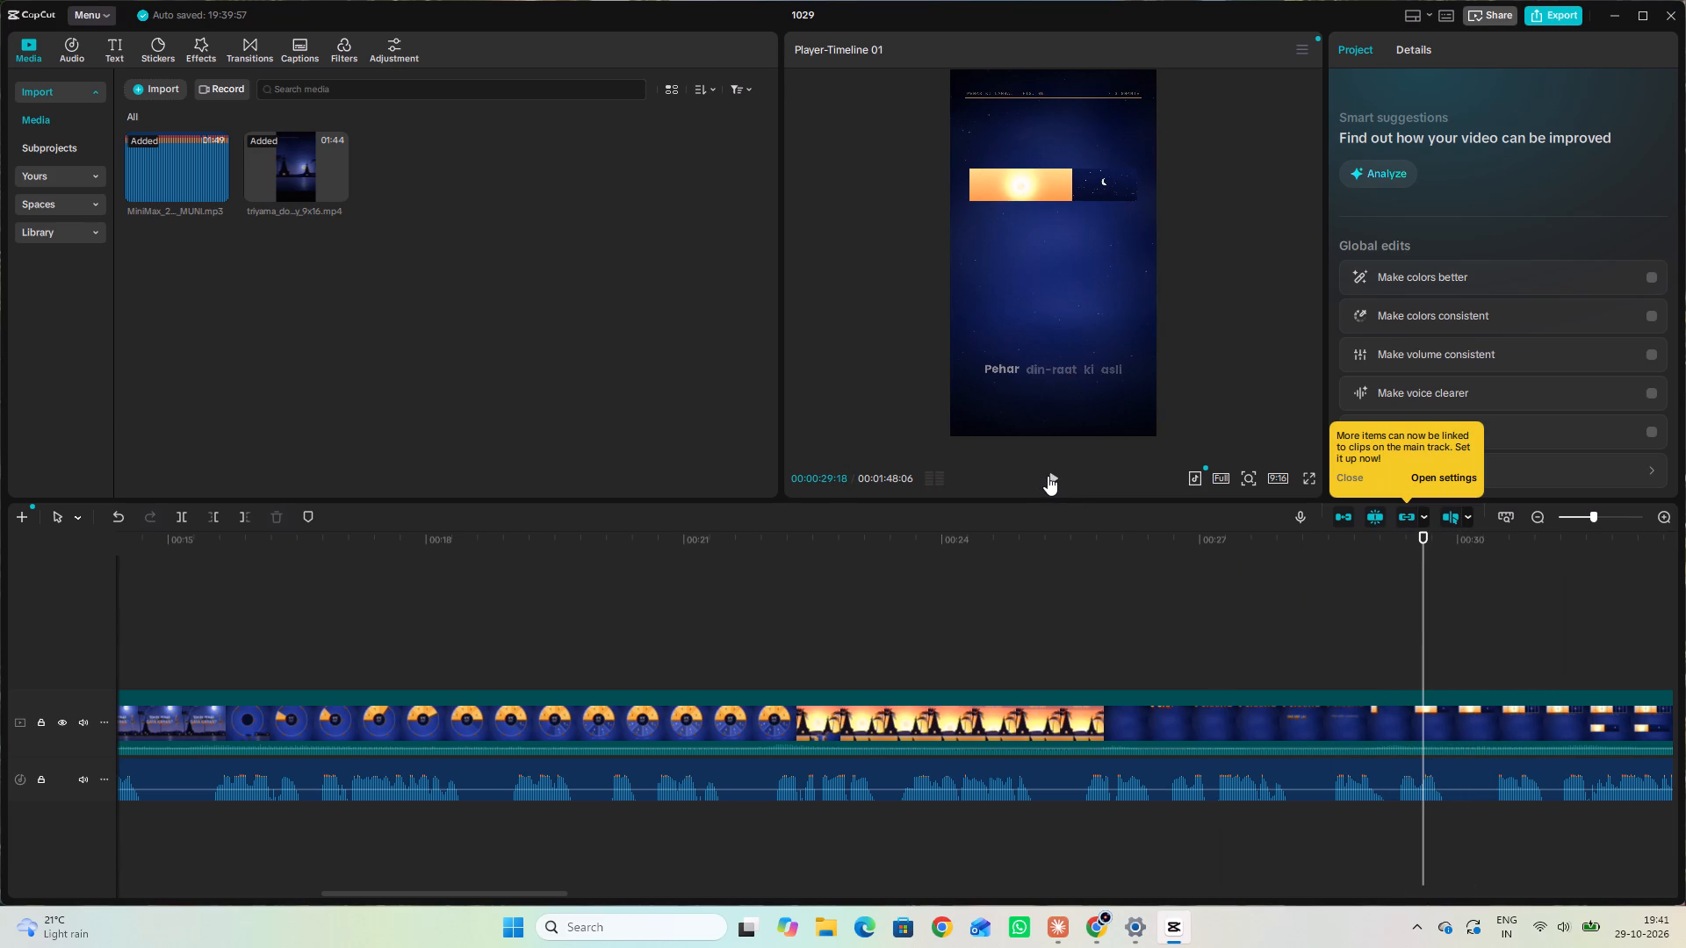
{"action": "left_click", "coordinate": [1048, 476]}
{"action": "left_click", "coordinate": [1048, 476]}
{"action": "left_click", "coordinate": [1329, 629]}
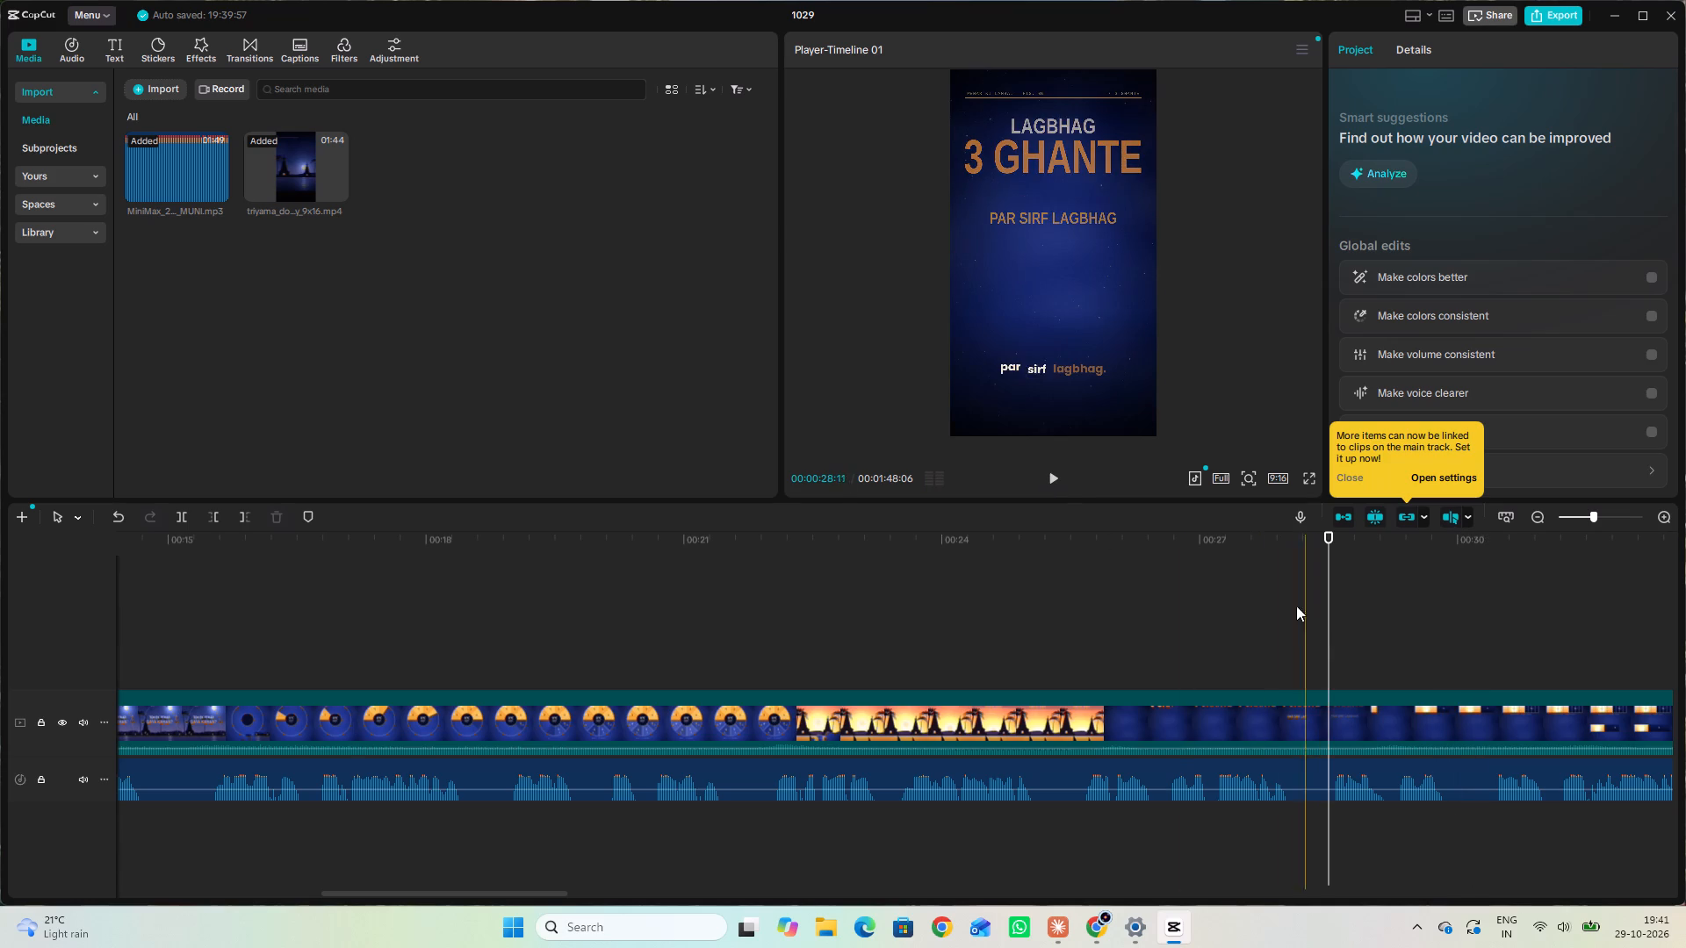
{"action": "left_click", "coordinate": [1054, 478]}
{"action": "left_click", "coordinate": [1054, 478]}
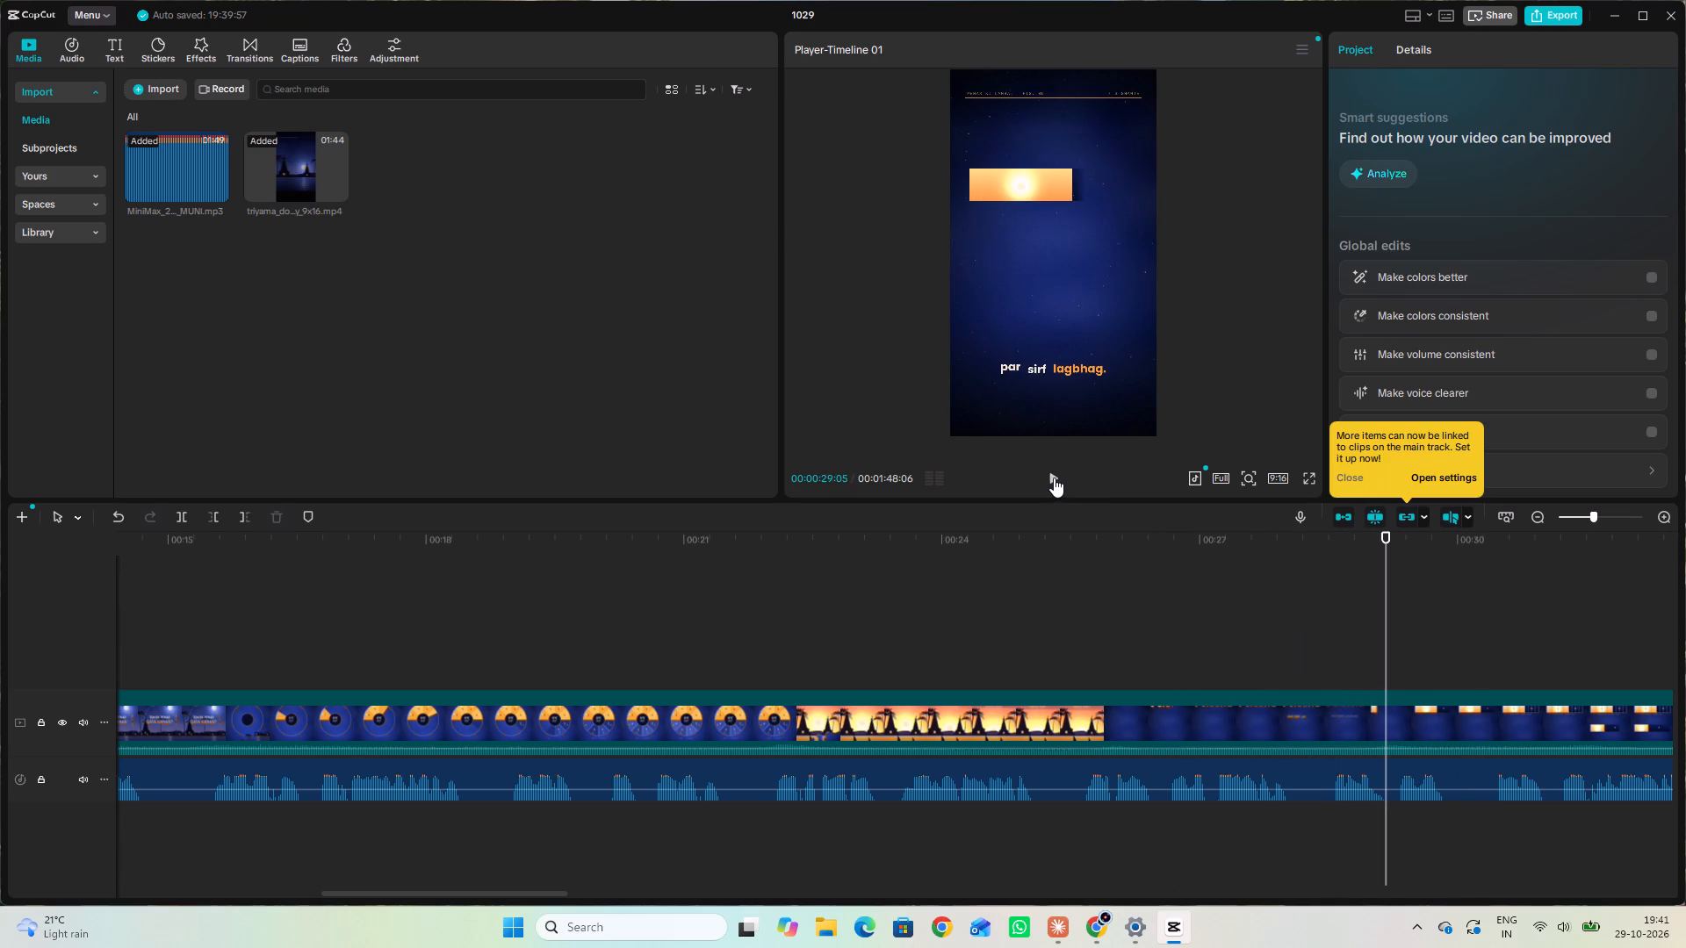
{"action": "left_click", "coordinate": [1054, 478]}
{"action": "left_click", "coordinate": [1054, 478]}
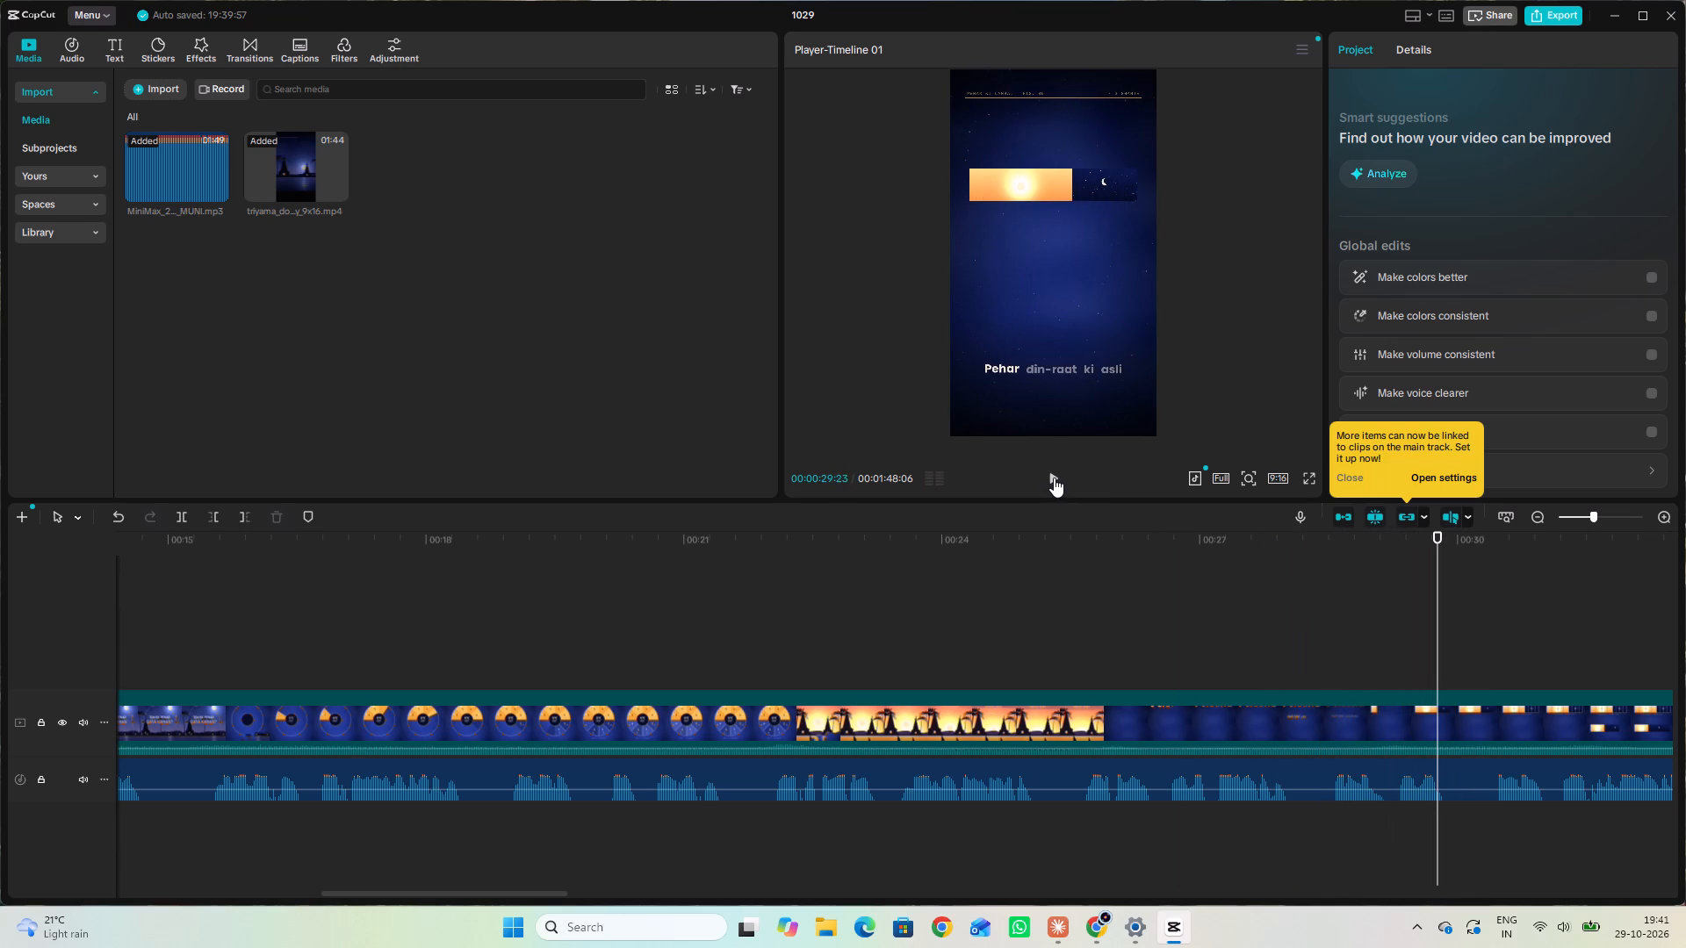
{"action": "double_click", "coordinate": [1054, 478]}
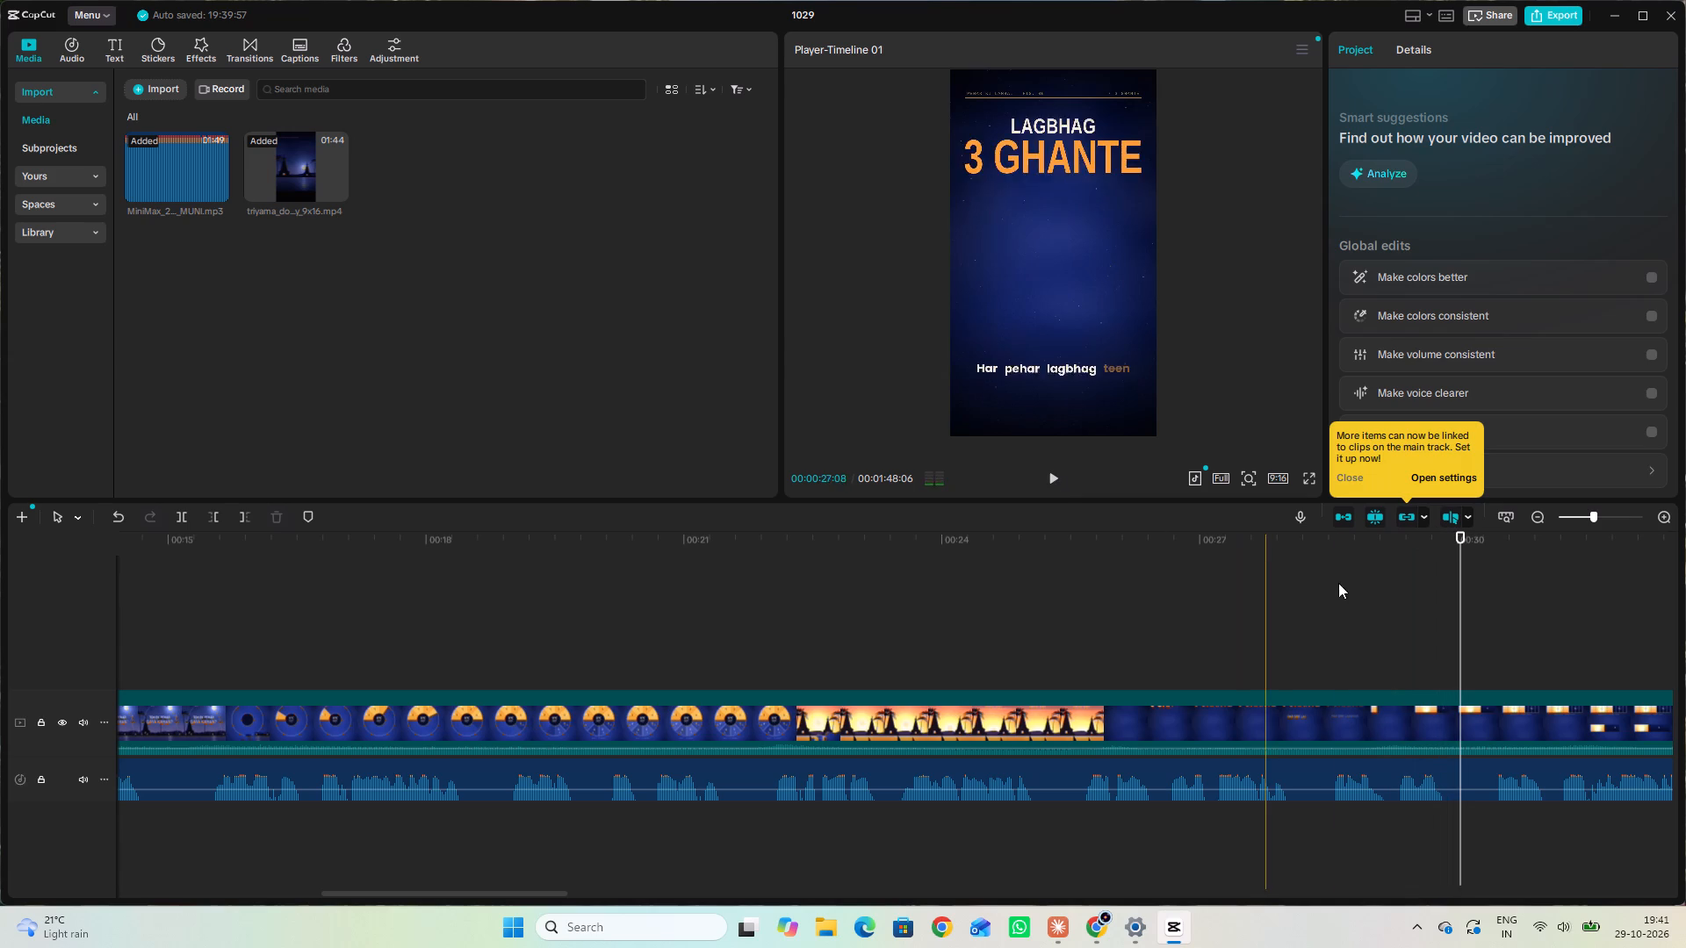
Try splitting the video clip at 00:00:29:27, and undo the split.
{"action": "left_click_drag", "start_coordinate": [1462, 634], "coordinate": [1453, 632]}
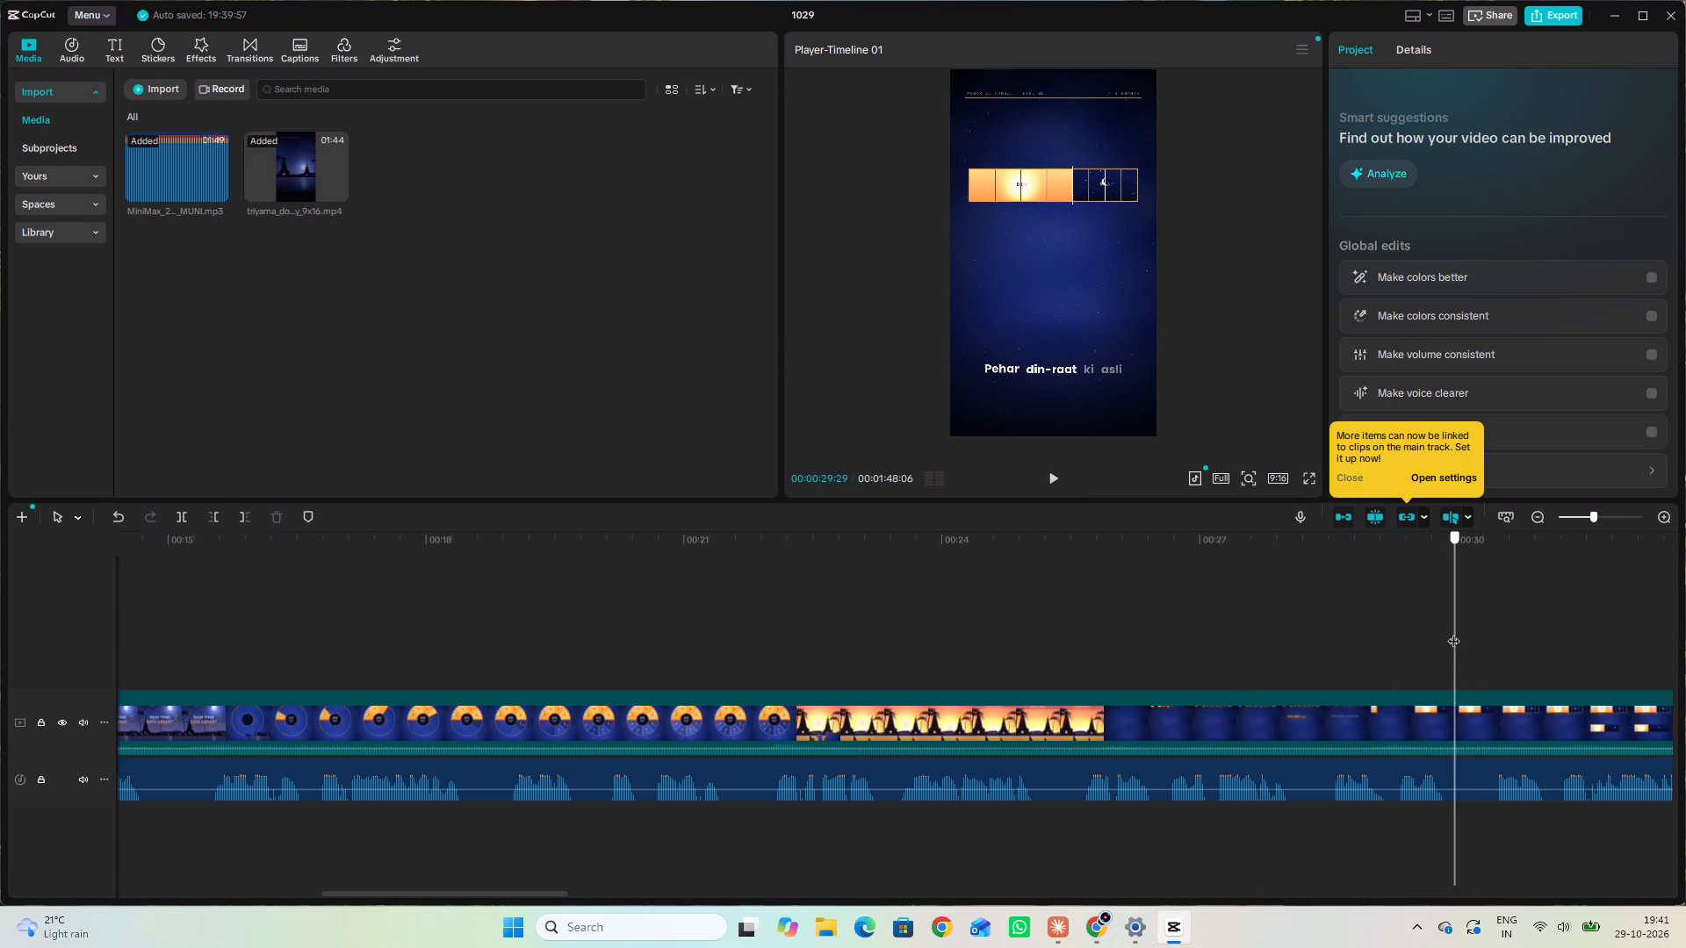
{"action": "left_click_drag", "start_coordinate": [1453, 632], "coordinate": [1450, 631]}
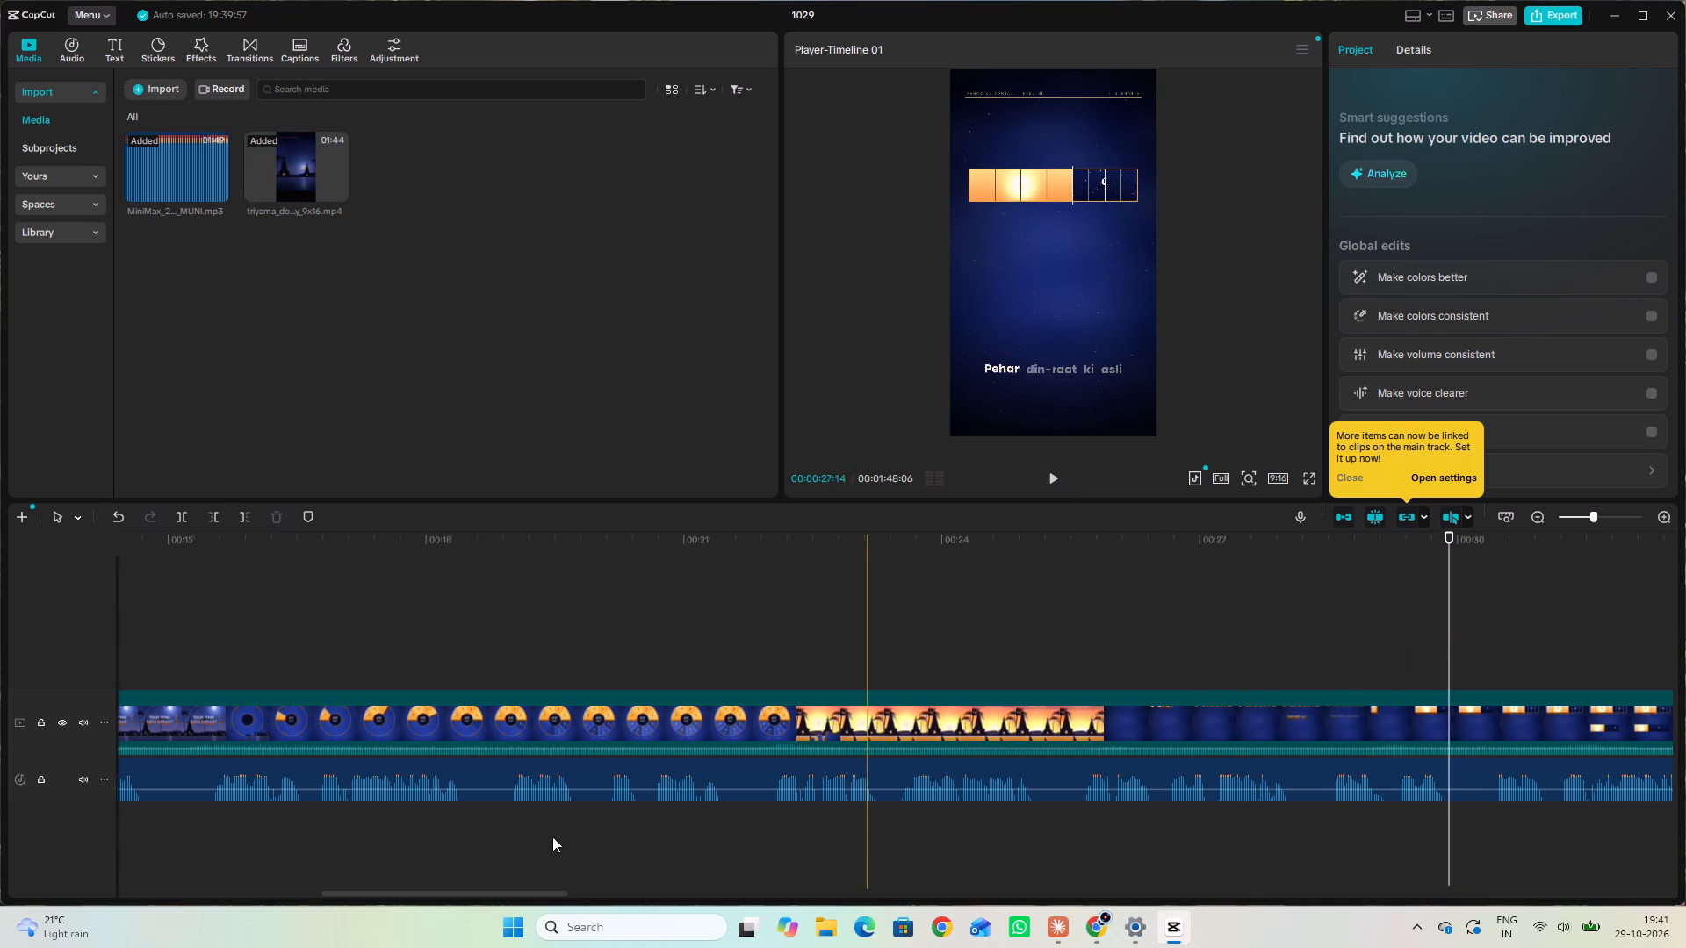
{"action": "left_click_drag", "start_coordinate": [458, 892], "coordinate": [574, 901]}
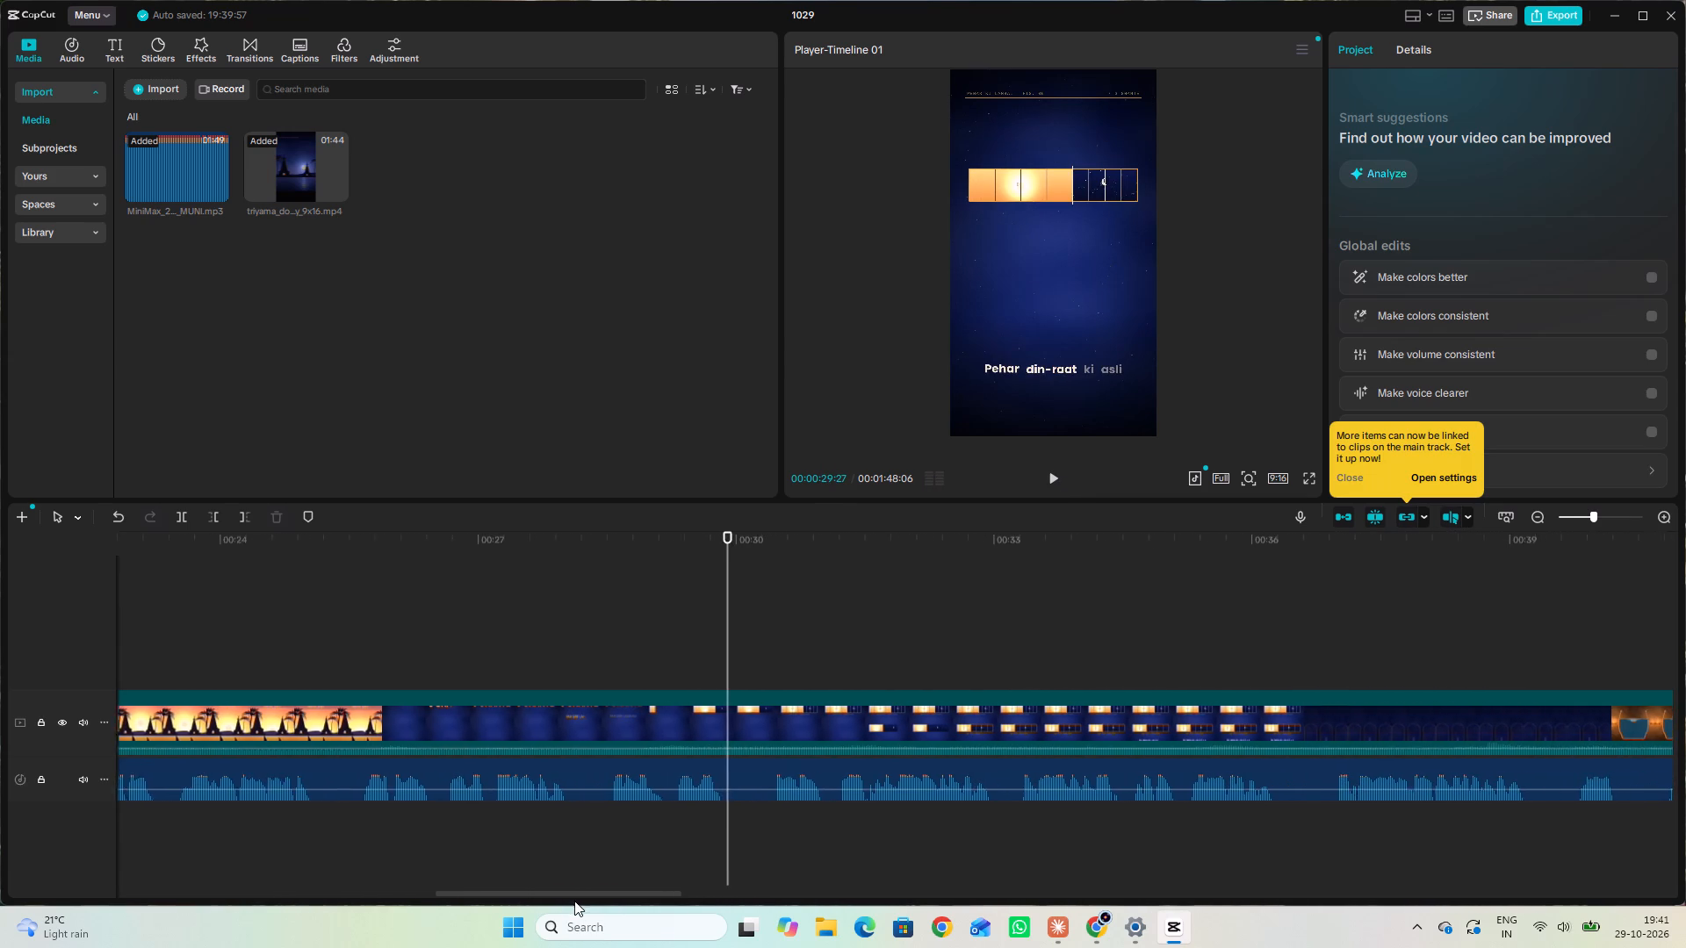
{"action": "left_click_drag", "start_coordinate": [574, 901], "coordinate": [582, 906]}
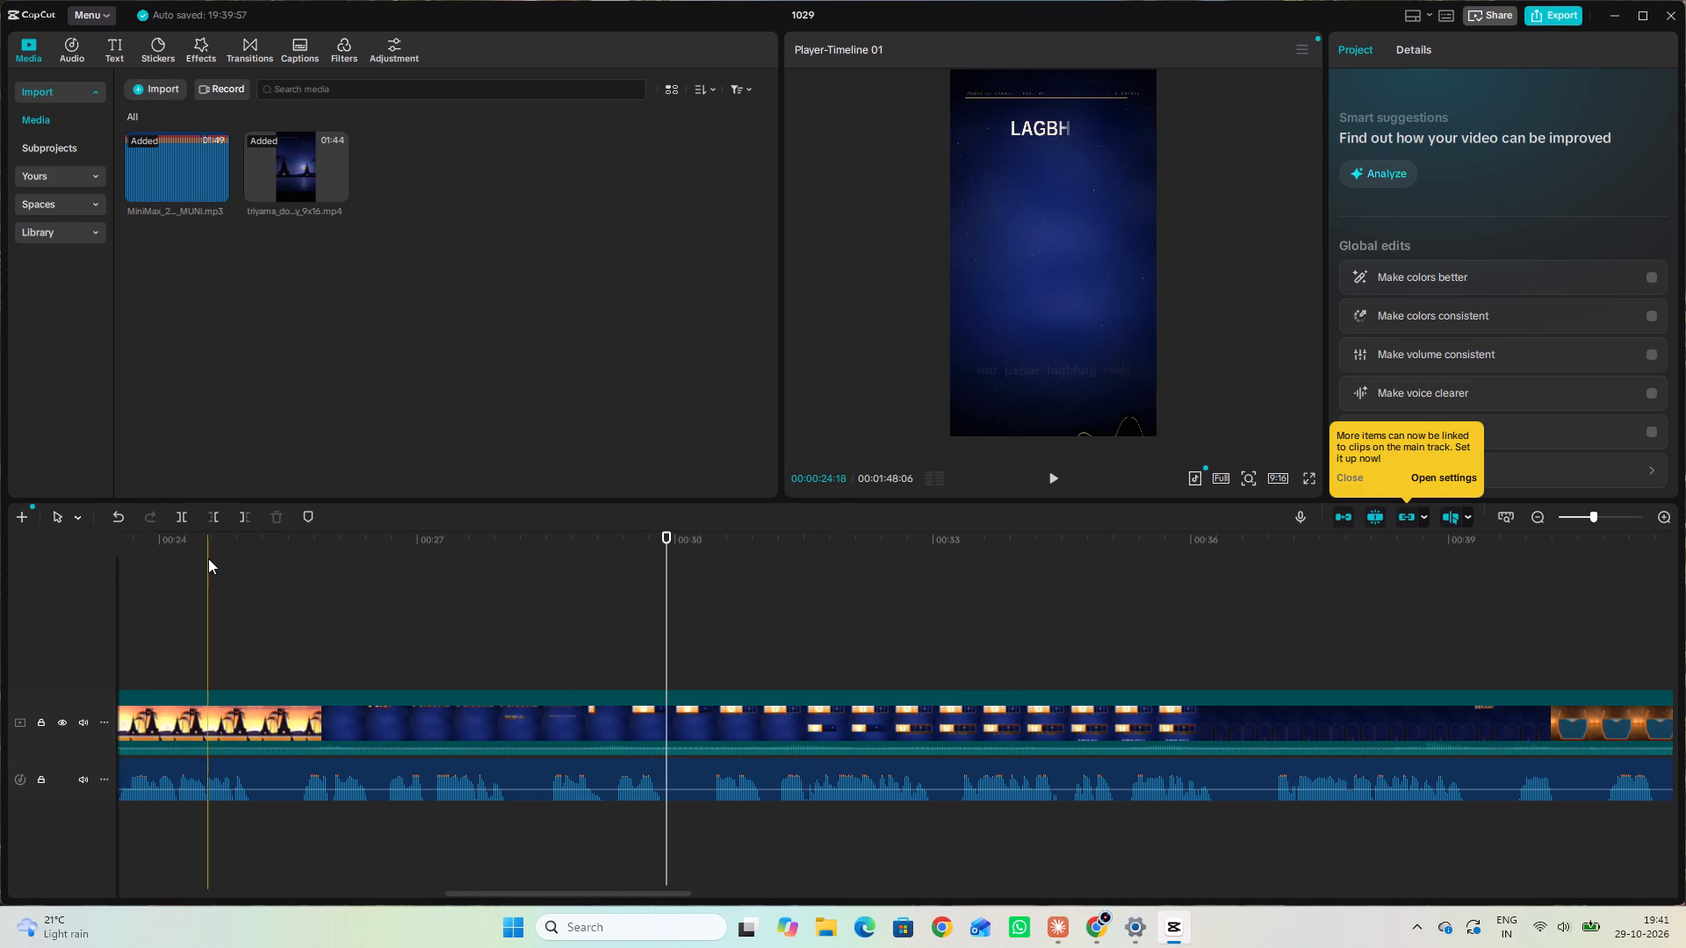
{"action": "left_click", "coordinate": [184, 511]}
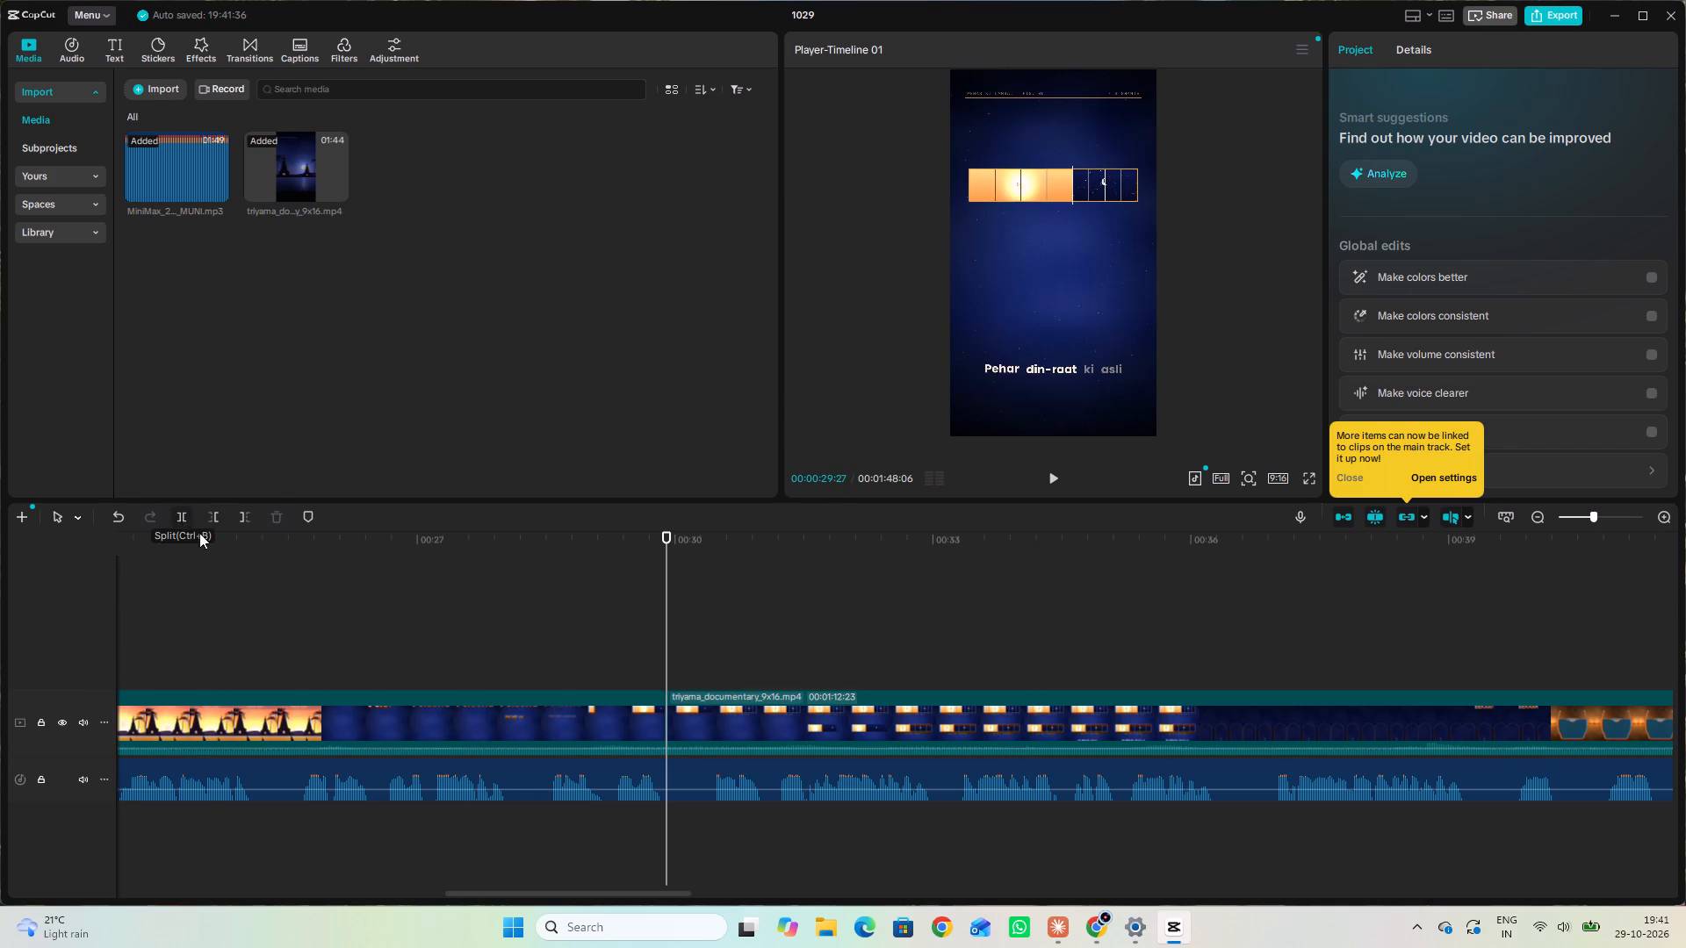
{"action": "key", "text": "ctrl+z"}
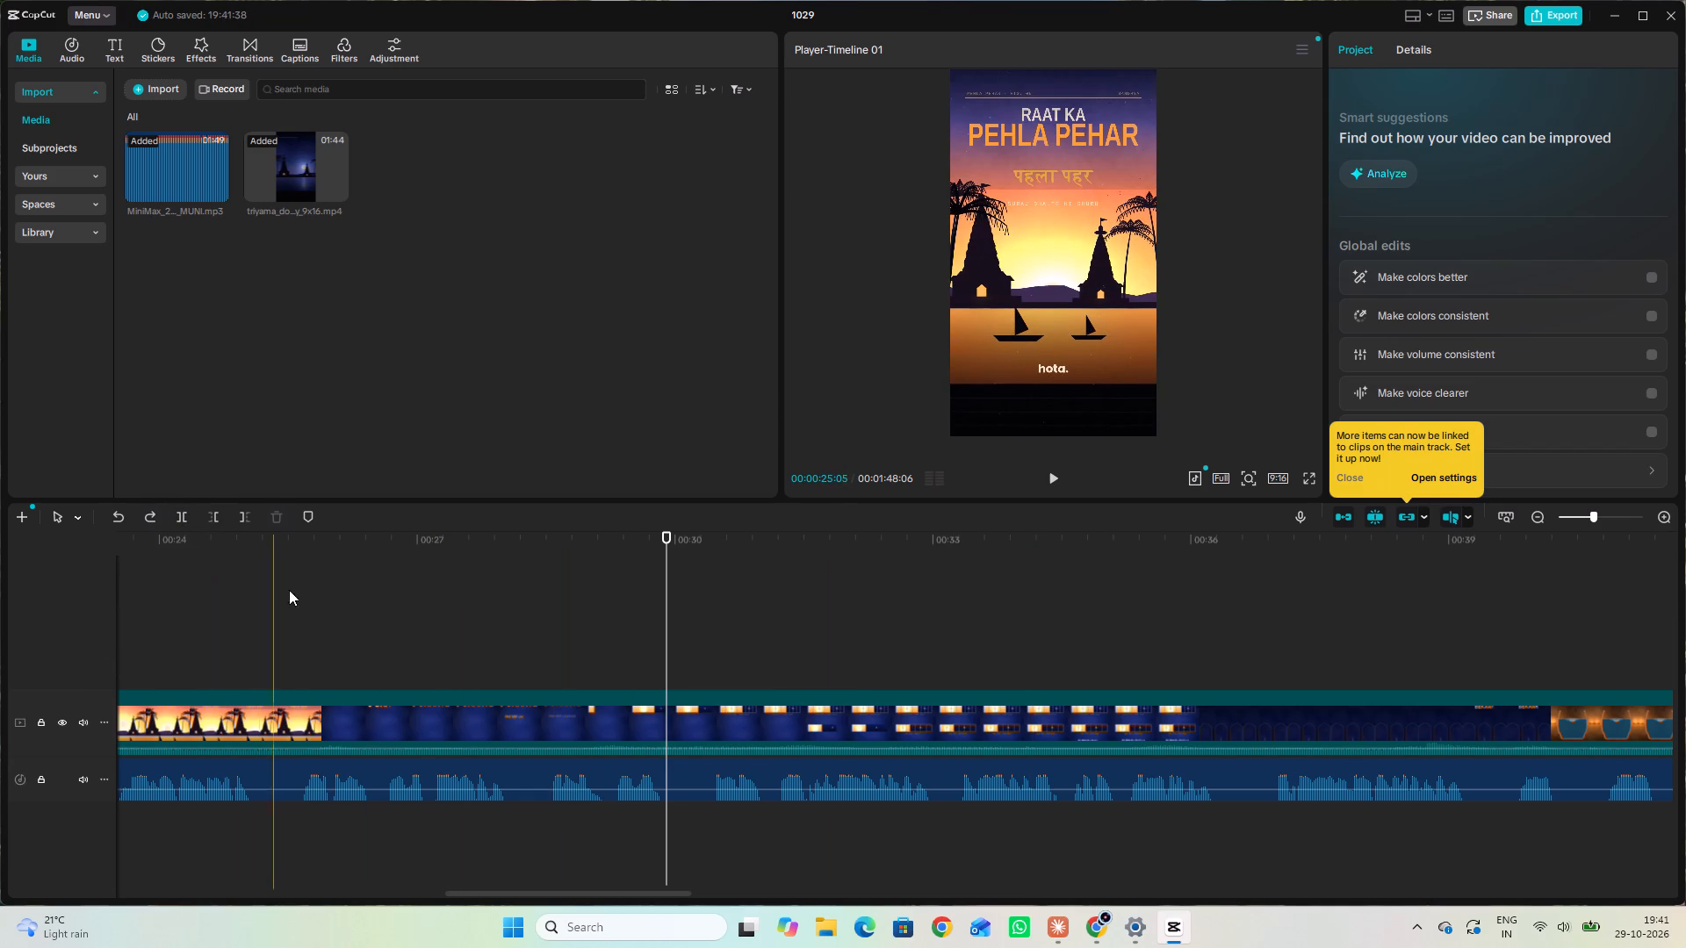
Split the narration at 00:00:29:27, trim the silence from the start of the following piece, and move it back to close the gap.
{"action": "left_click", "coordinate": [705, 765]}
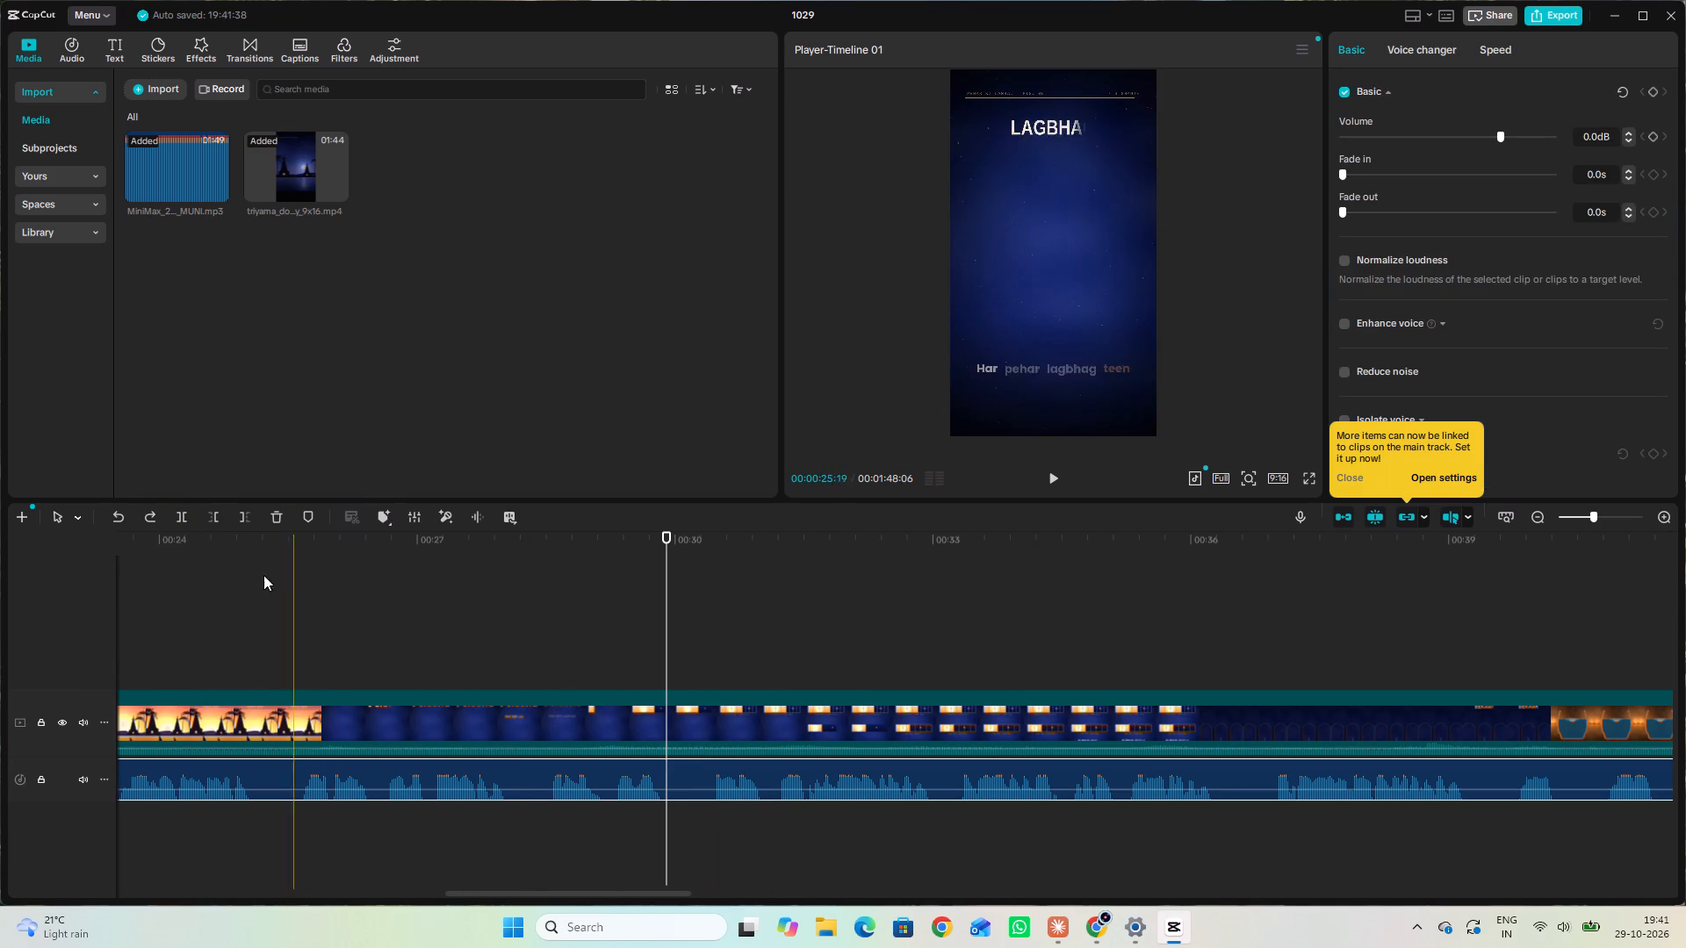
{"action": "left_click", "coordinate": [186, 516]}
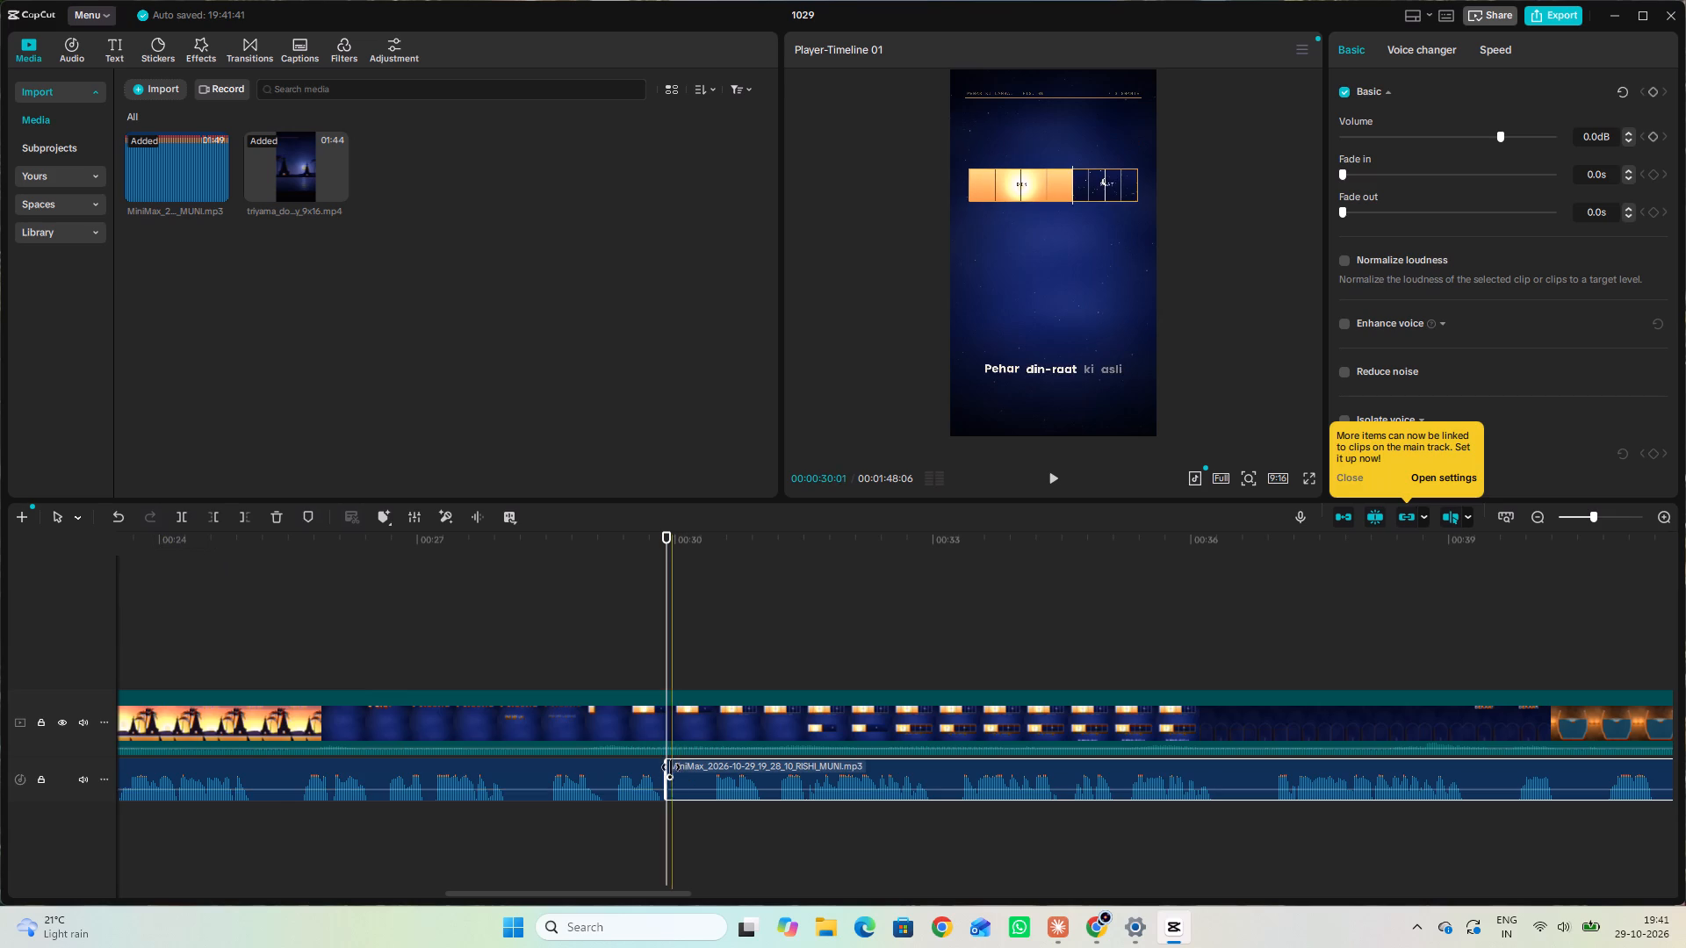
{"action": "left_click_drag", "start_coordinate": [665, 766], "coordinate": [711, 771]}
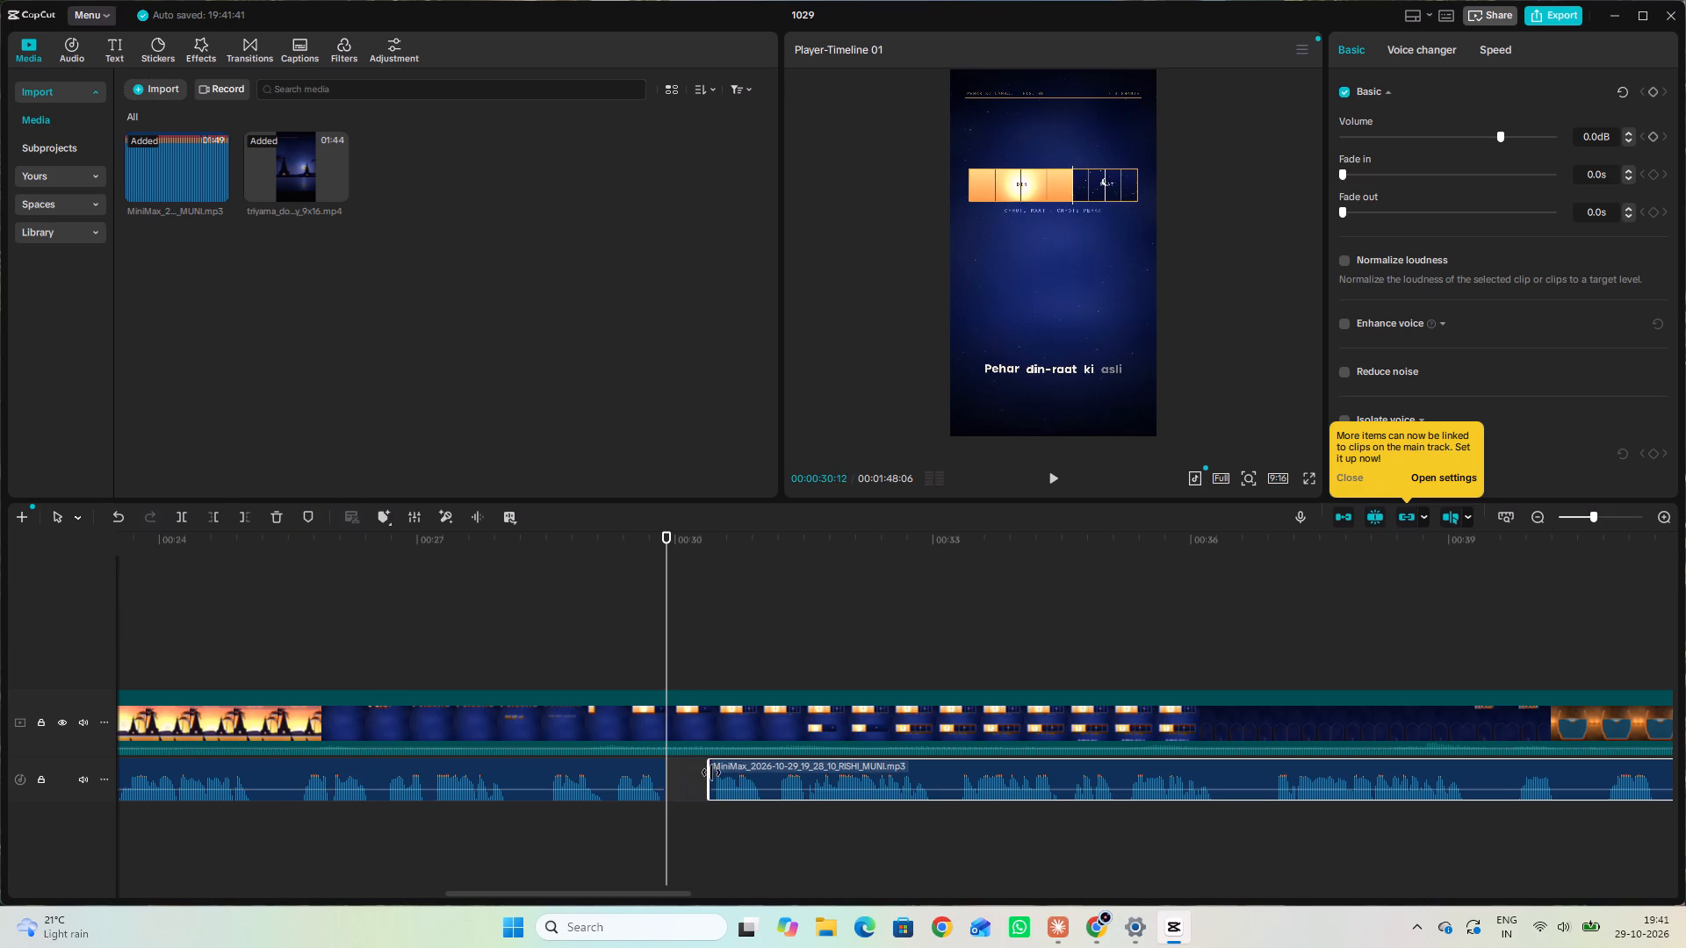
{"action": "left_click_drag", "start_coordinate": [709, 760], "coordinate": [713, 760]}
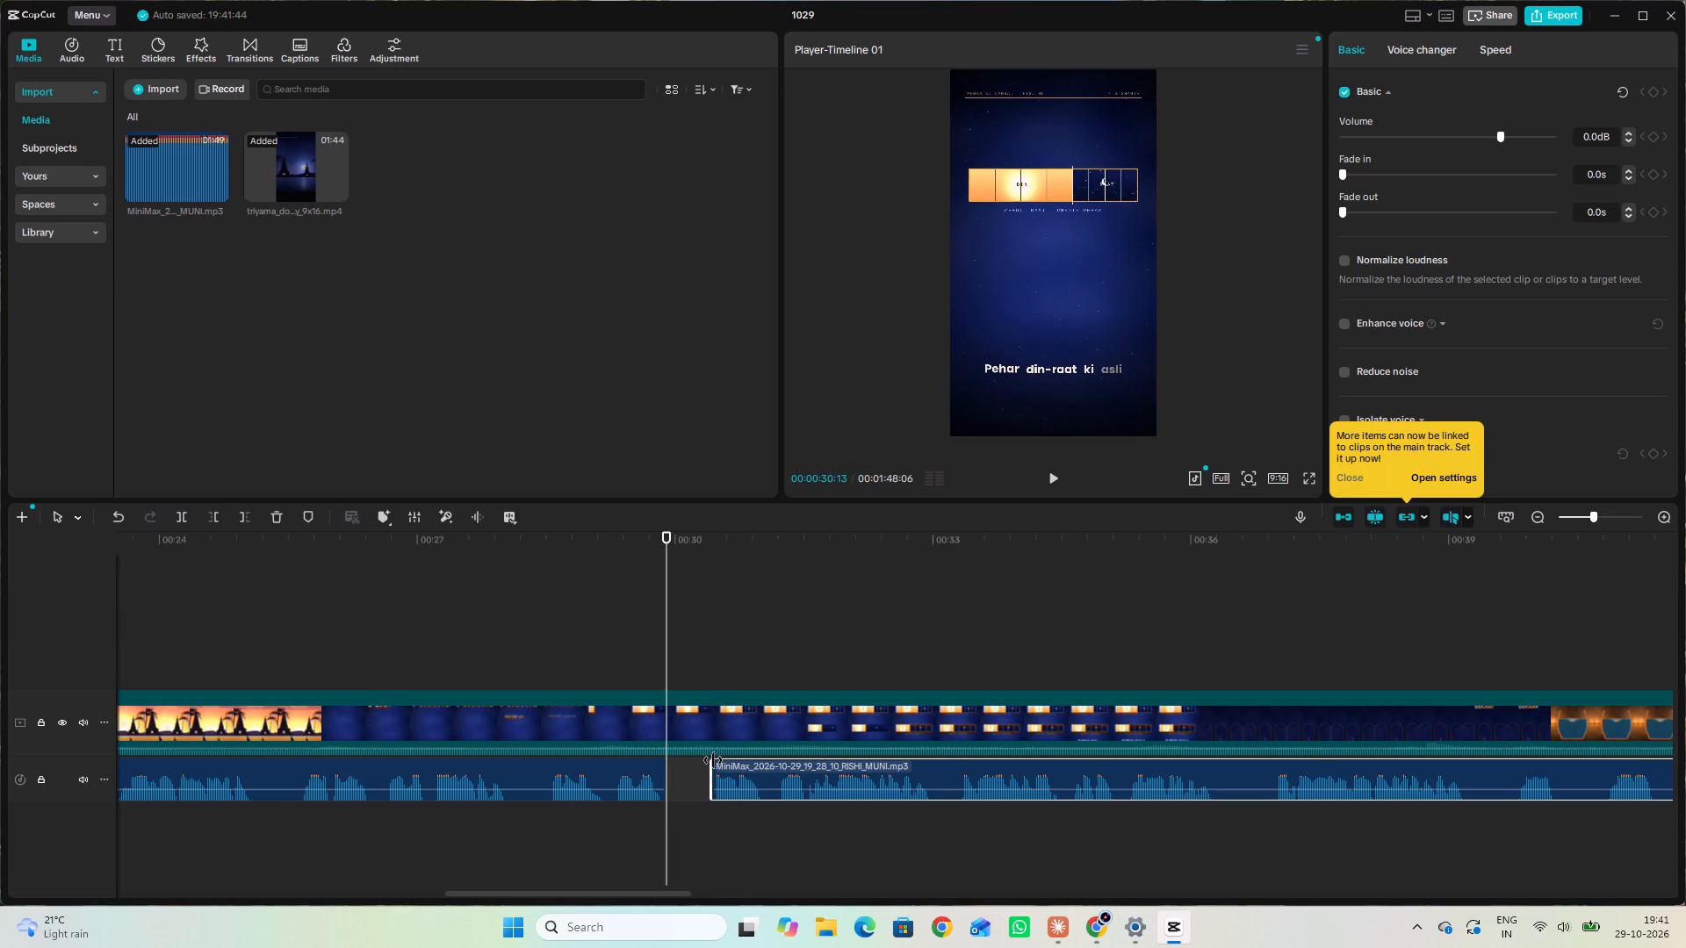
{"action": "left_click_drag", "start_coordinate": [713, 760], "coordinate": [717, 761]}
{"action": "left_click_drag", "start_coordinate": [745, 766], "coordinate": [728, 766]}
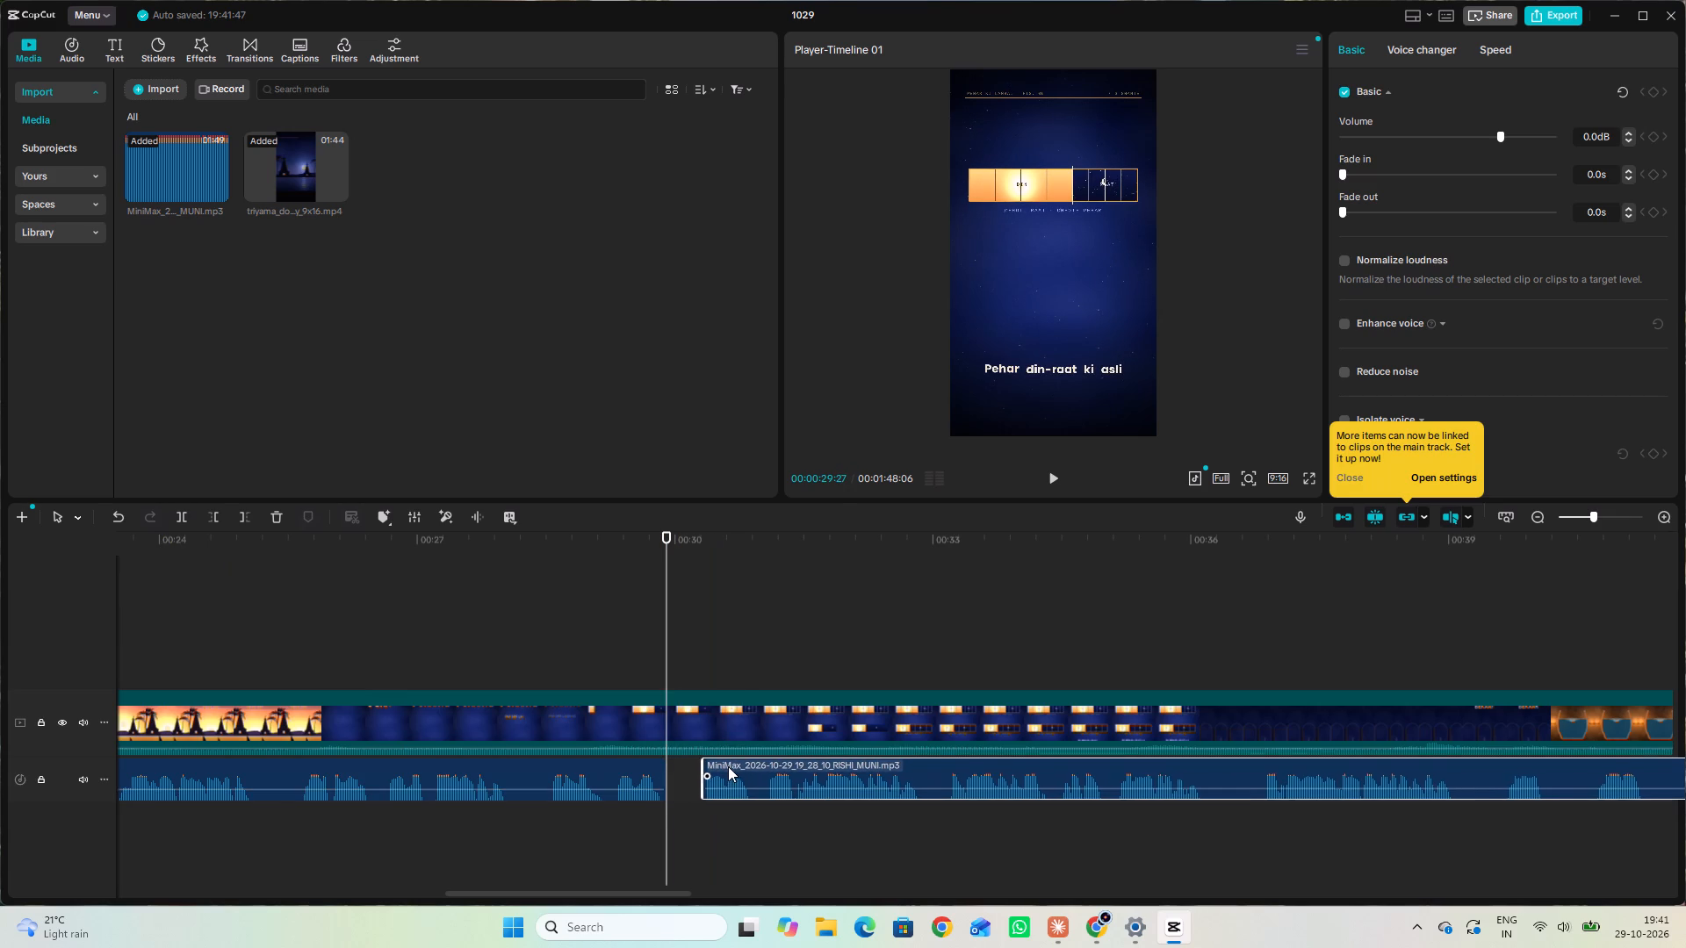
{"action": "left_click_drag", "start_coordinate": [728, 766], "coordinate": [701, 770]}
Play from about 29 to 36 seconds and replay the end to compare the narration with the "Ab andhere mein samay" caption.
{"action": "left_click", "coordinate": [598, 658]}
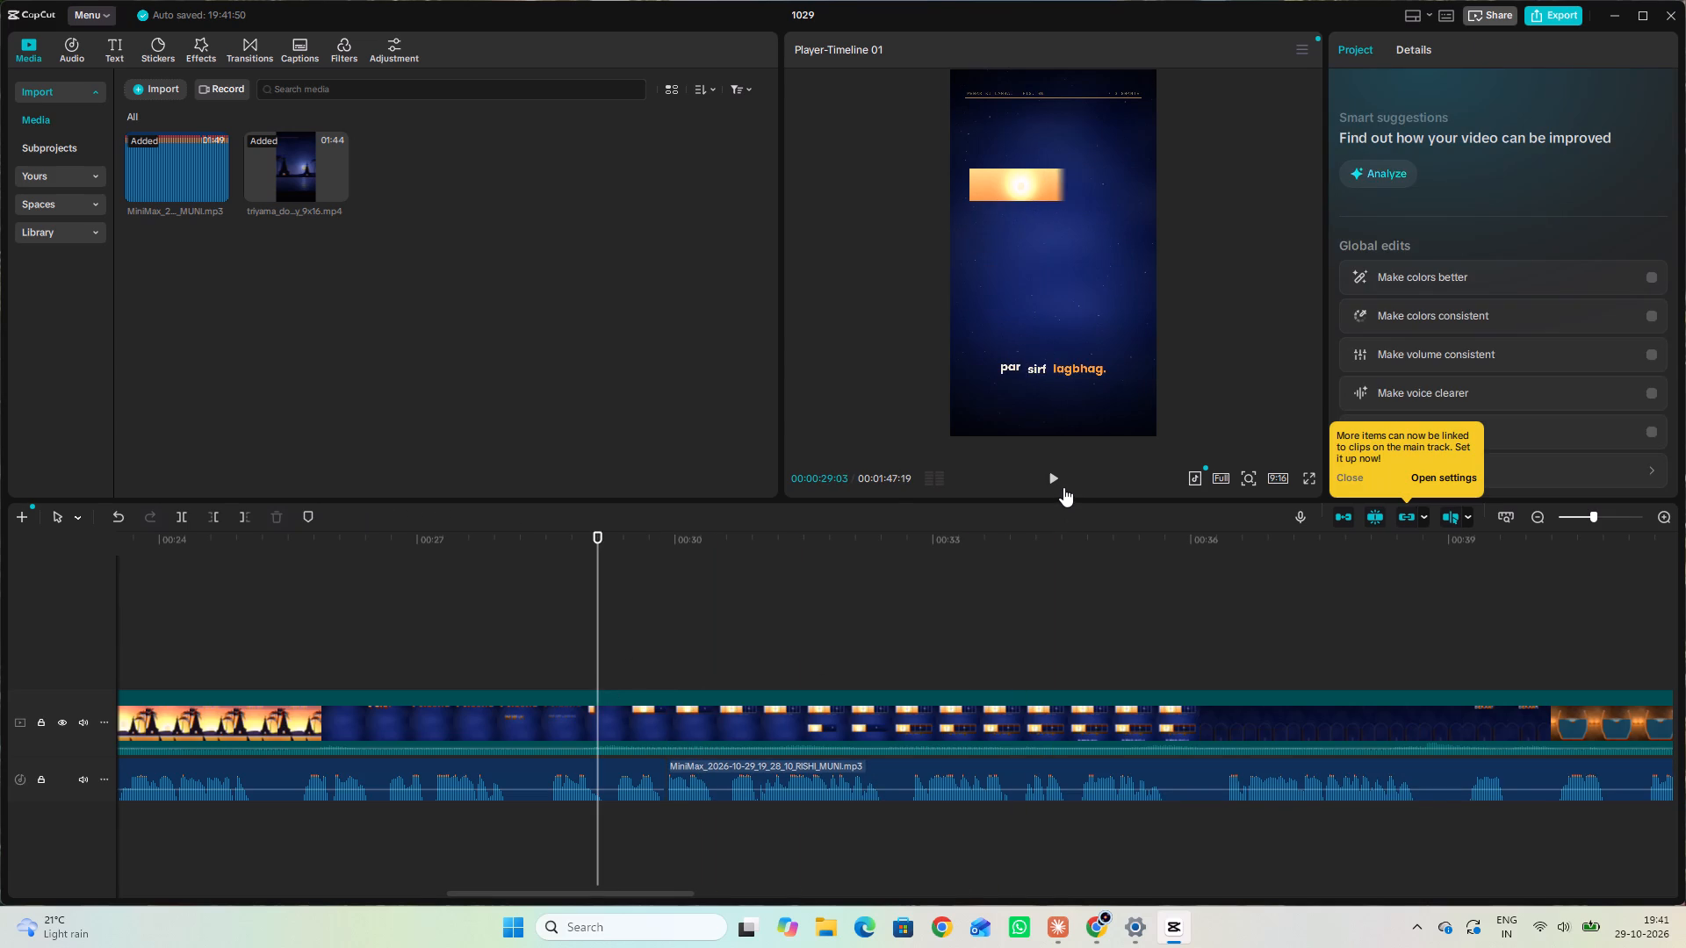
{"action": "left_click", "coordinate": [1063, 485]}
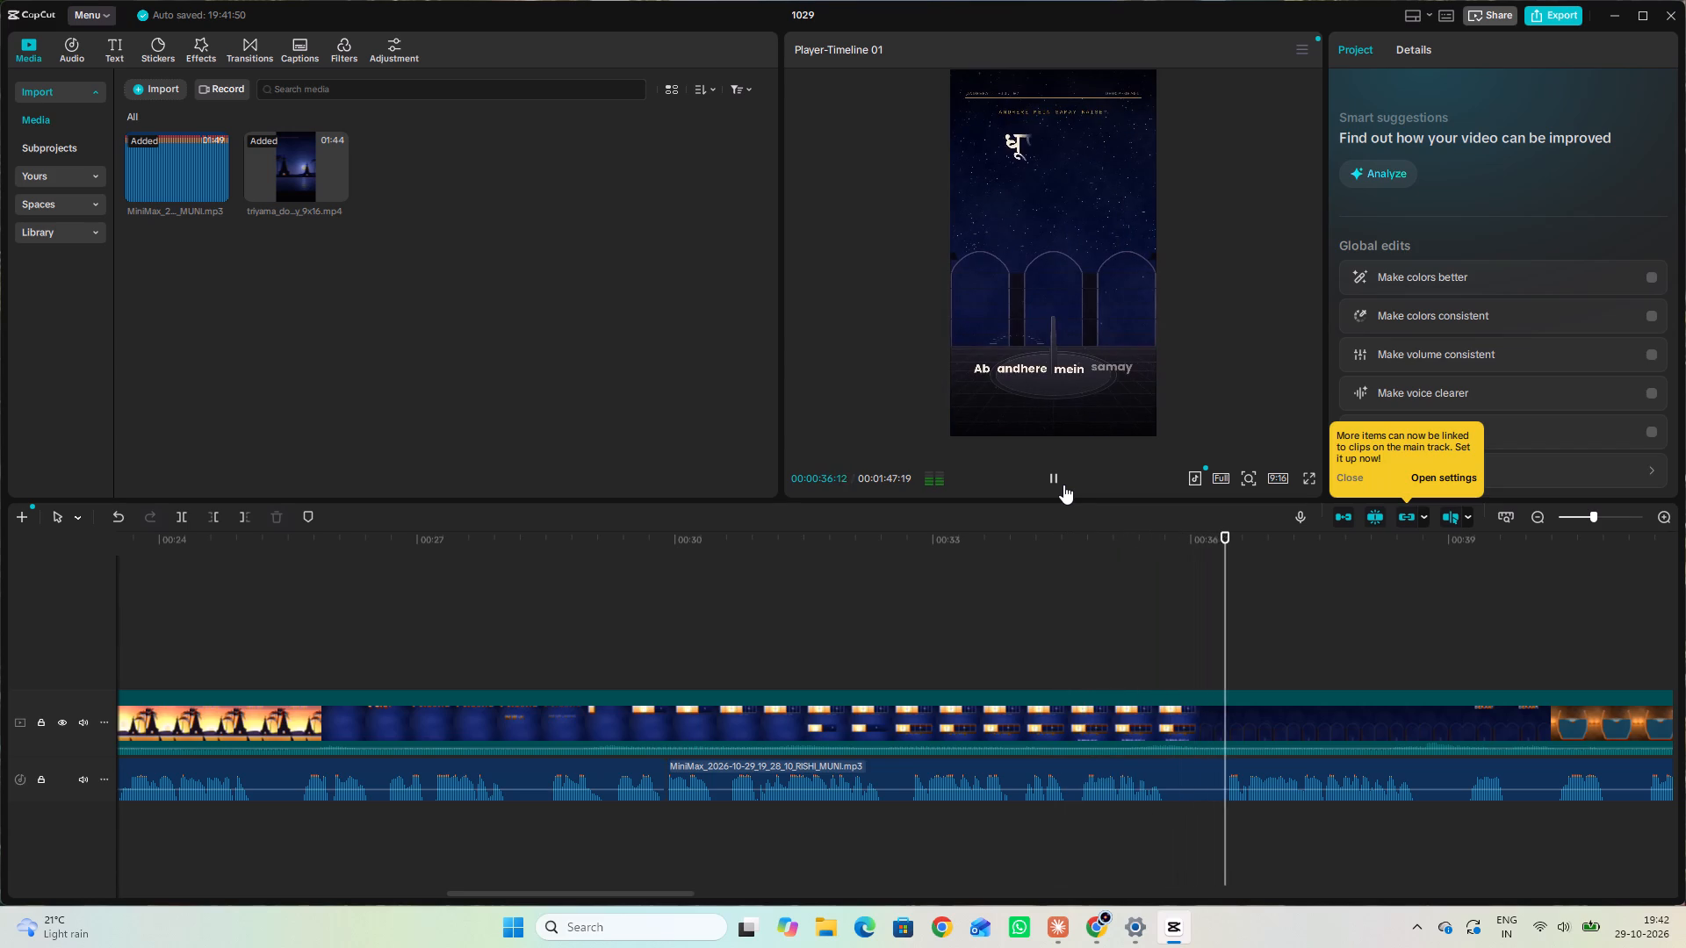
{"action": "left_click", "coordinate": [1063, 485]}
{"action": "left_click", "coordinate": [1188, 632]}
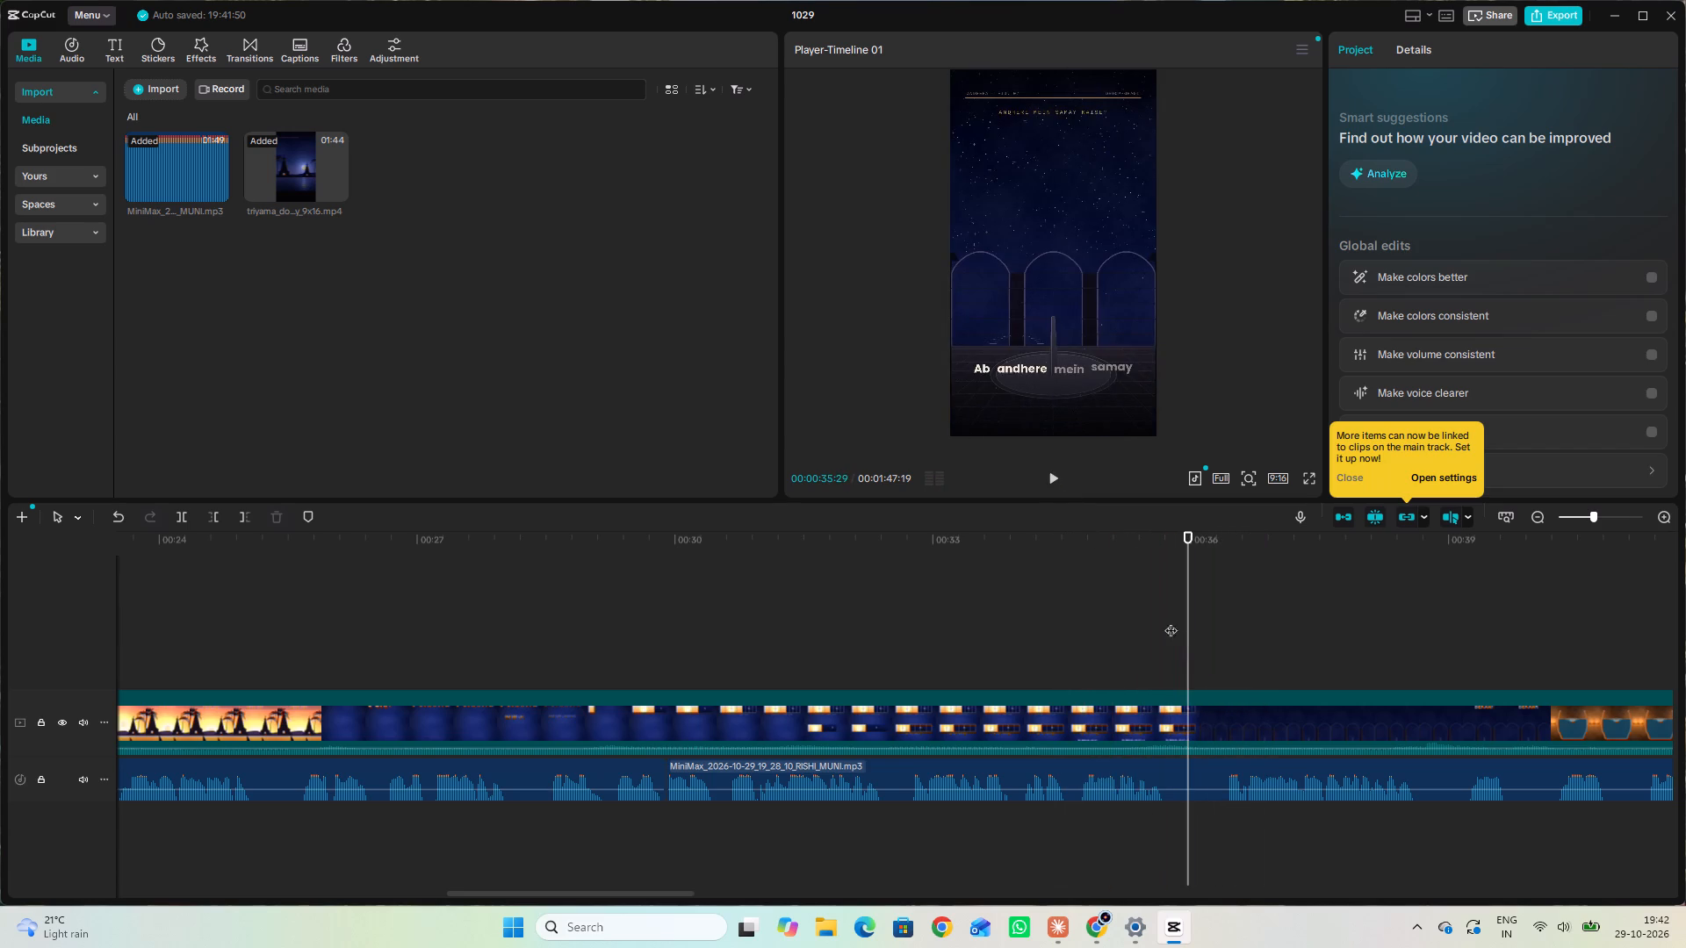
{"action": "double_click", "coordinate": [1046, 477]}
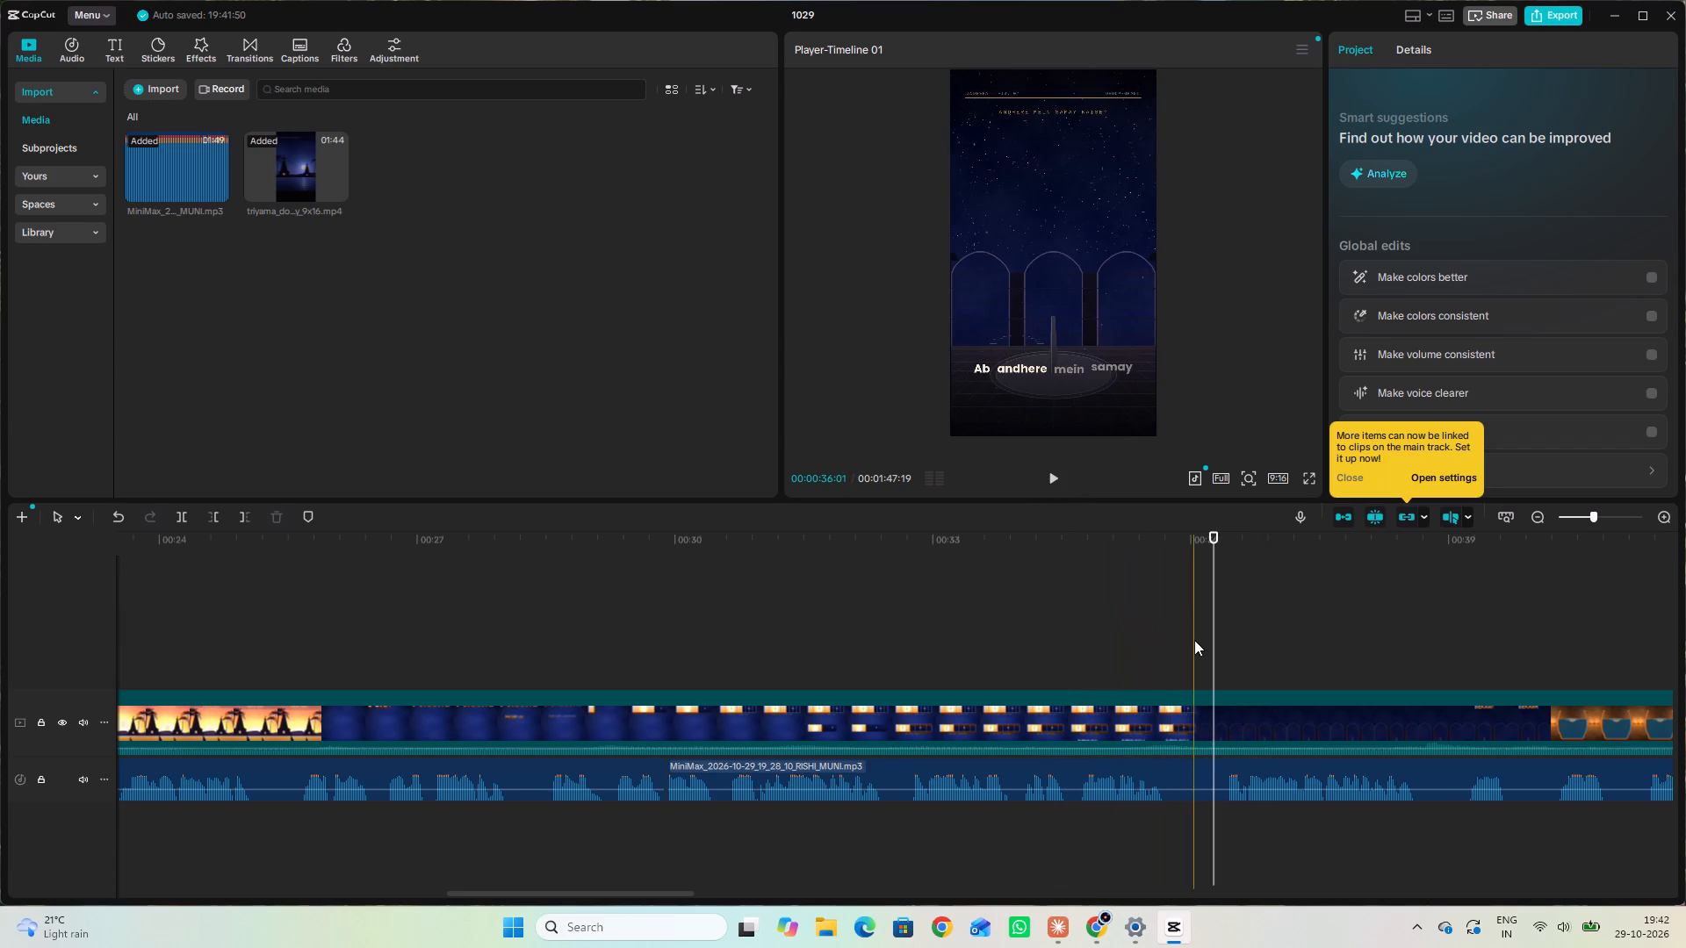
{"action": "left_click", "coordinate": [1171, 627]}
{"action": "left_click", "coordinate": [1171, 627]}
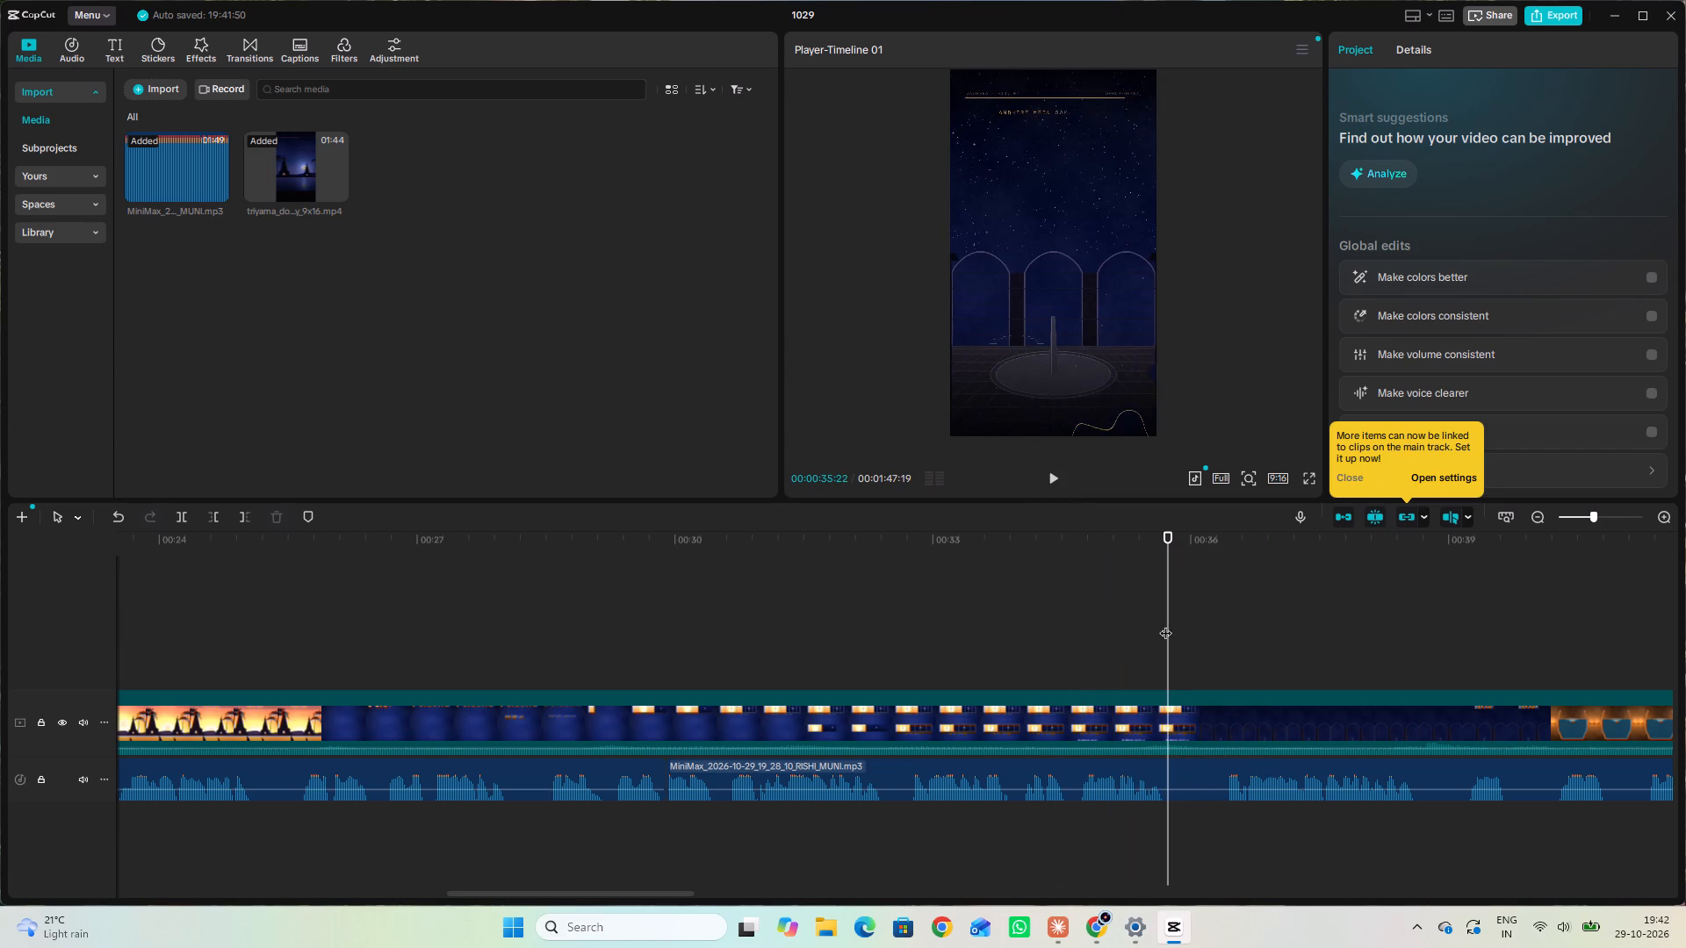
{"action": "left_click", "coordinate": [1054, 472]}
{"action": "left_click", "coordinate": [1054, 472]}
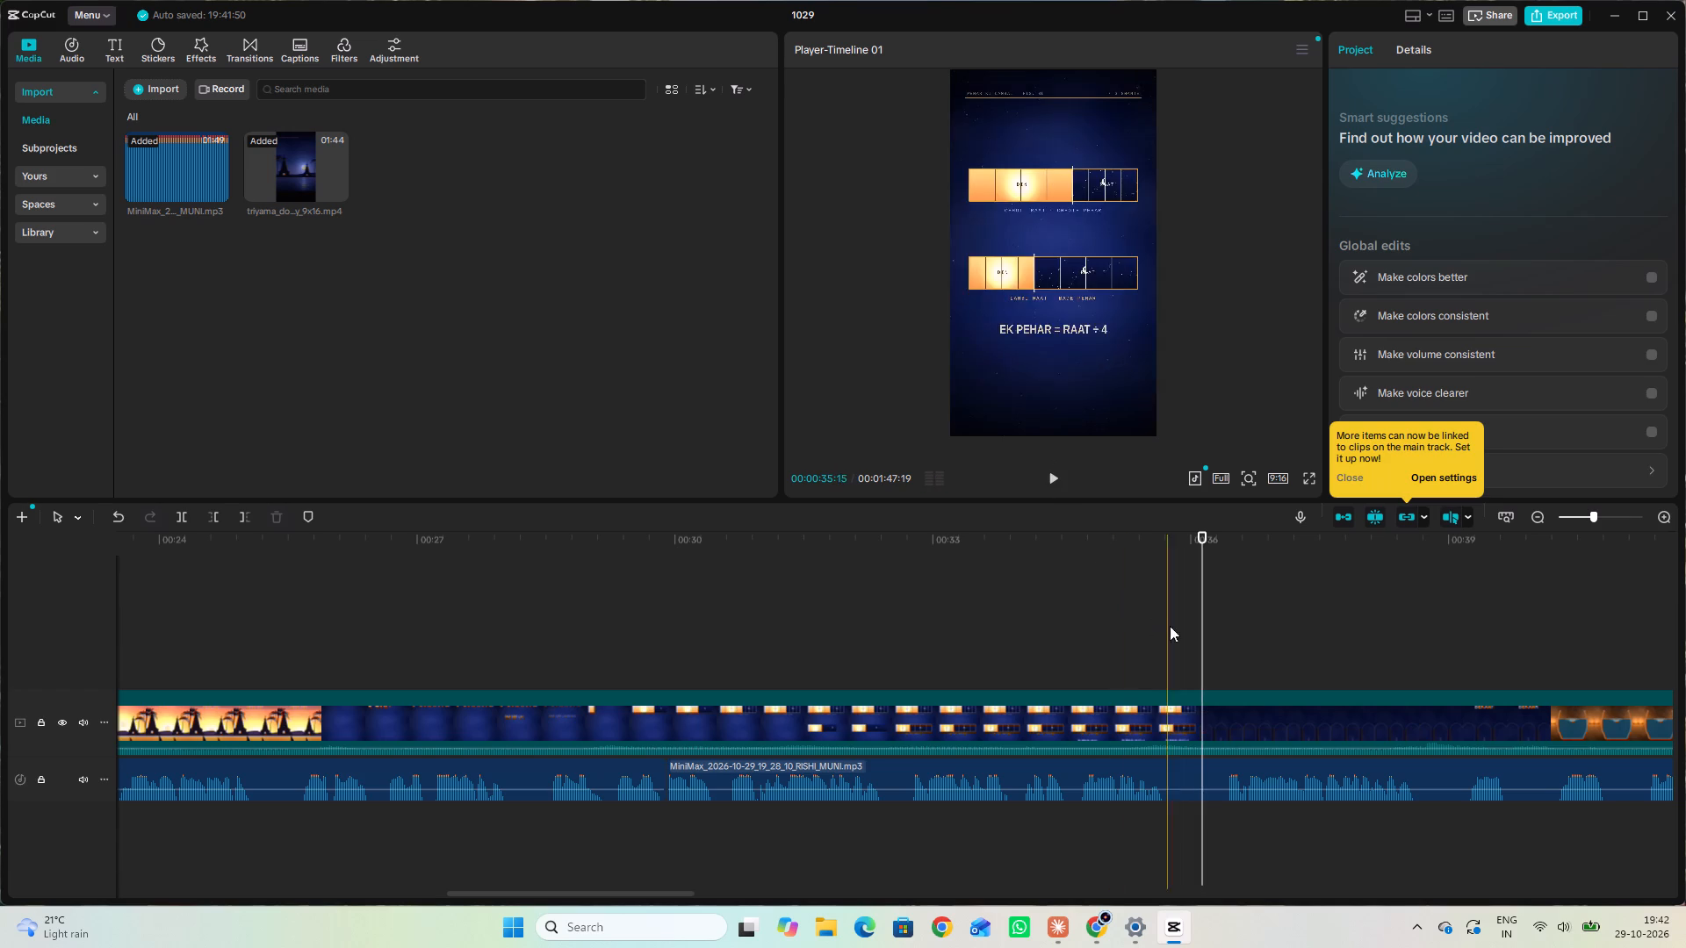
Split the narration at 00:00:35:22, trim the silence from the start of the following piece, and move it back to close the gap.
{"action": "left_click_drag", "start_coordinate": [1201, 628], "coordinate": [1169, 621]}
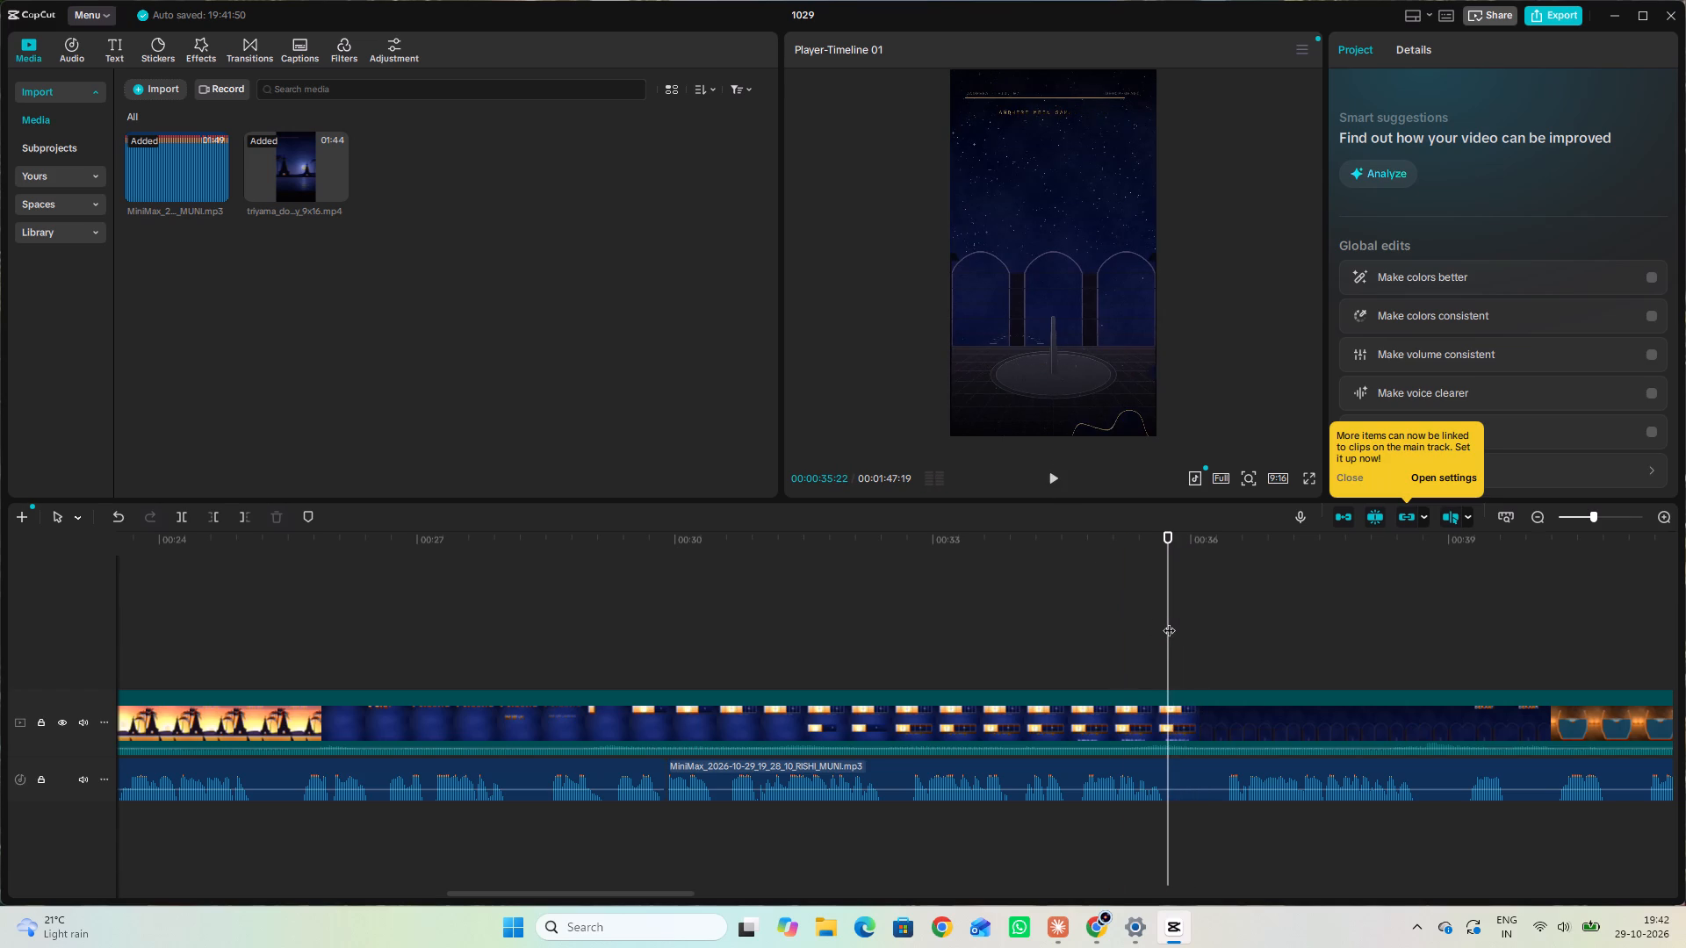
{"action": "left_click", "coordinate": [1194, 773]}
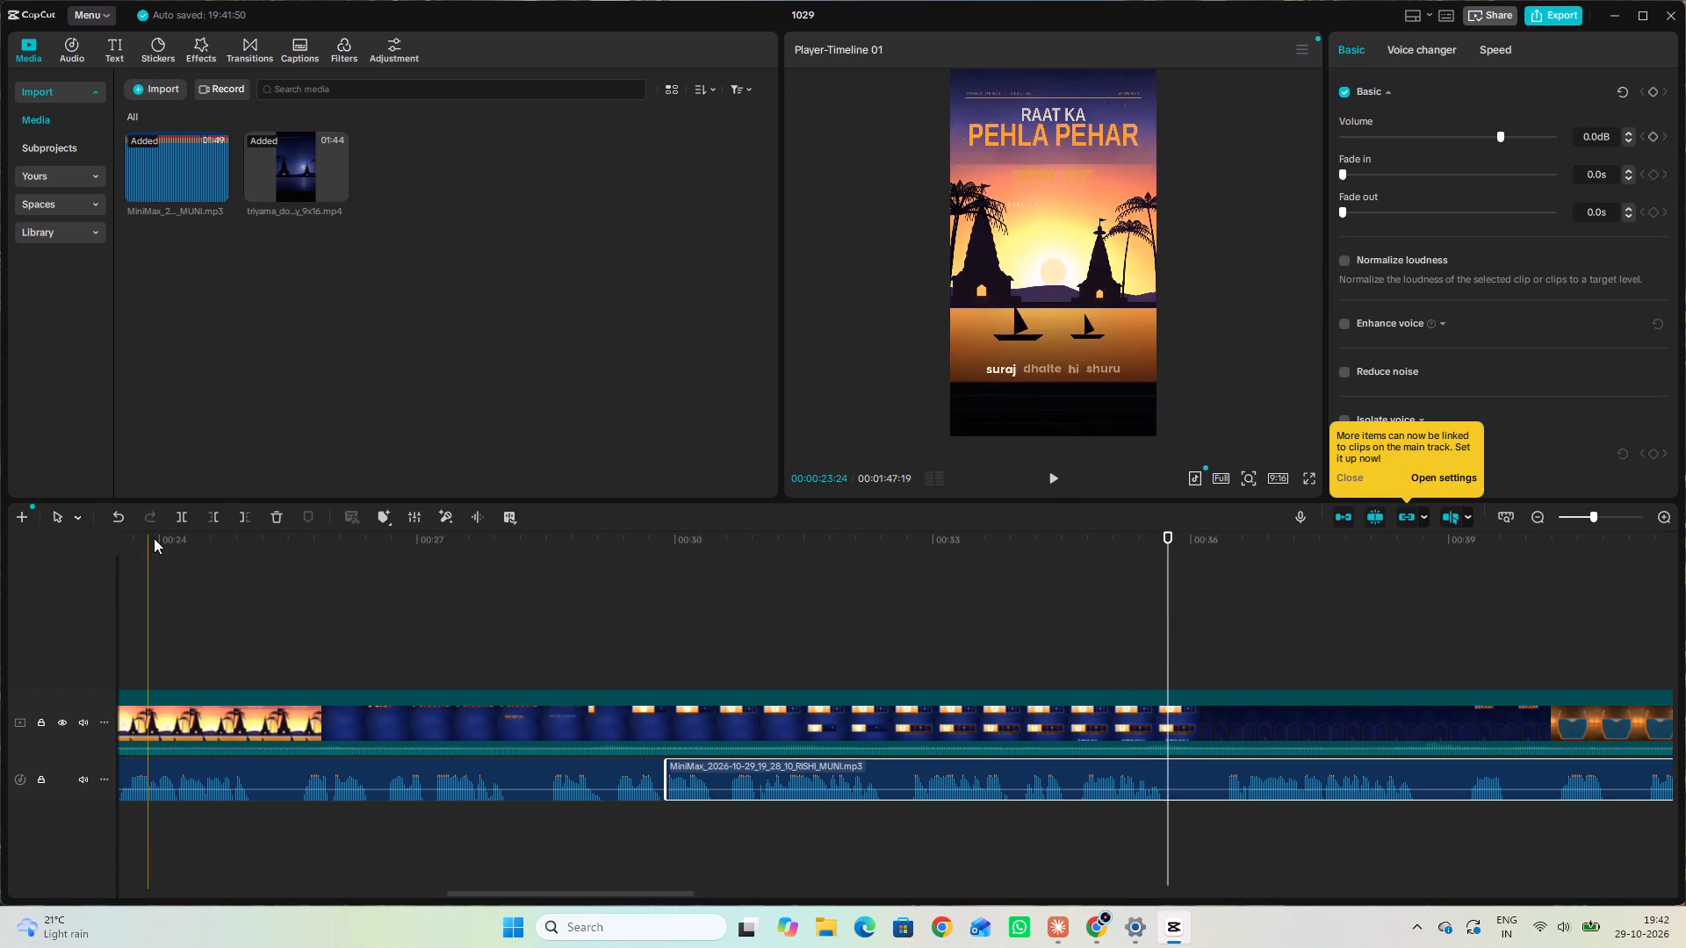
{"action": "left_click", "coordinate": [181, 519]}
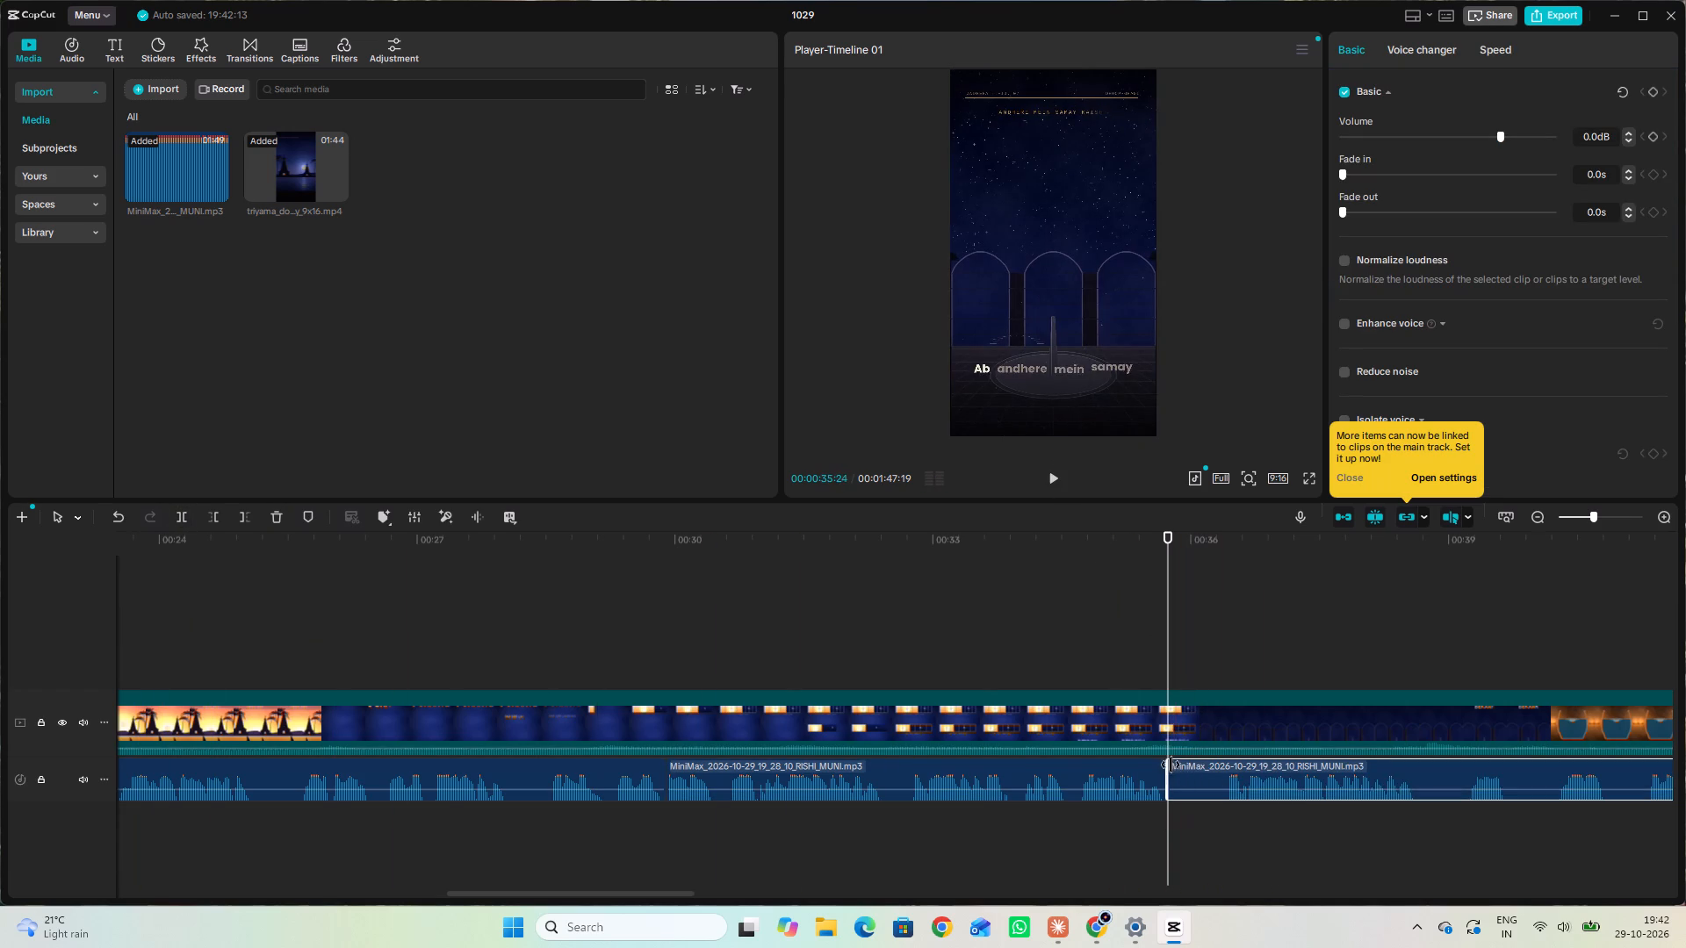
{"action": "left_click_drag", "start_coordinate": [1168, 763], "coordinate": [1225, 756]}
{"action": "left_click_drag", "start_coordinate": [1238, 765], "coordinate": [1187, 768]}
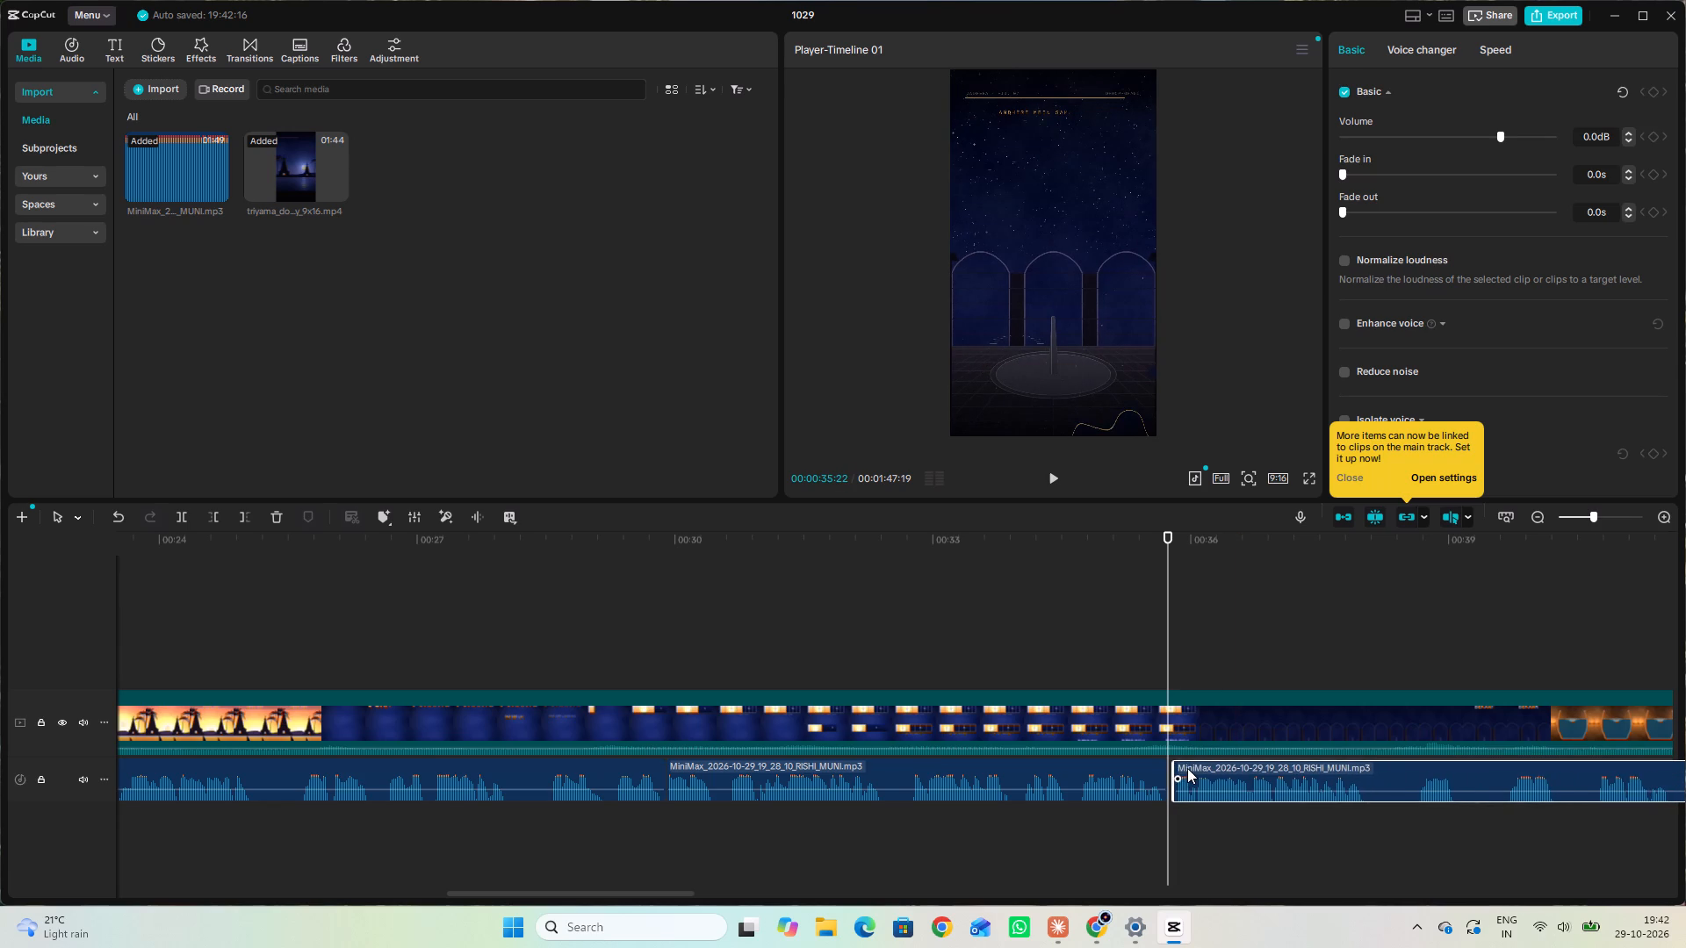
{"action": "left_click_drag", "start_coordinate": [1187, 768], "coordinate": [1184, 768]}
Play from about 34 seconds and replay from about 37 seconds to check the narration against the "Dhoop-ghadi bekaar thi" caption.
{"action": "left_click", "coordinate": [1076, 679]}
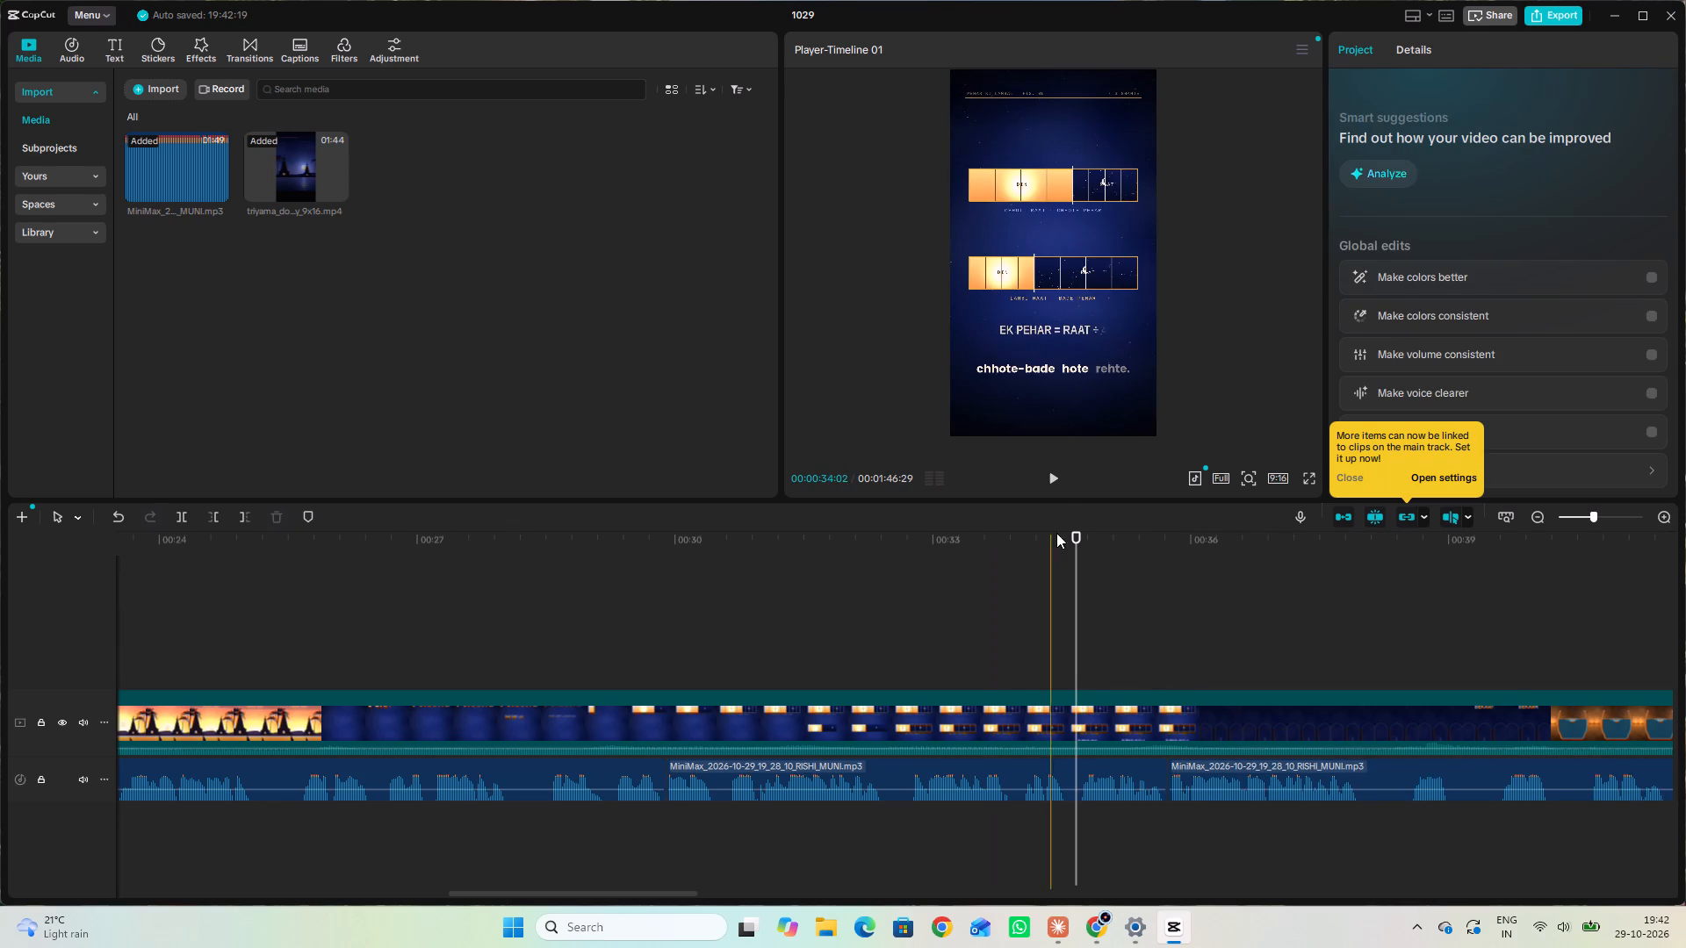
{"action": "left_click", "coordinate": [1054, 472]}
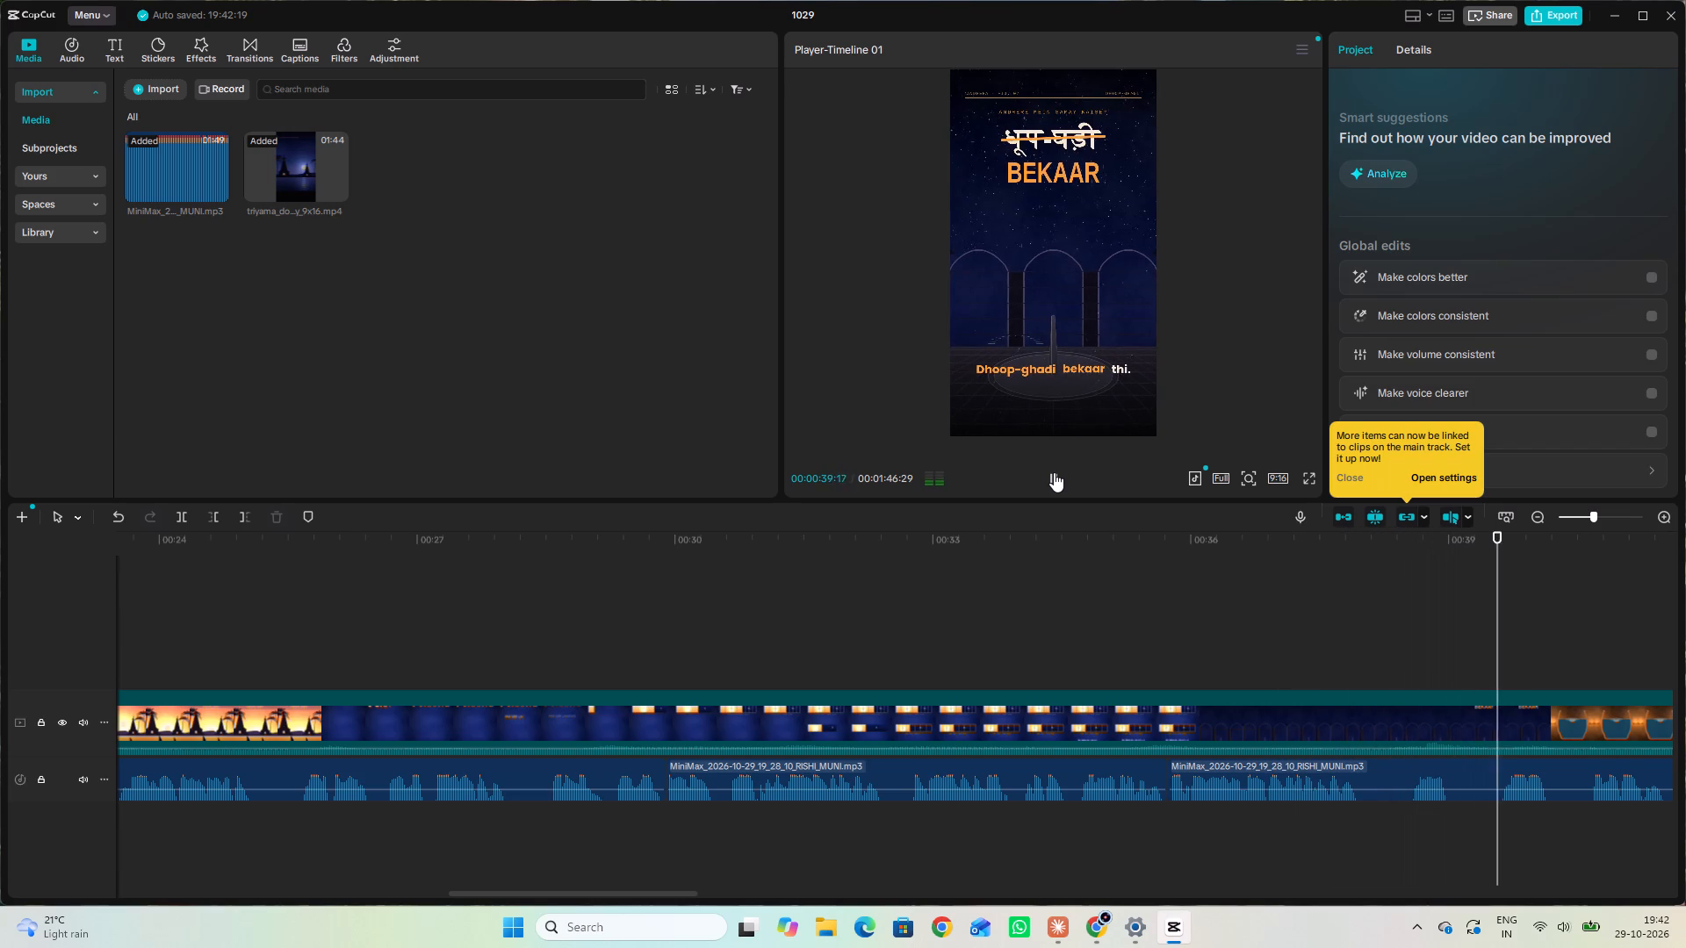
{"action": "left_click", "coordinate": [1054, 472]}
{"action": "left_click", "coordinate": [1342, 629]}
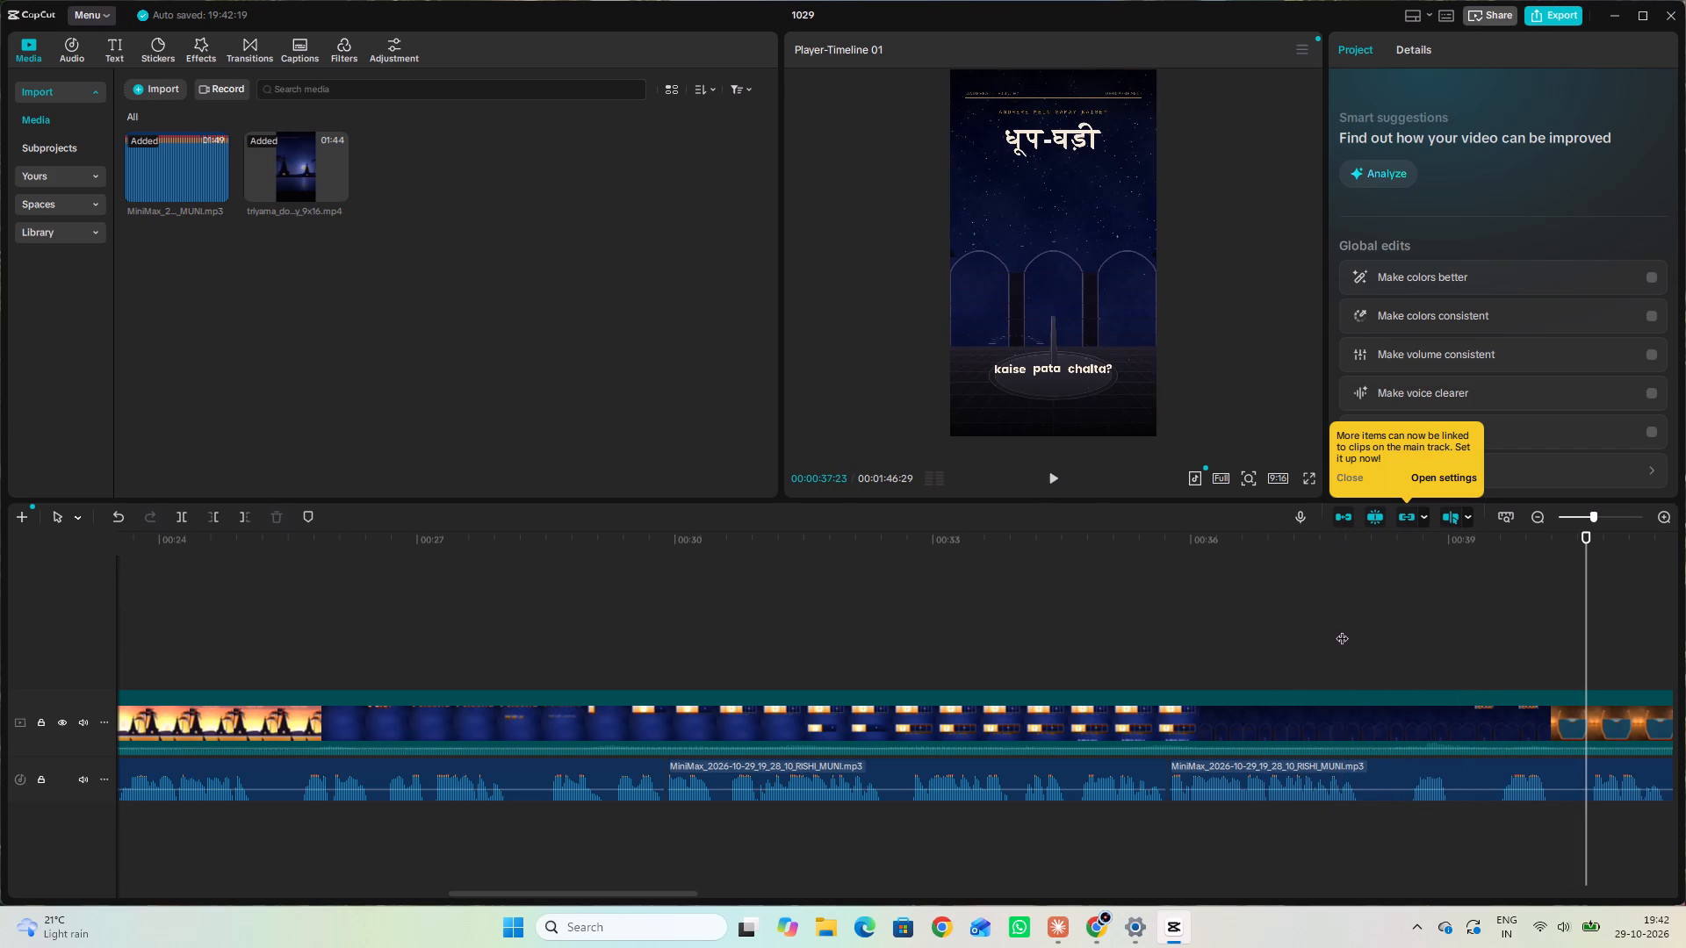
{"action": "left_click", "coordinate": [1053, 479]}
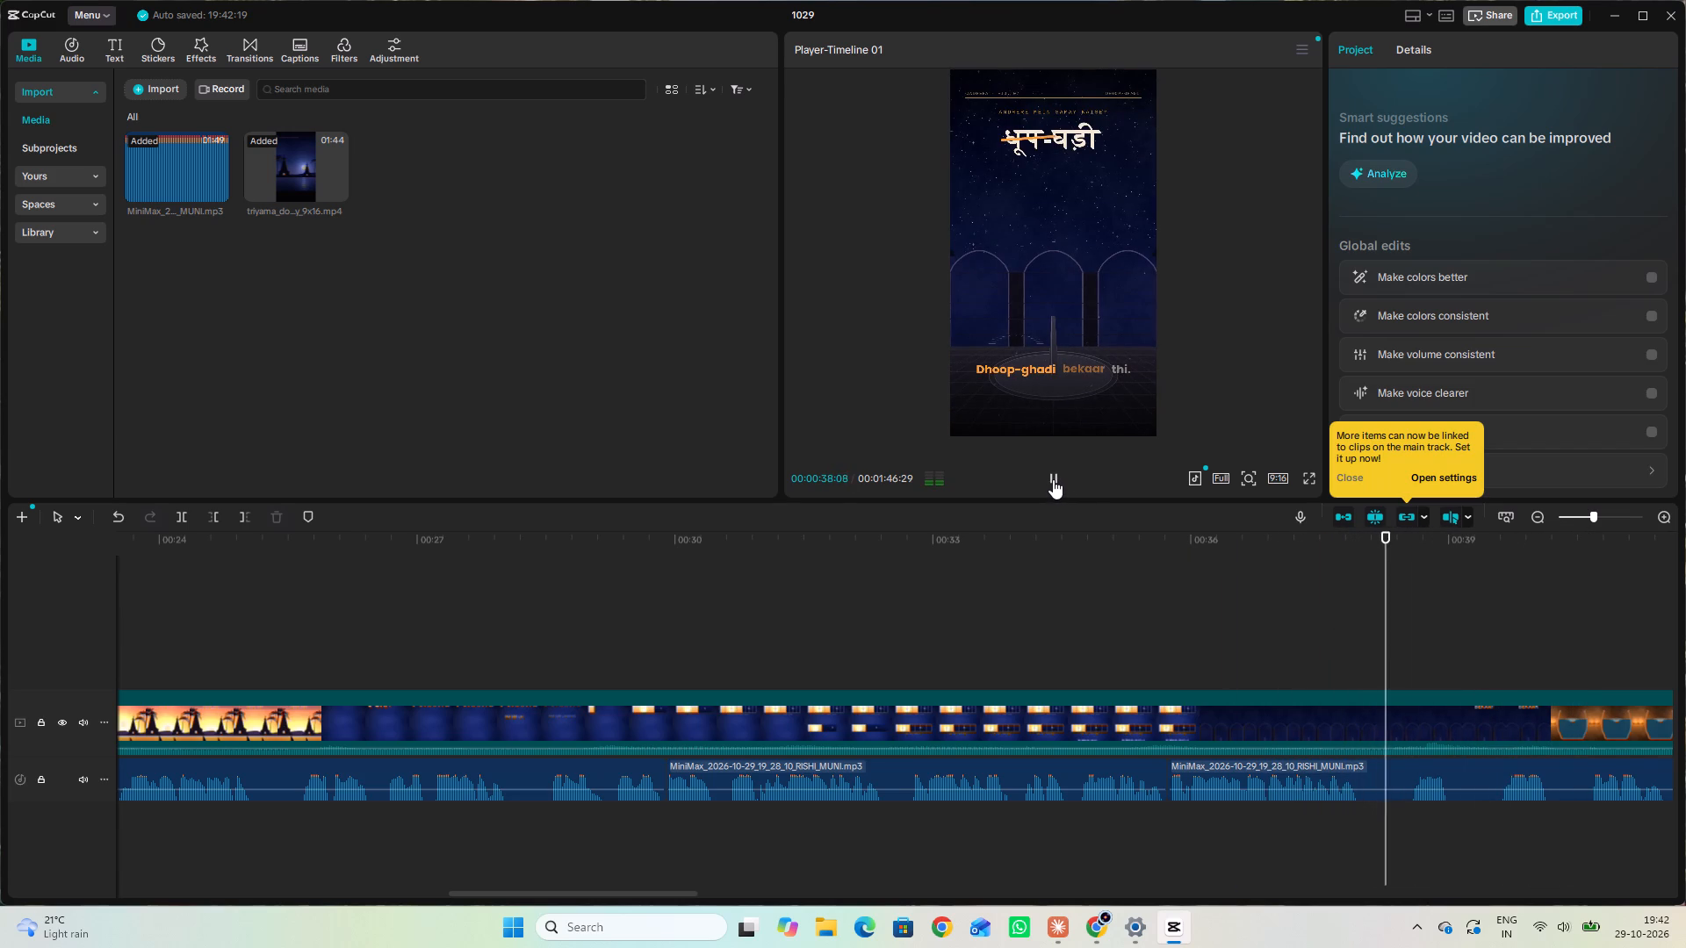
{"action": "left_click", "coordinate": [1053, 479]}
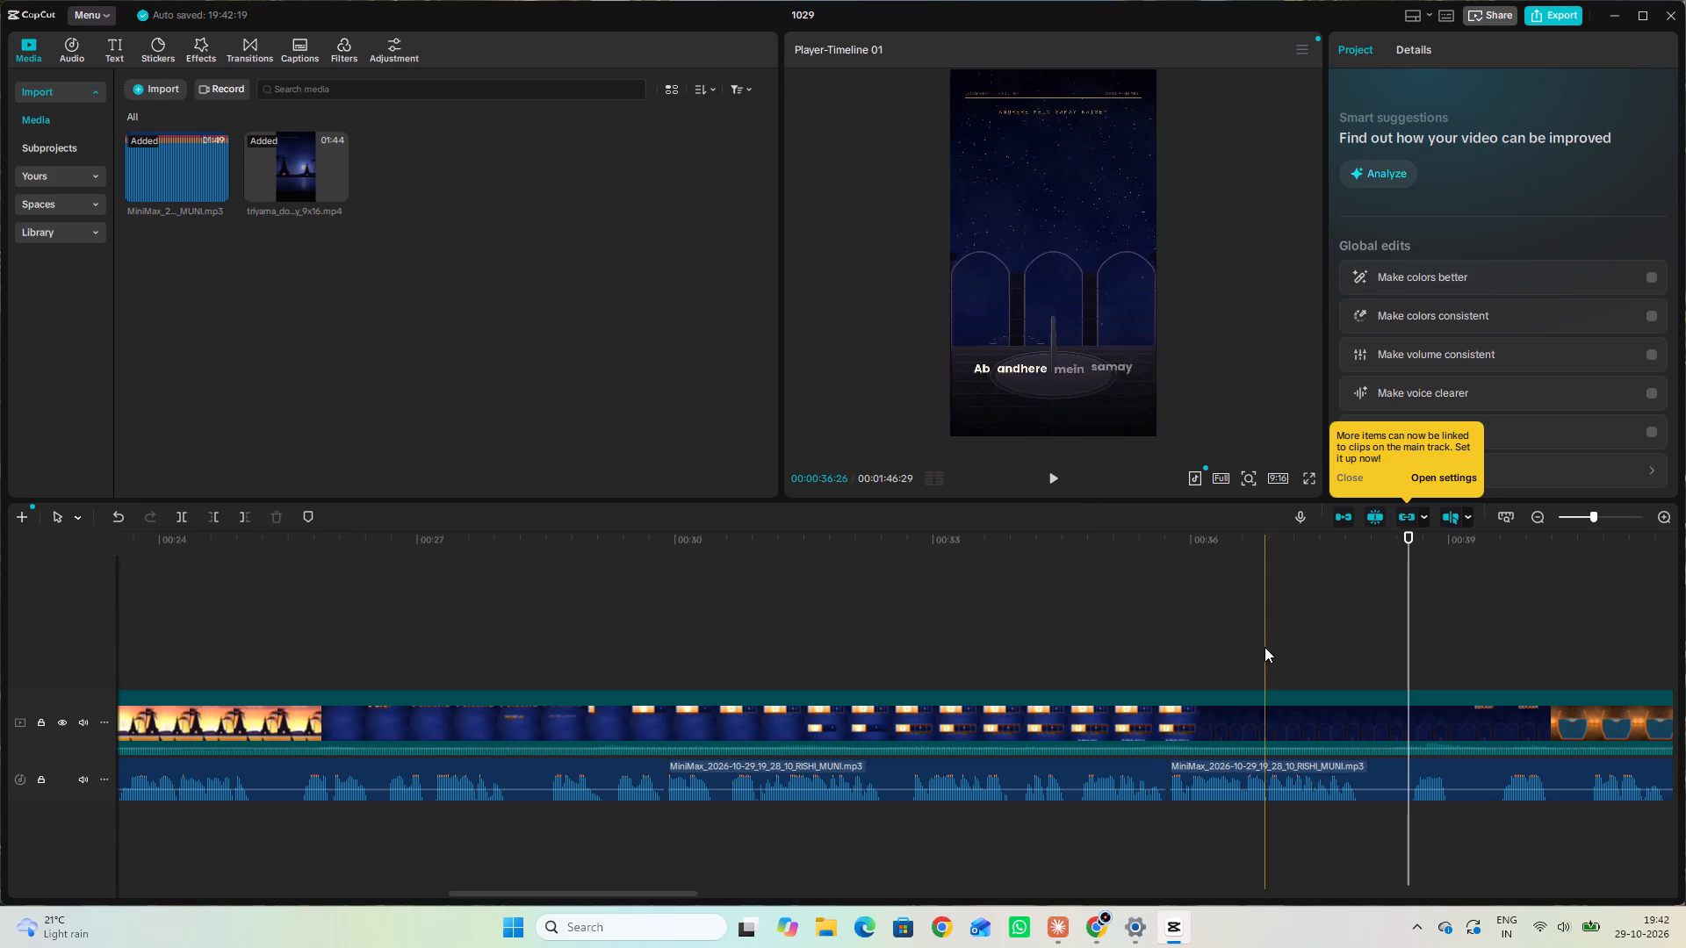
Split the narration at 00:00:38:03, trim the silence from the start of the following piece, and move it back to close the gap.
{"action": "left_click", "coordinate": [1336, 641]}
{"action": "left_click_drag", "start_coordinate": [1338, 641], "coordinate": [1365, 641]}
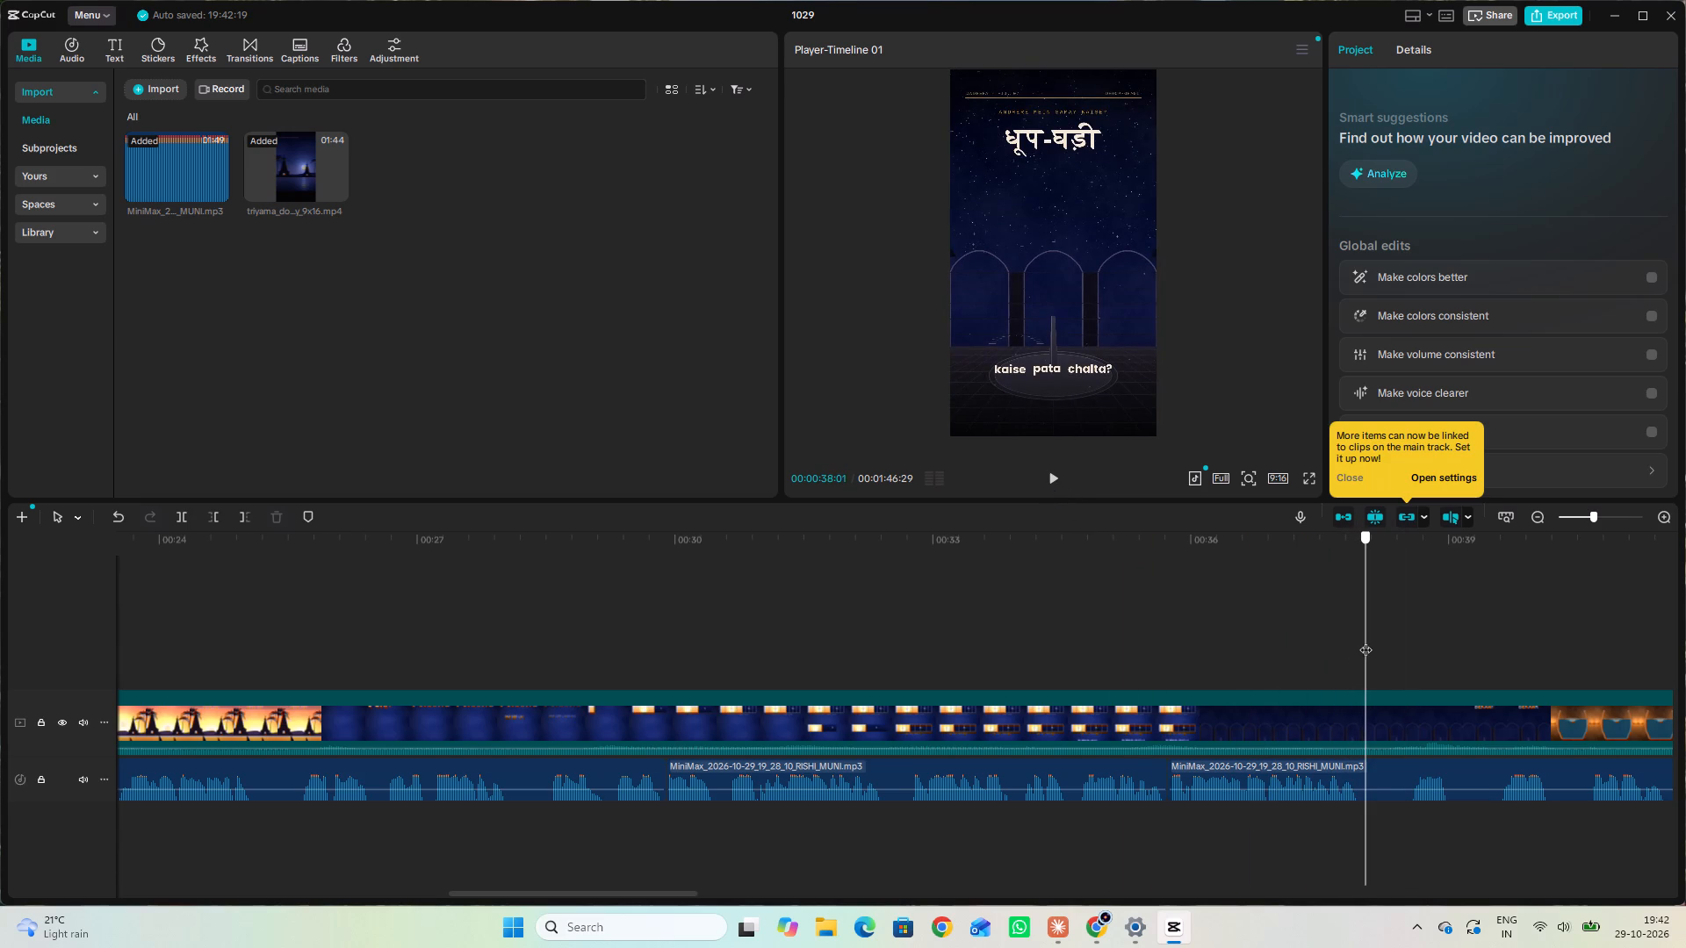
{"action": "left_click_drag", "start_coordinate": [1365, 641], "coordinate": [1371, 641]}
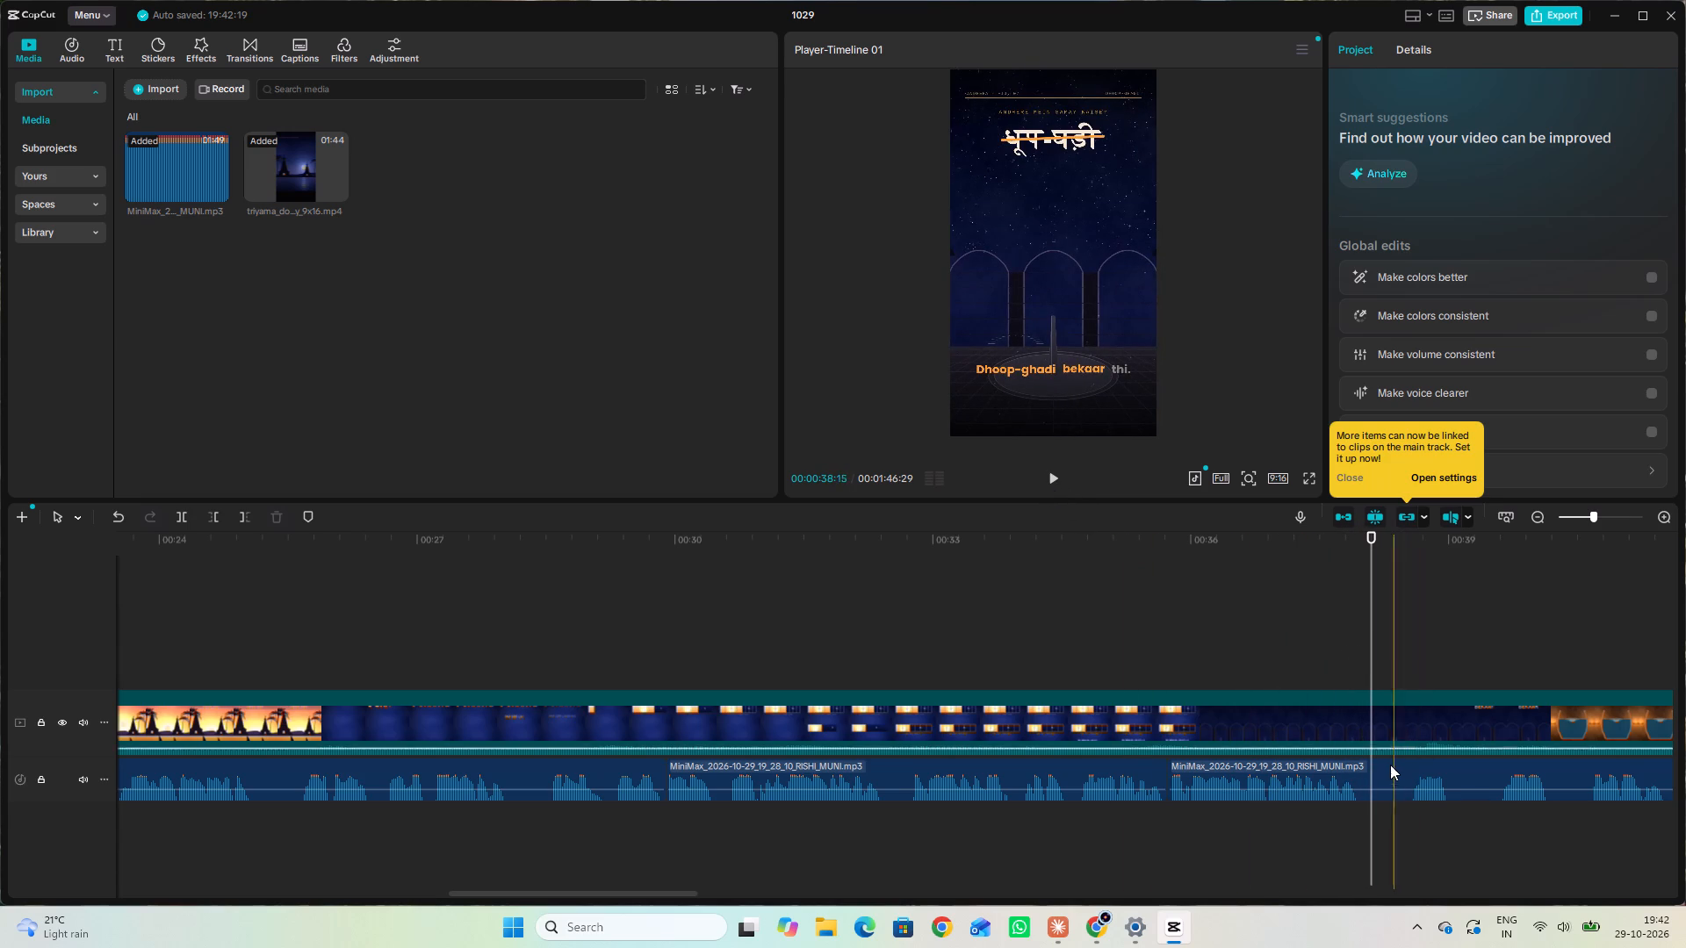
{"action": "left_click", "coordinate": [1387, 772]}
{"action": "left_click", "coordinate": [178, 514]}
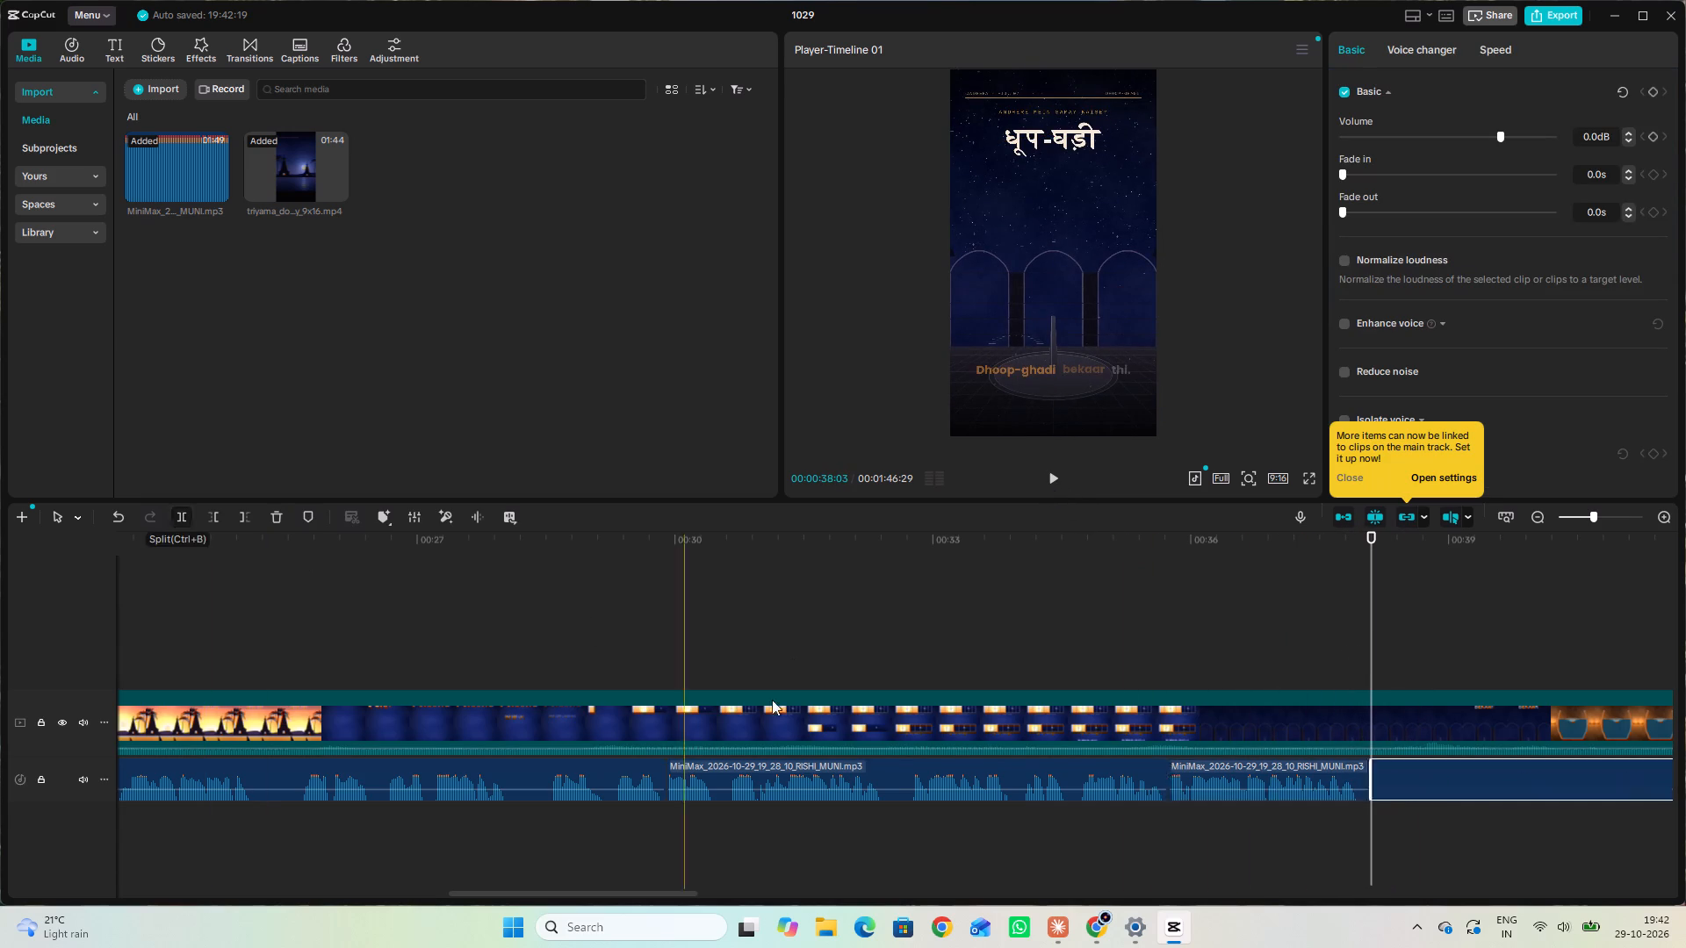
{"action": "left_click_drag", "start_coordinate": [1370, 779], "coordinate": [1405, 775]}
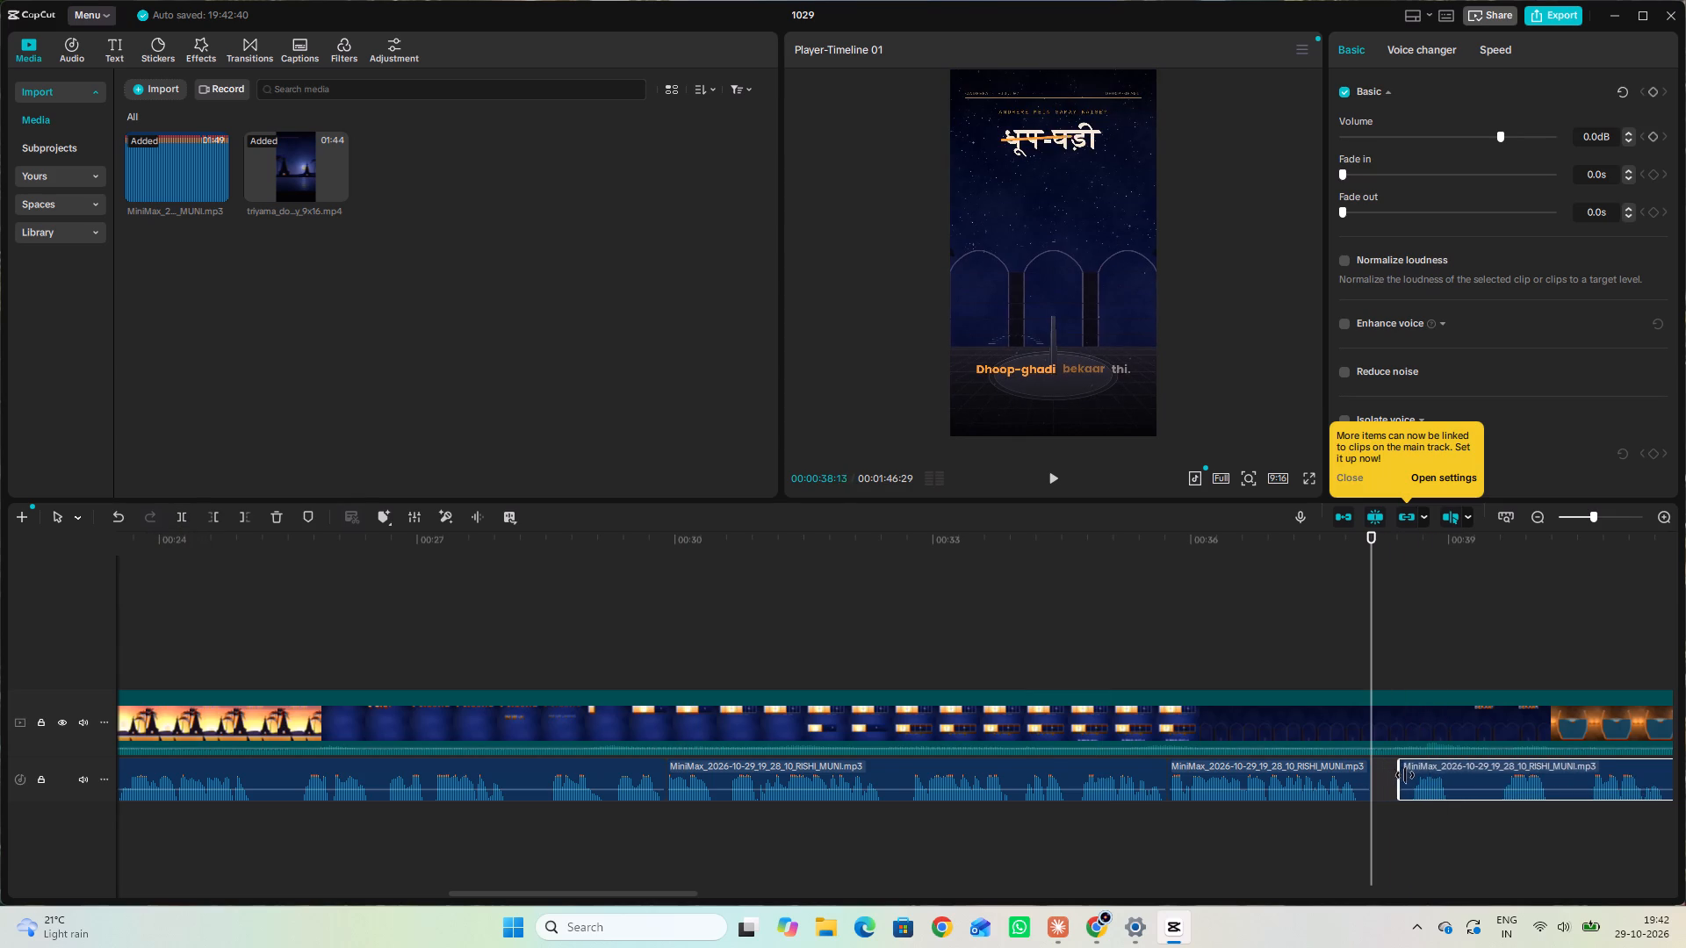
{"action": "left_click_drag", "start_coordinate": [1405, 775], "coordinate": [1409, 775]}
{"action": "left_click_drag", "start_coordinate": [1446, 769], "coordinate": [1417, 769]}
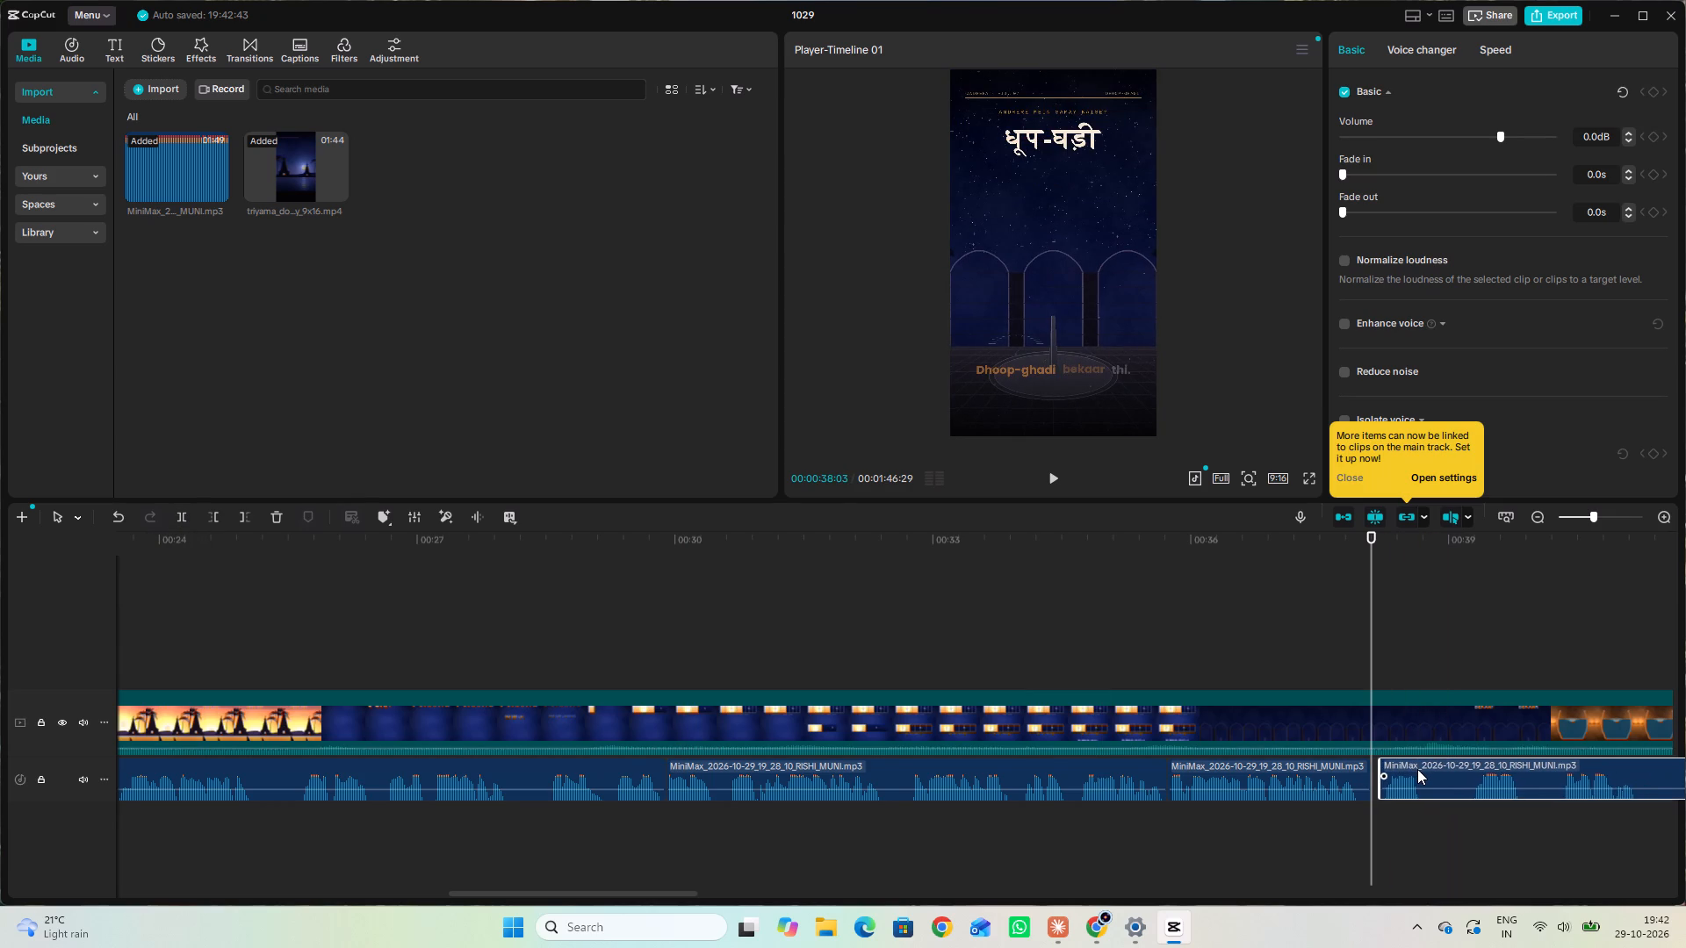
{"action": "left_click_drag", "start_coordinate": [1417, 769], "coordinate": [1414, 769]}
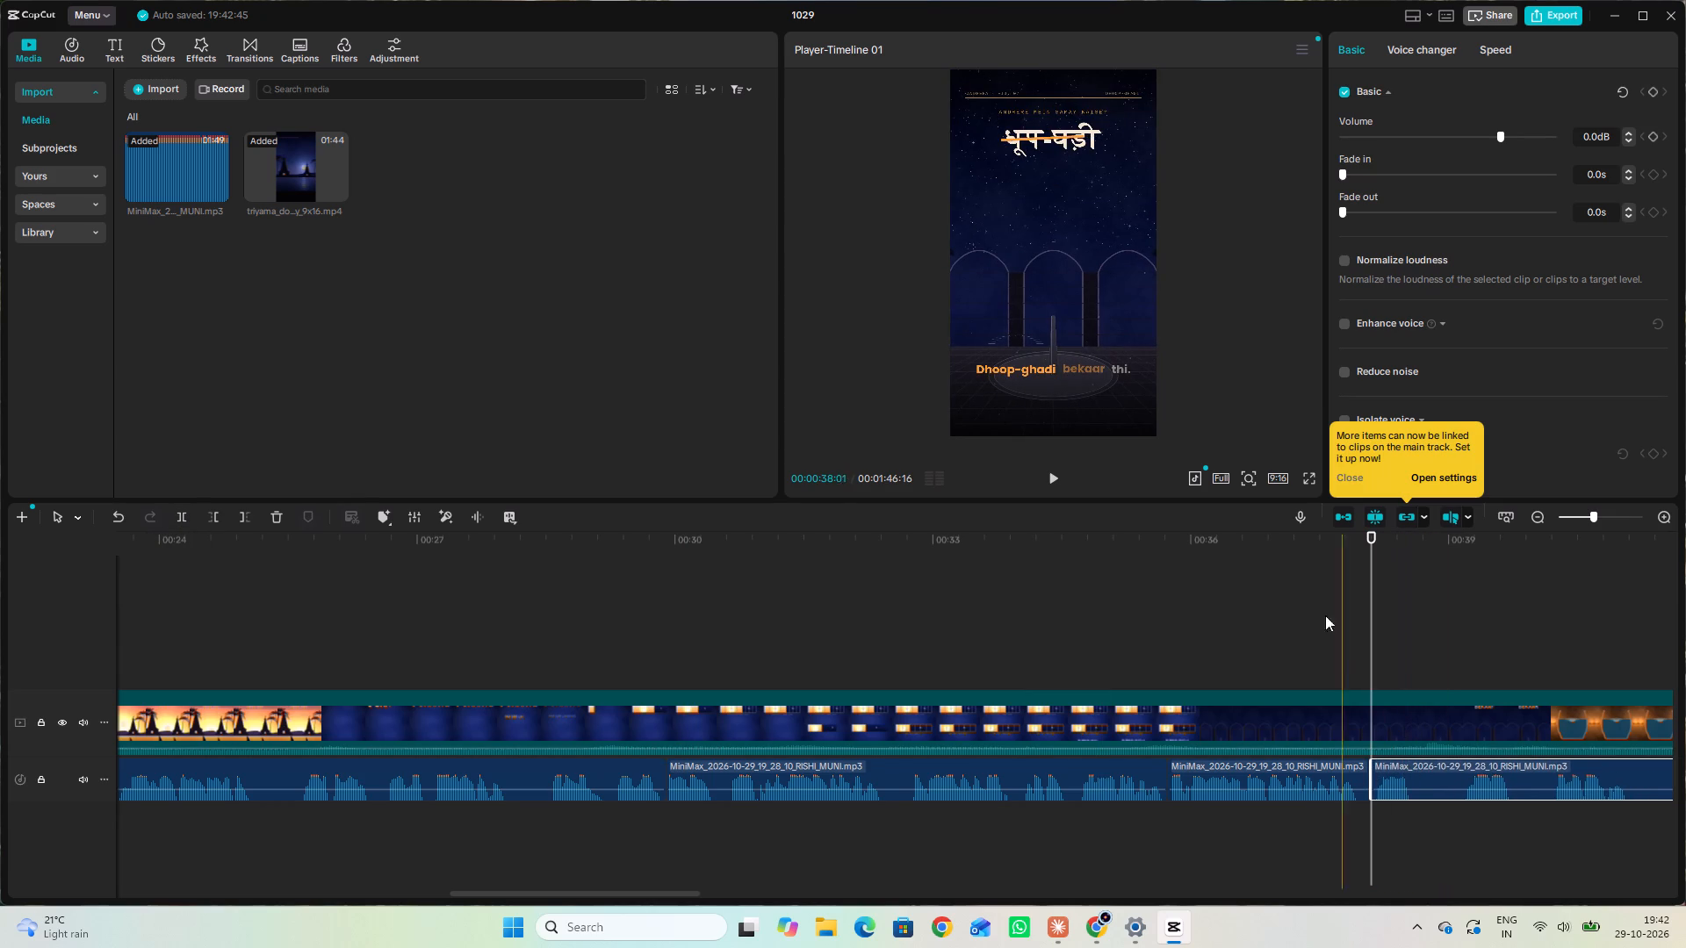
Split the narration at 00:00:39:05, trim the silence from the end of the preceding short piece, and move the following piece back against it.
{"action": "left_click", "coordinate": [1048, 482]}
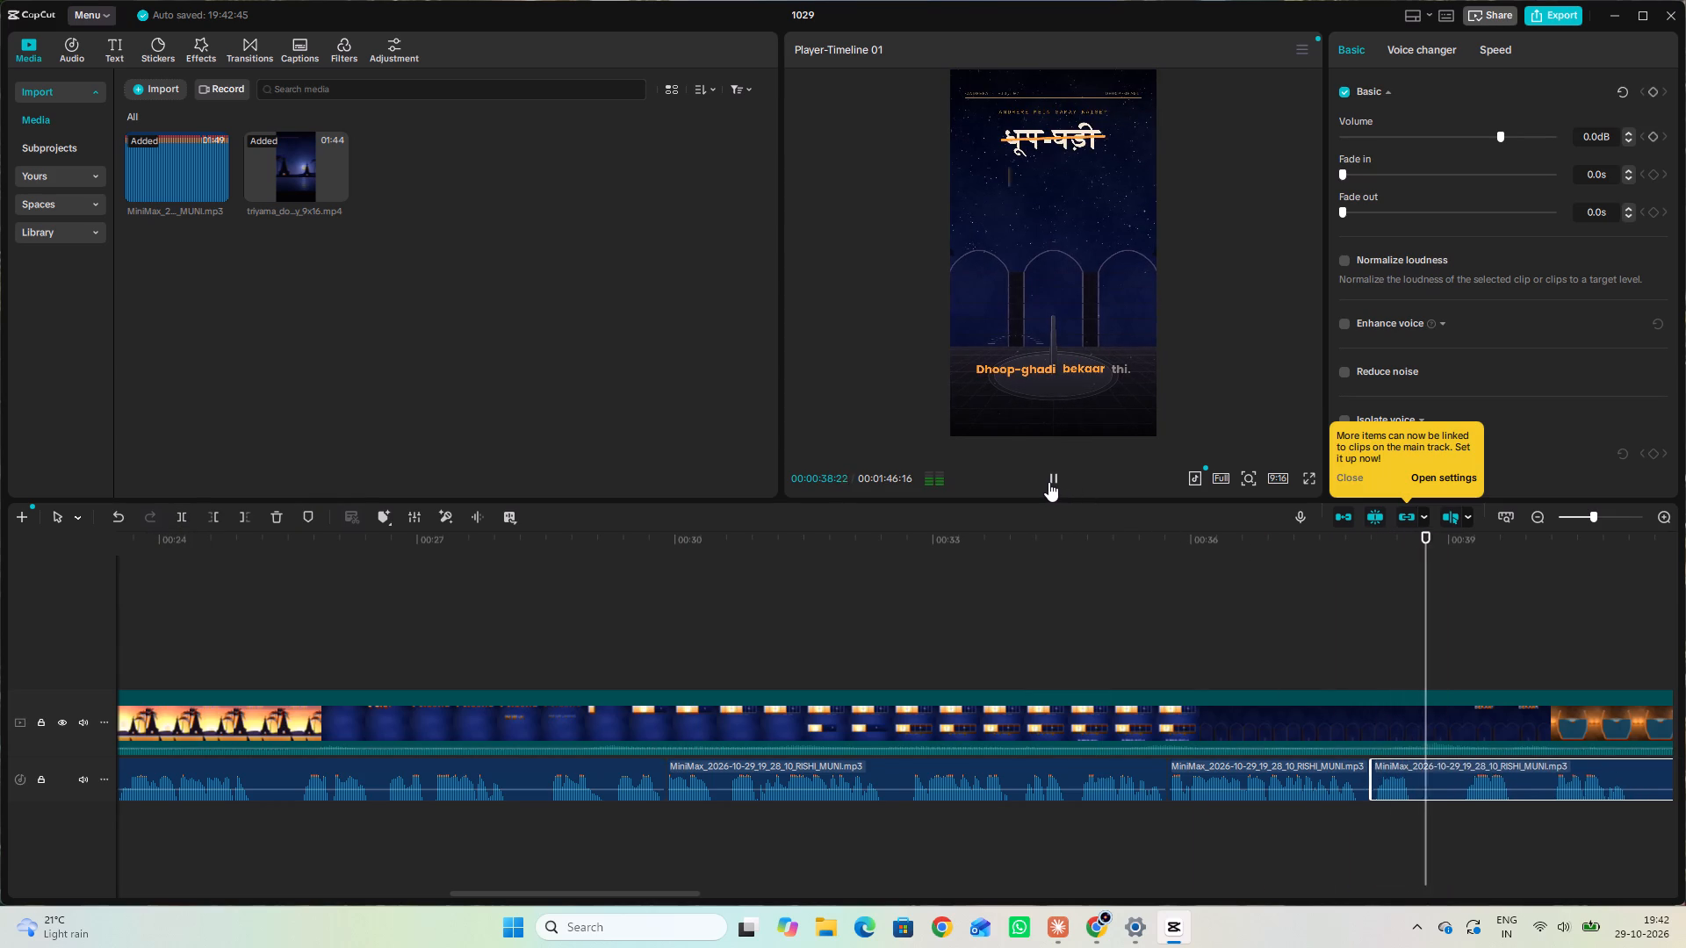
{"action": "left_click", "coordinate": [1048, 482]}
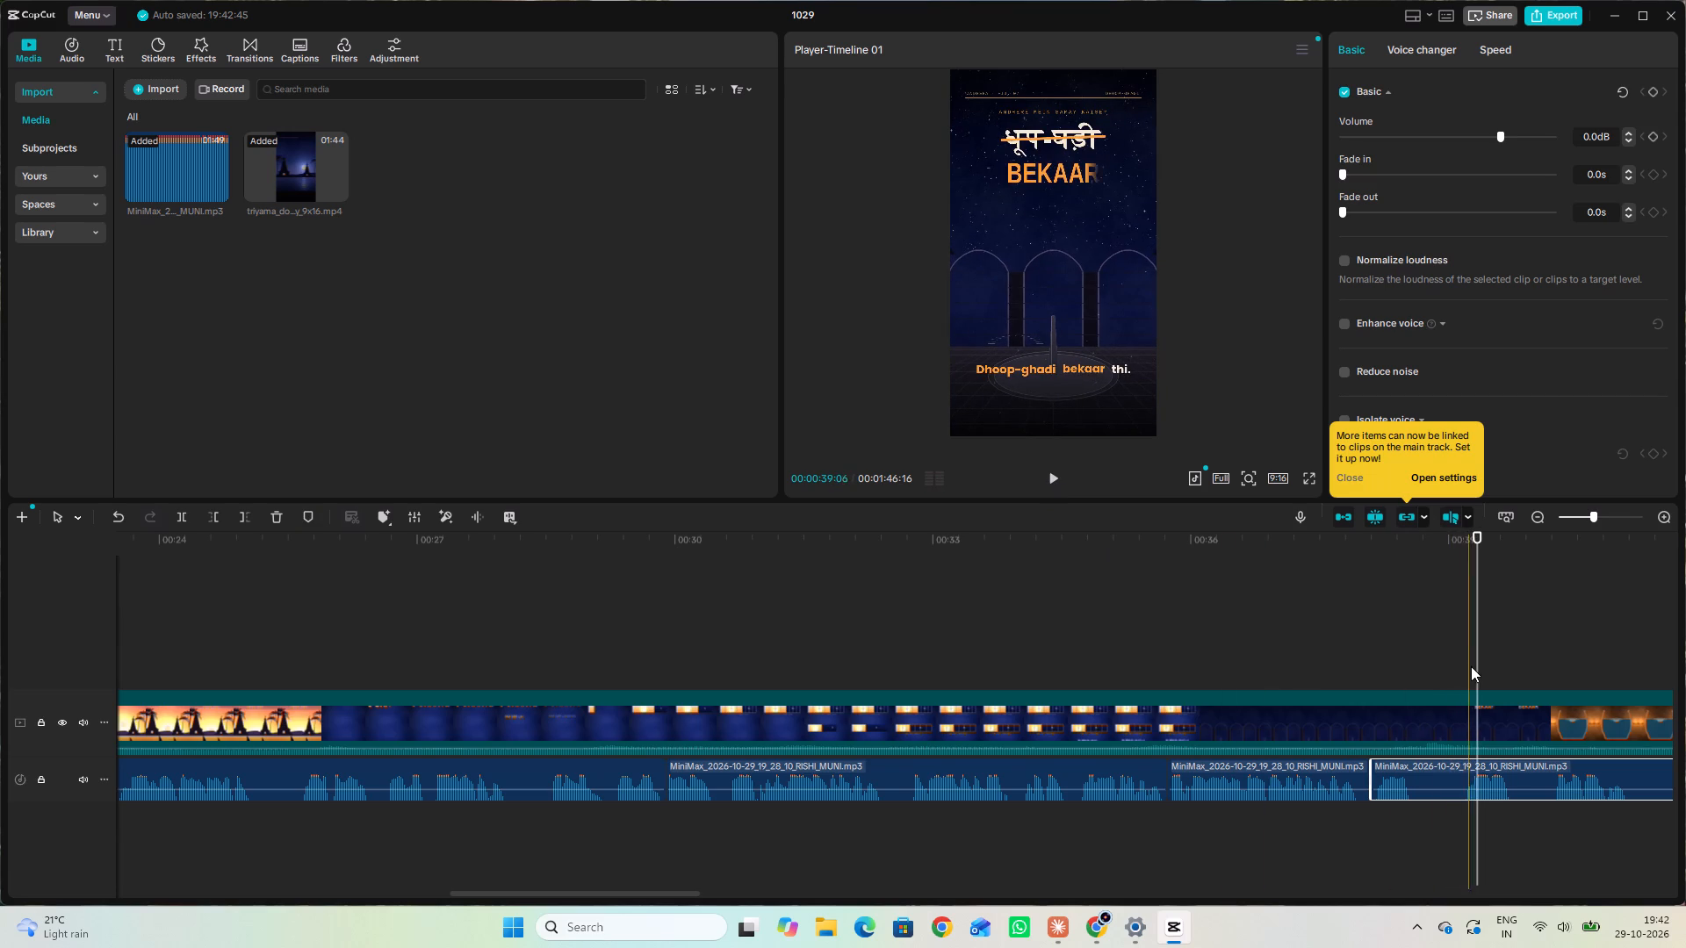
{"action": "left_click_drag", "start_coordinate": [1475, 666], "coordinate": [1461, 666]}
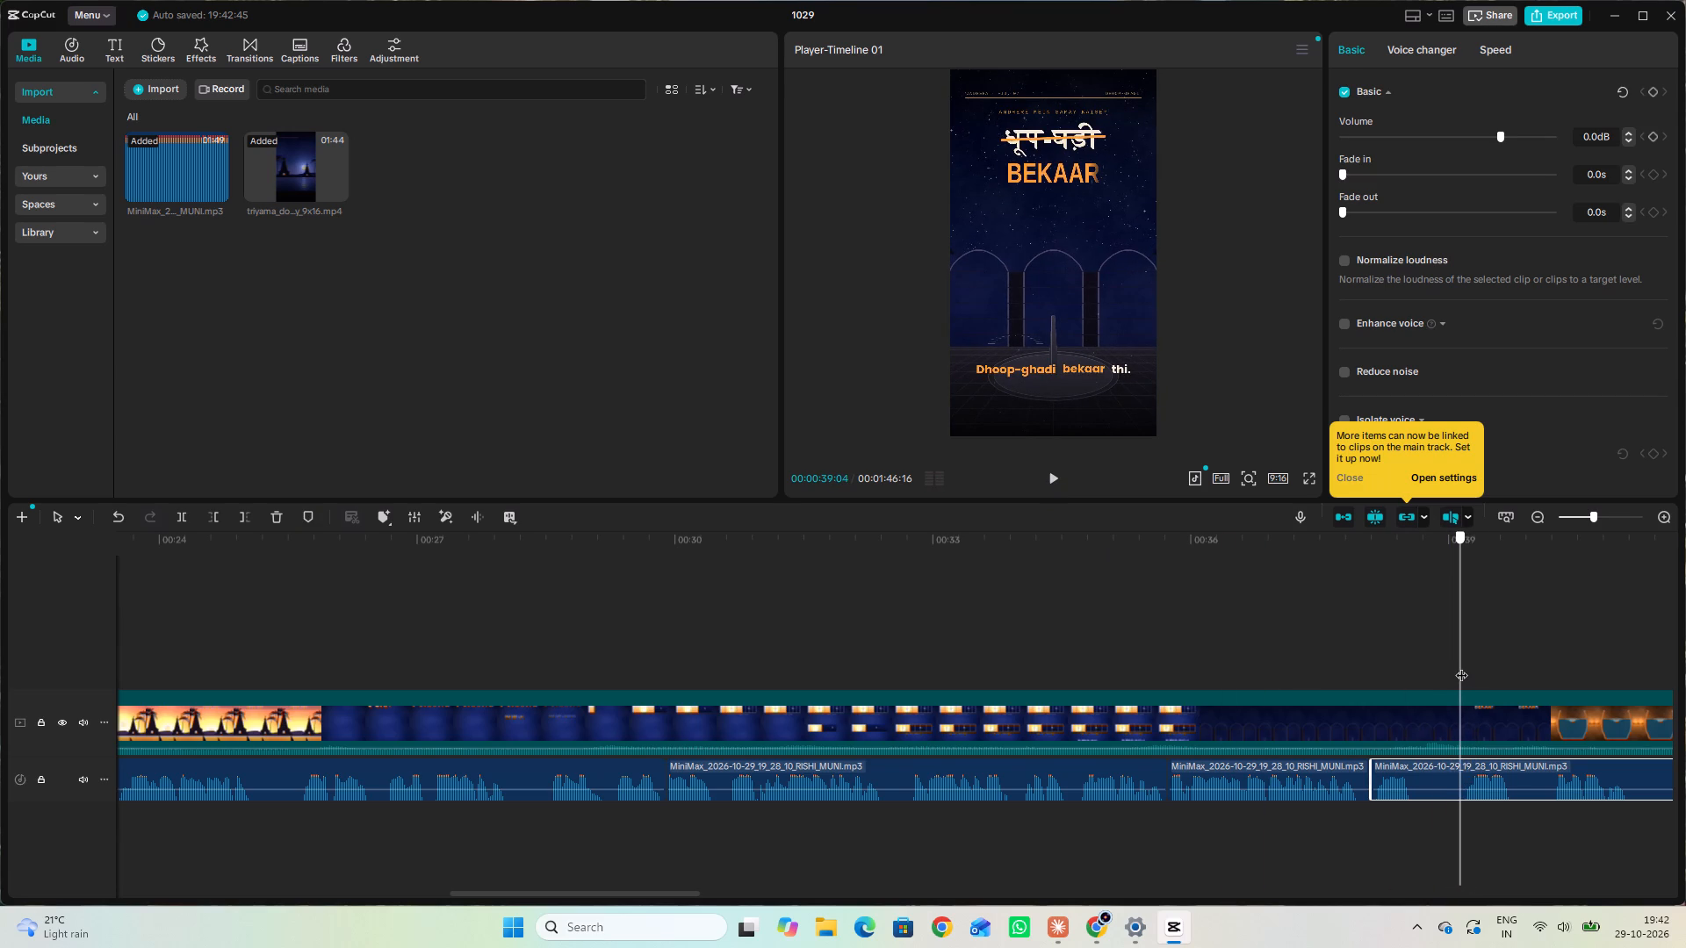
{"action": "left_click_drag", "start_coordinate": [1461, 666], "coordinate": [1463, 666]}
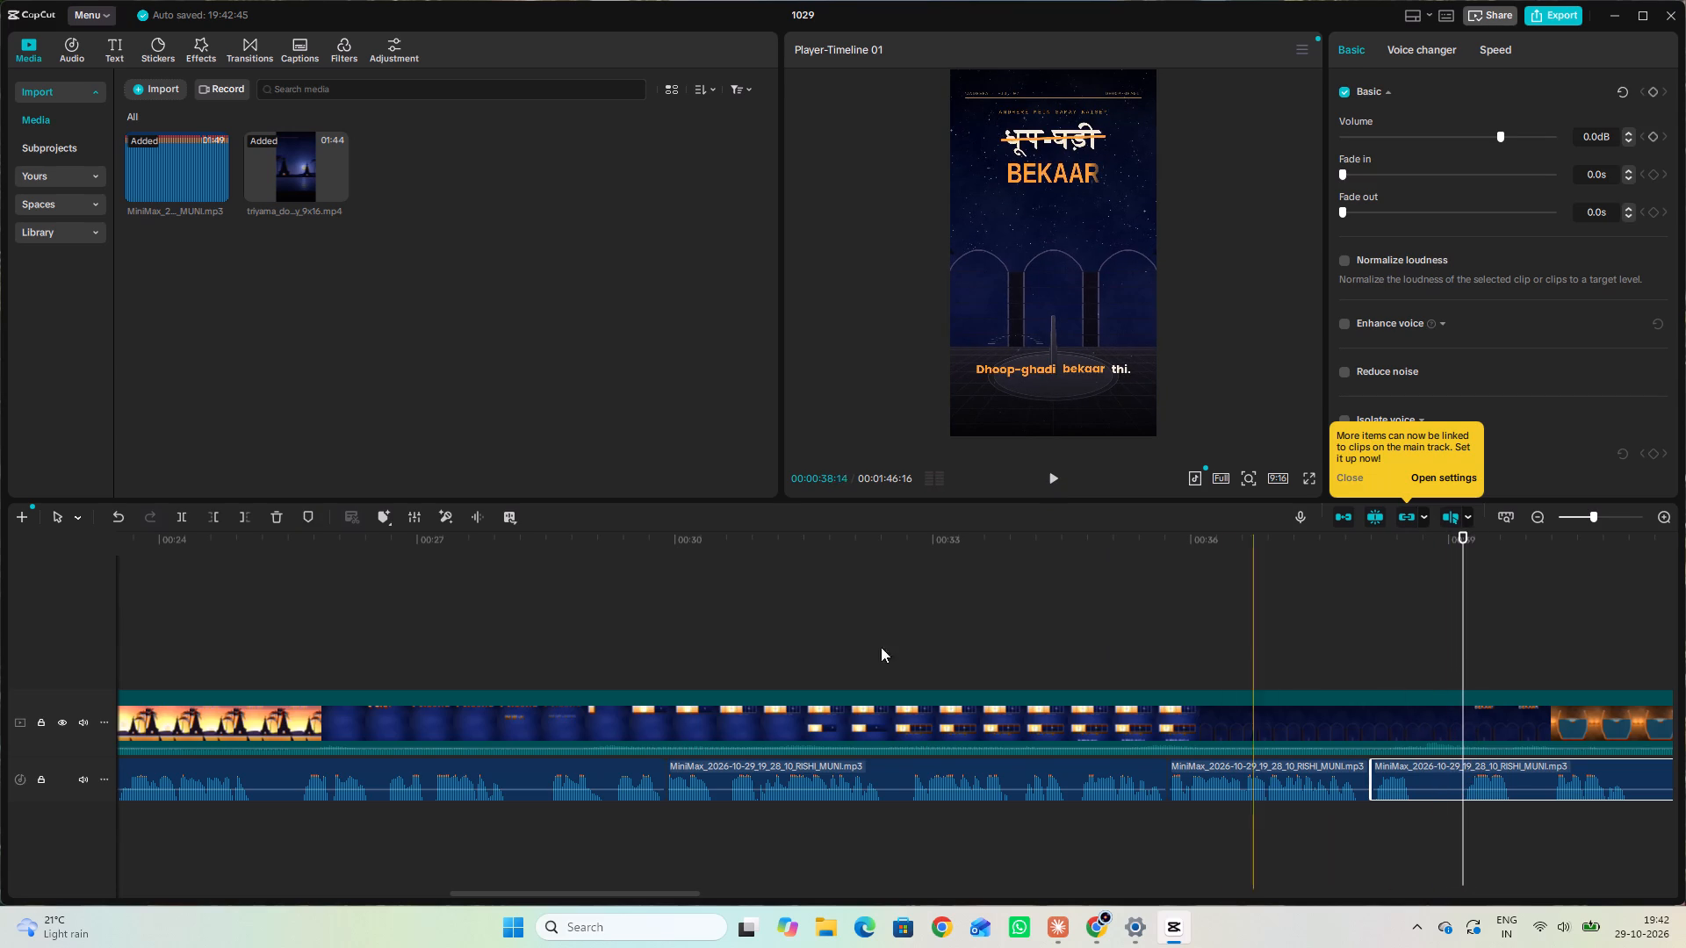
{"action": "left_click", "coordinate": [184, 513]}
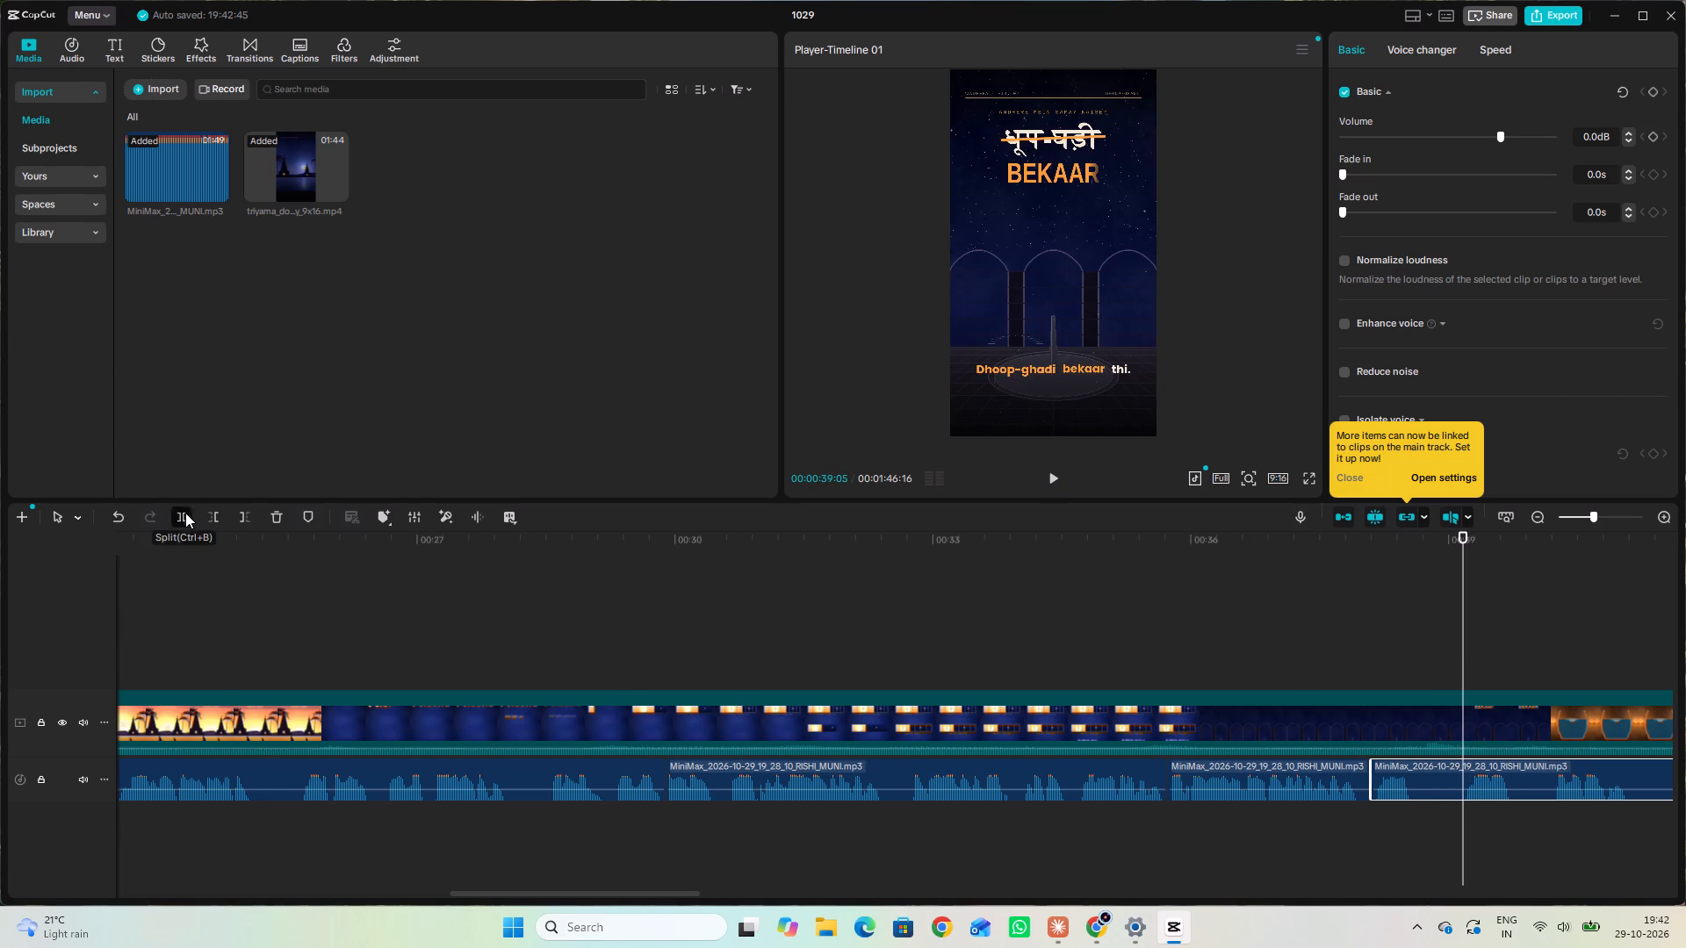
{"action": "left_click", "coordinate": [1440, 786]}
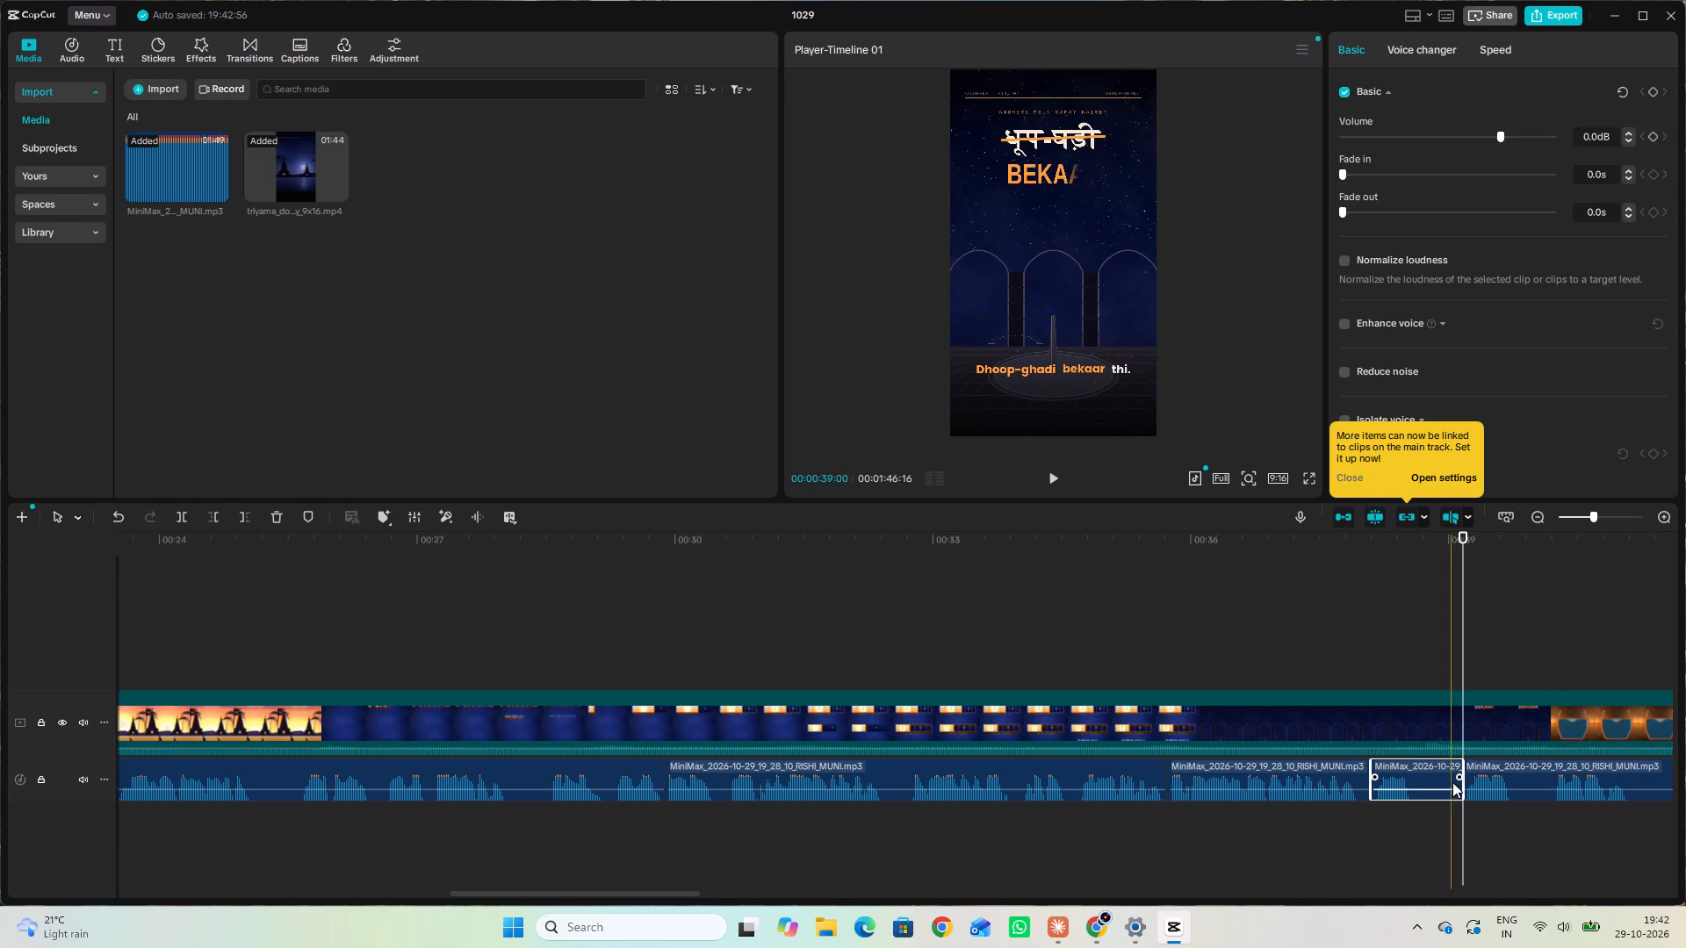
{"action": "left_click_drag", "start_coordinate": [1465, 779], "coordinate": [1413, 772]}
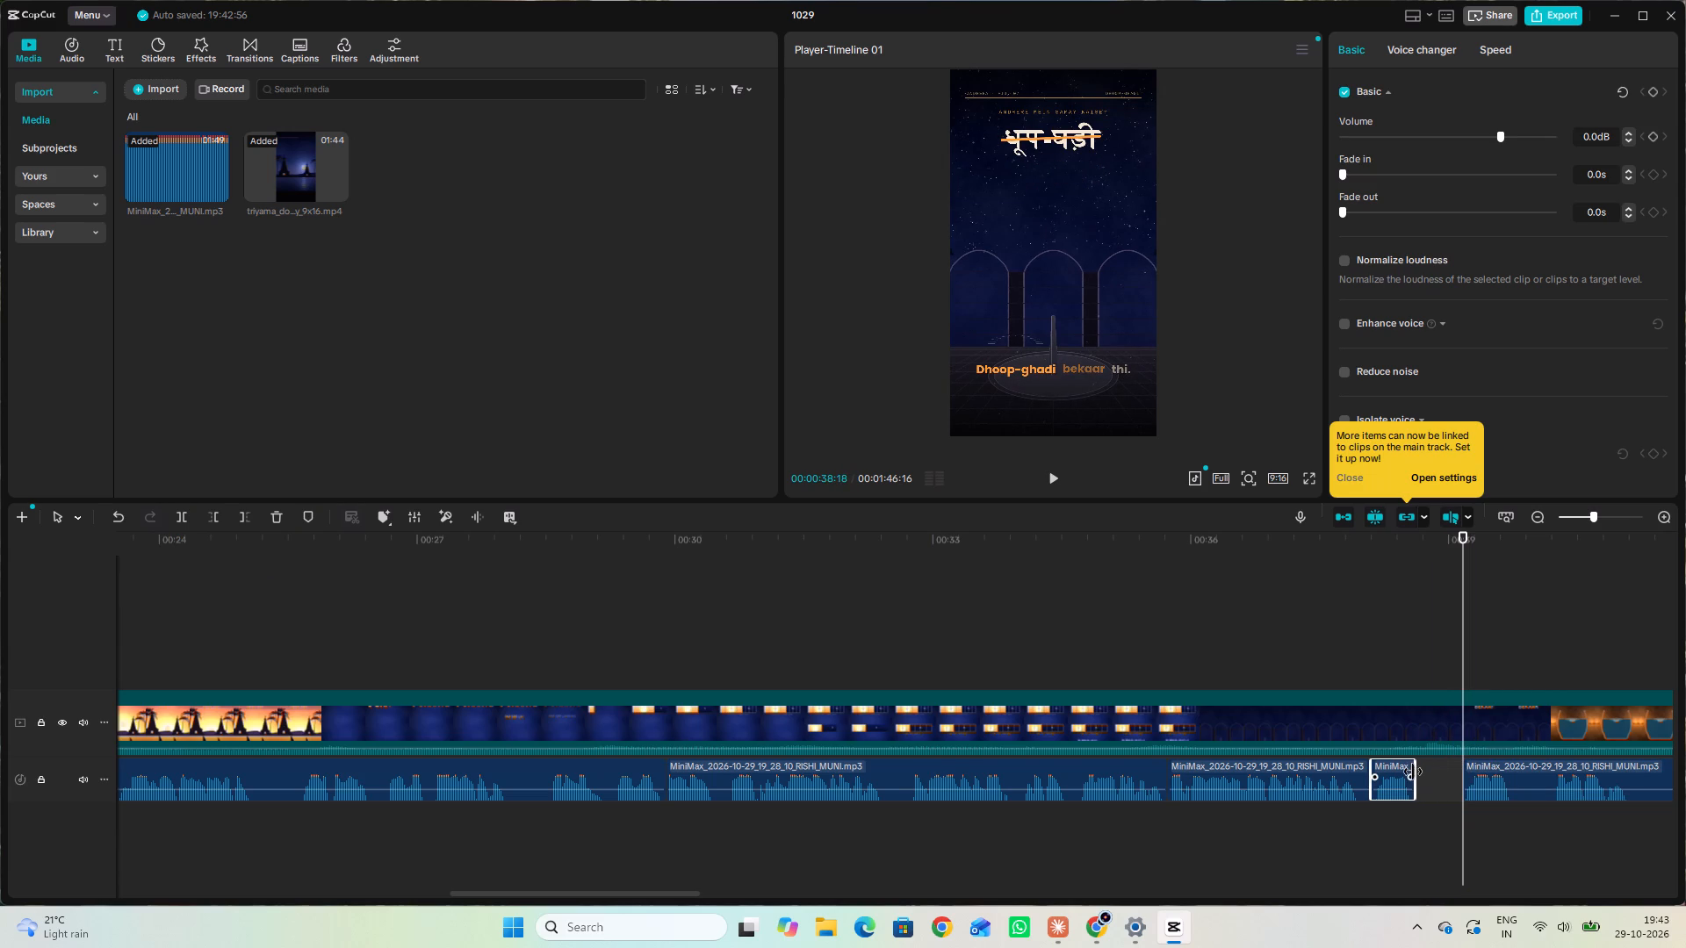
{"action": "left_click_drag", "start_coordinate": [1413, 772], "coordinate": [1413, 771]}
{"action": "left_click_drag", "start_coordinate": [1517, 765], "coordinate": [1483, 765]}
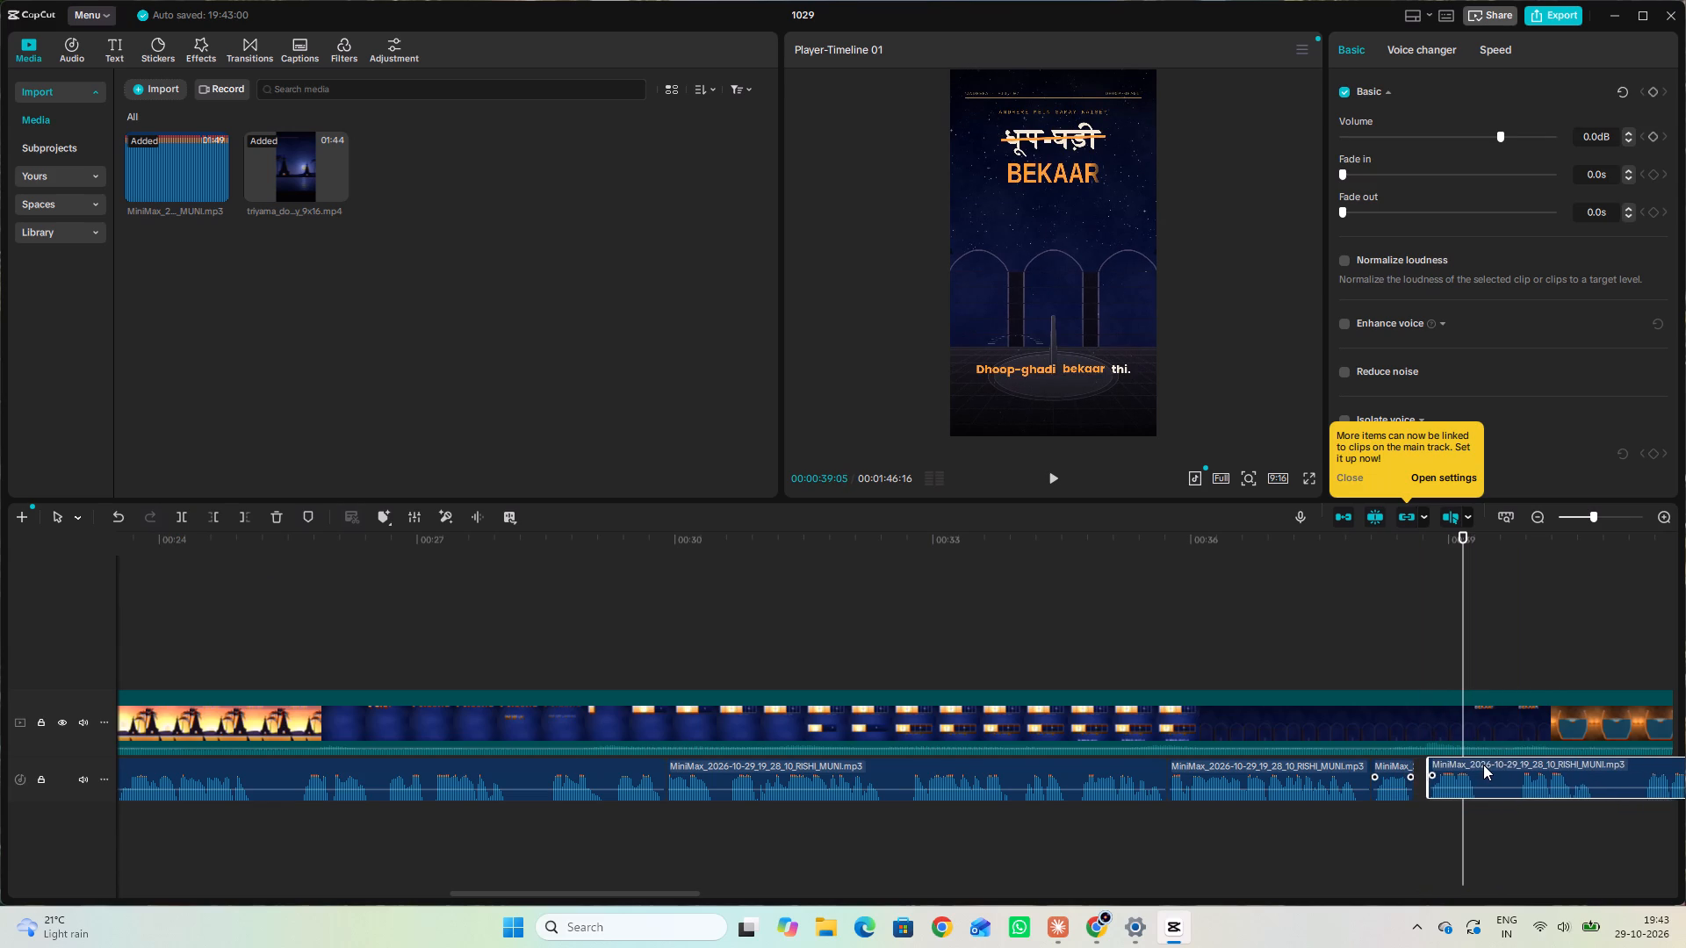
{"action": "left_click_drag", "start_coordinate": [1483, 765], "coordinate": [1472, 766]}
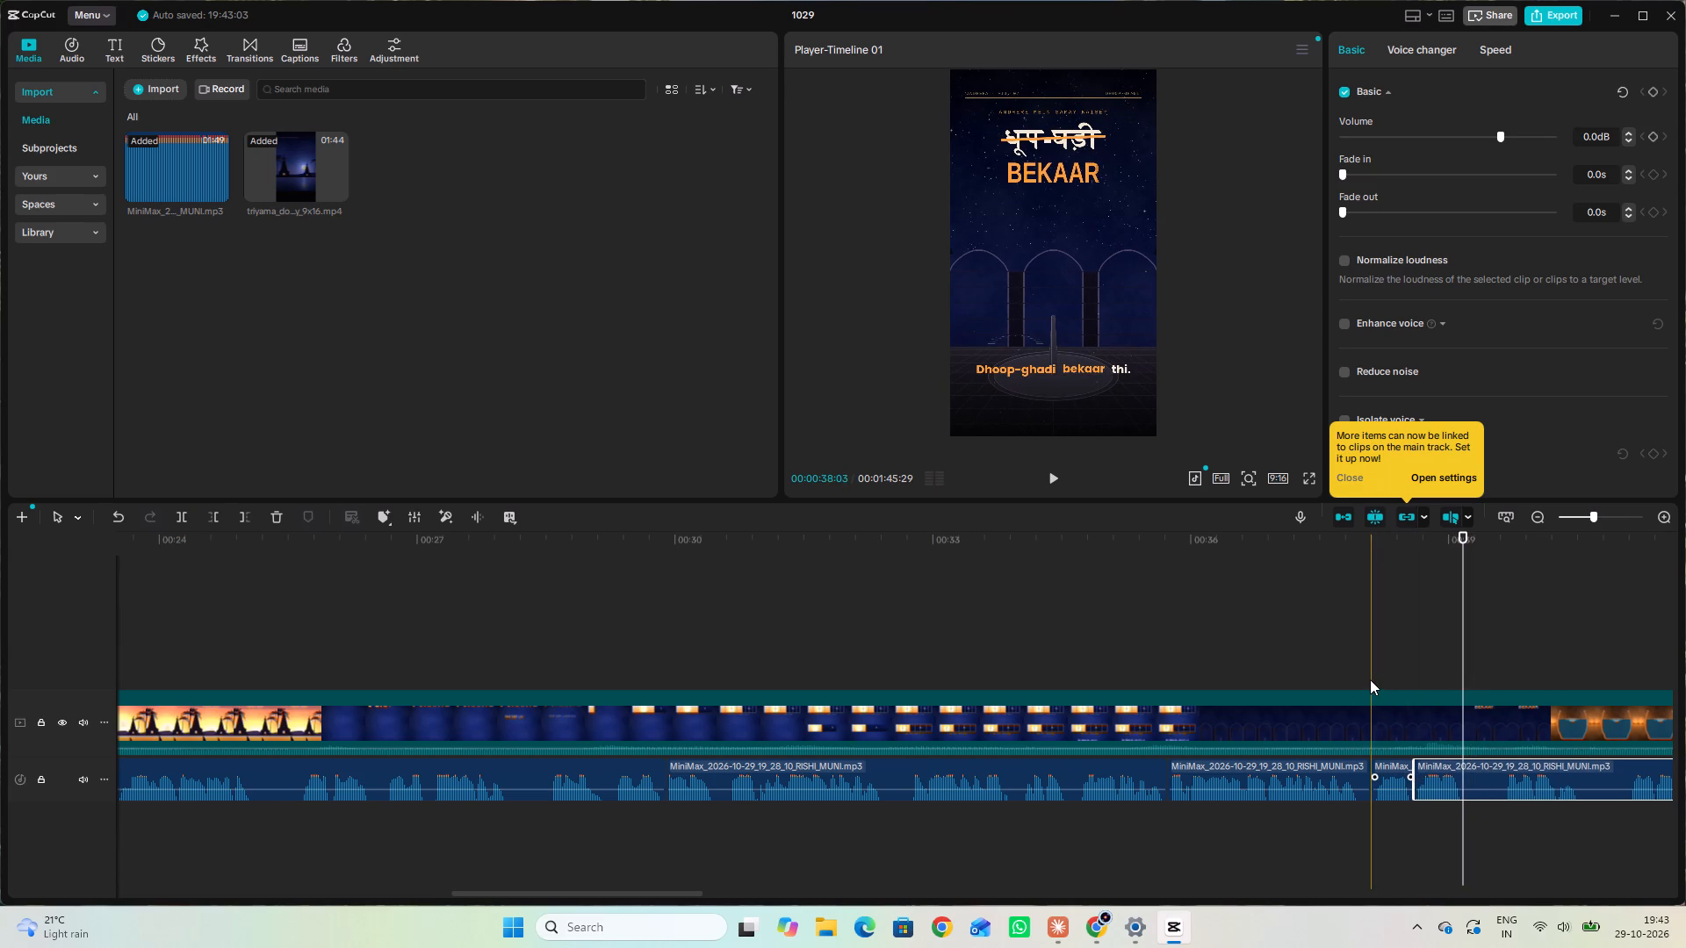
Play from 00:00:38:03, move the narration piece after the short one slightly later, and extend its start back to close the gap.
{"action": "left_click", "coordinate": [1370, 679]}
{"action": "left_click", "coordinate": [1043, 479]}
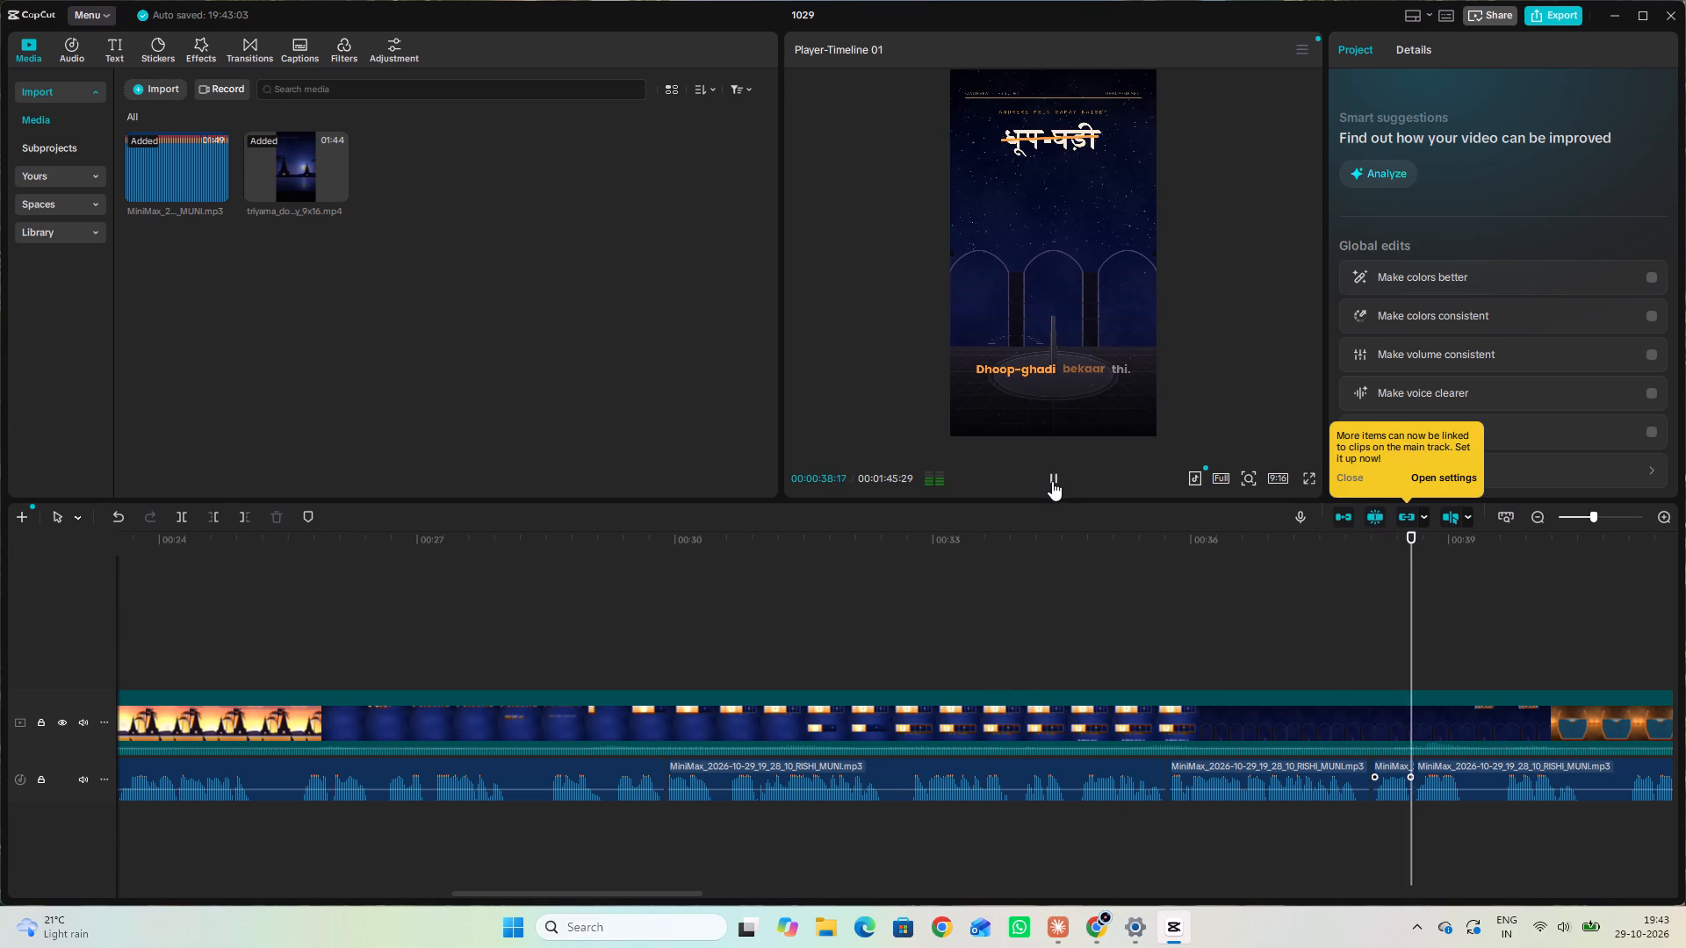
{"action": "left_click", "coordinate": [1052, 481]}
{"action": "left_click", "coordinate": [1052, 482]}
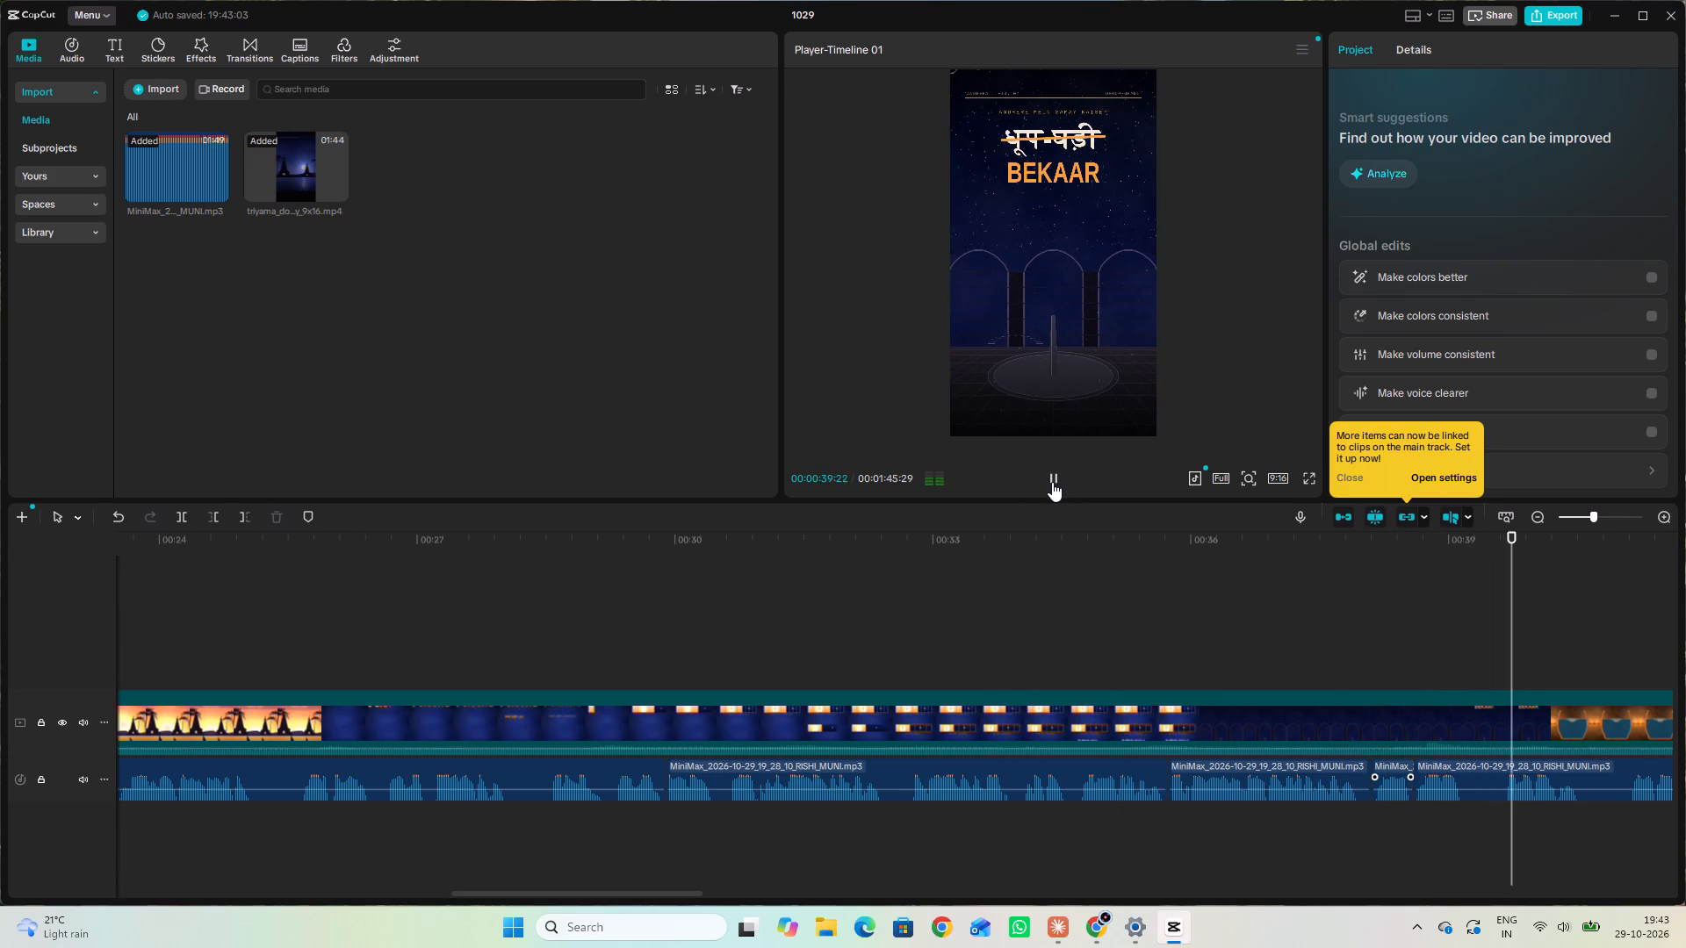
{"action": "left_click", "coordinate": [1052, 482]}
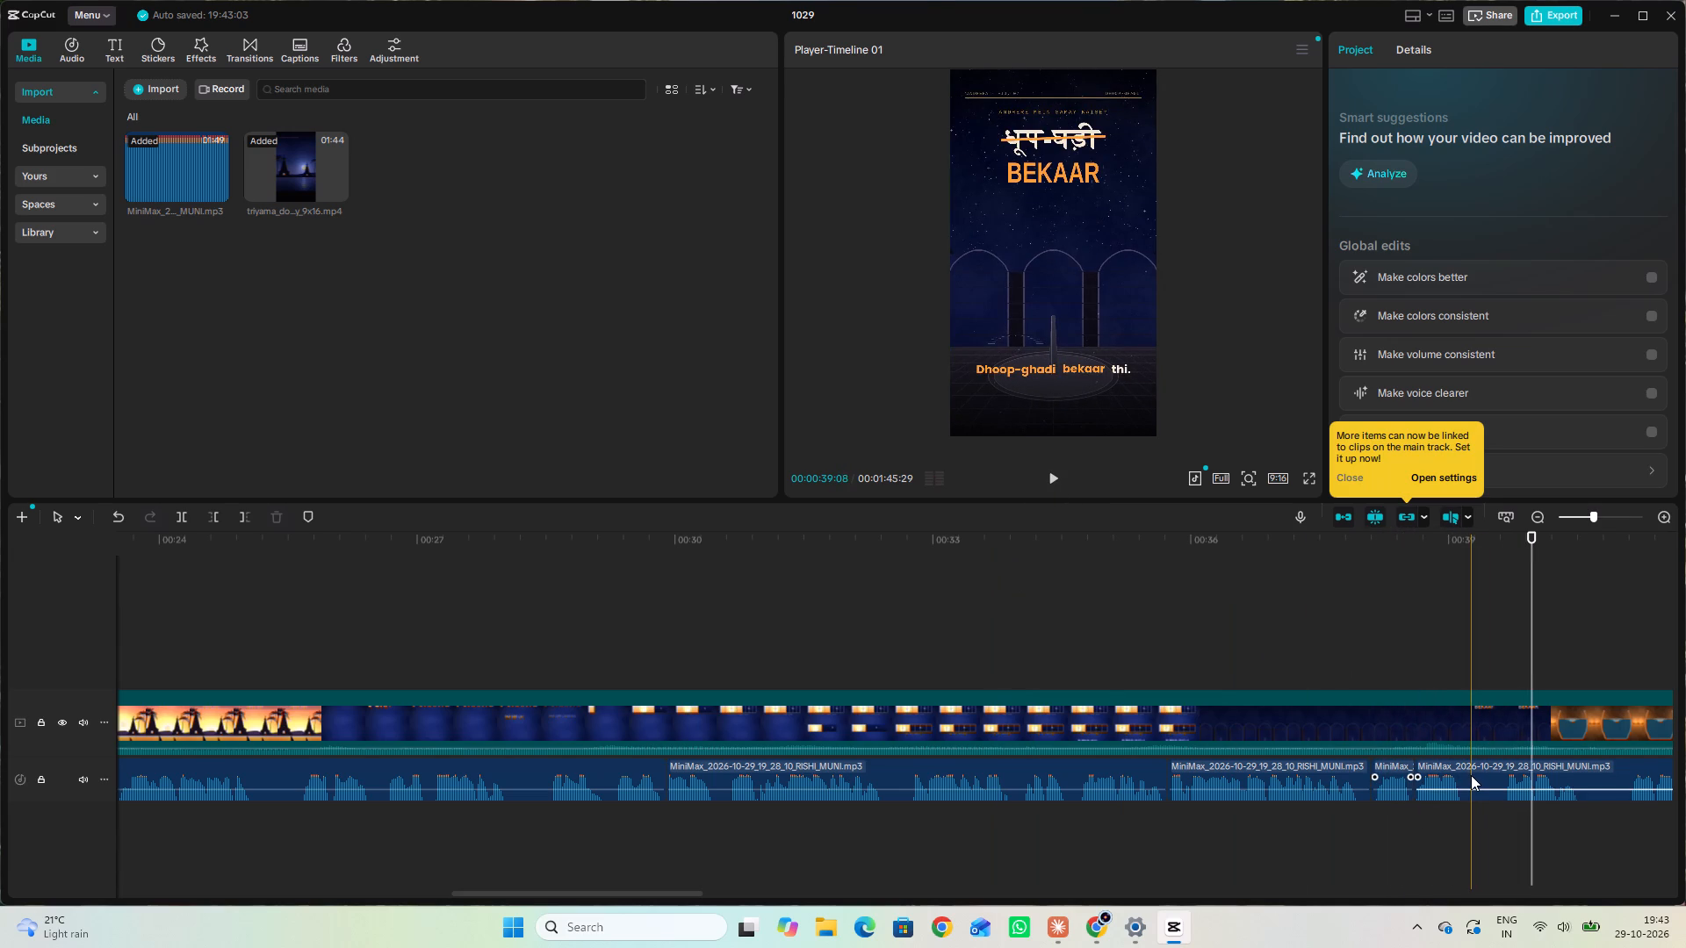
{"action": "left_click_drag", "start_coordinate": [1471, 775], "coordinate": [1480, 774]}
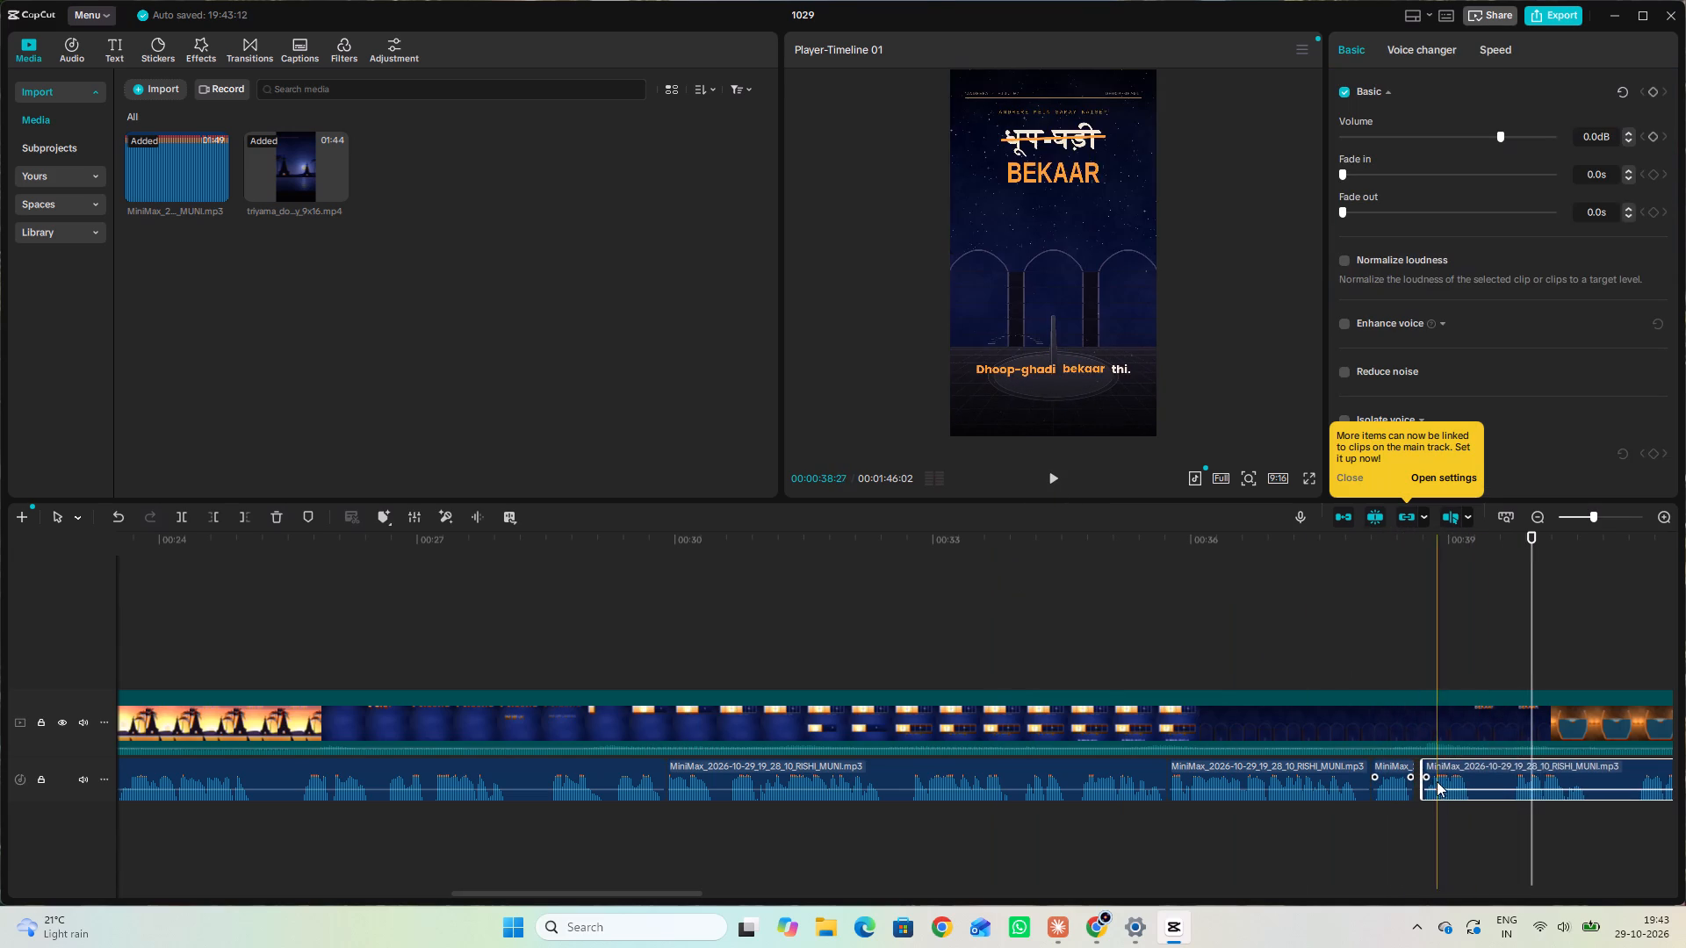
{"action": "left_click", "coordinate": [1421, 775]}
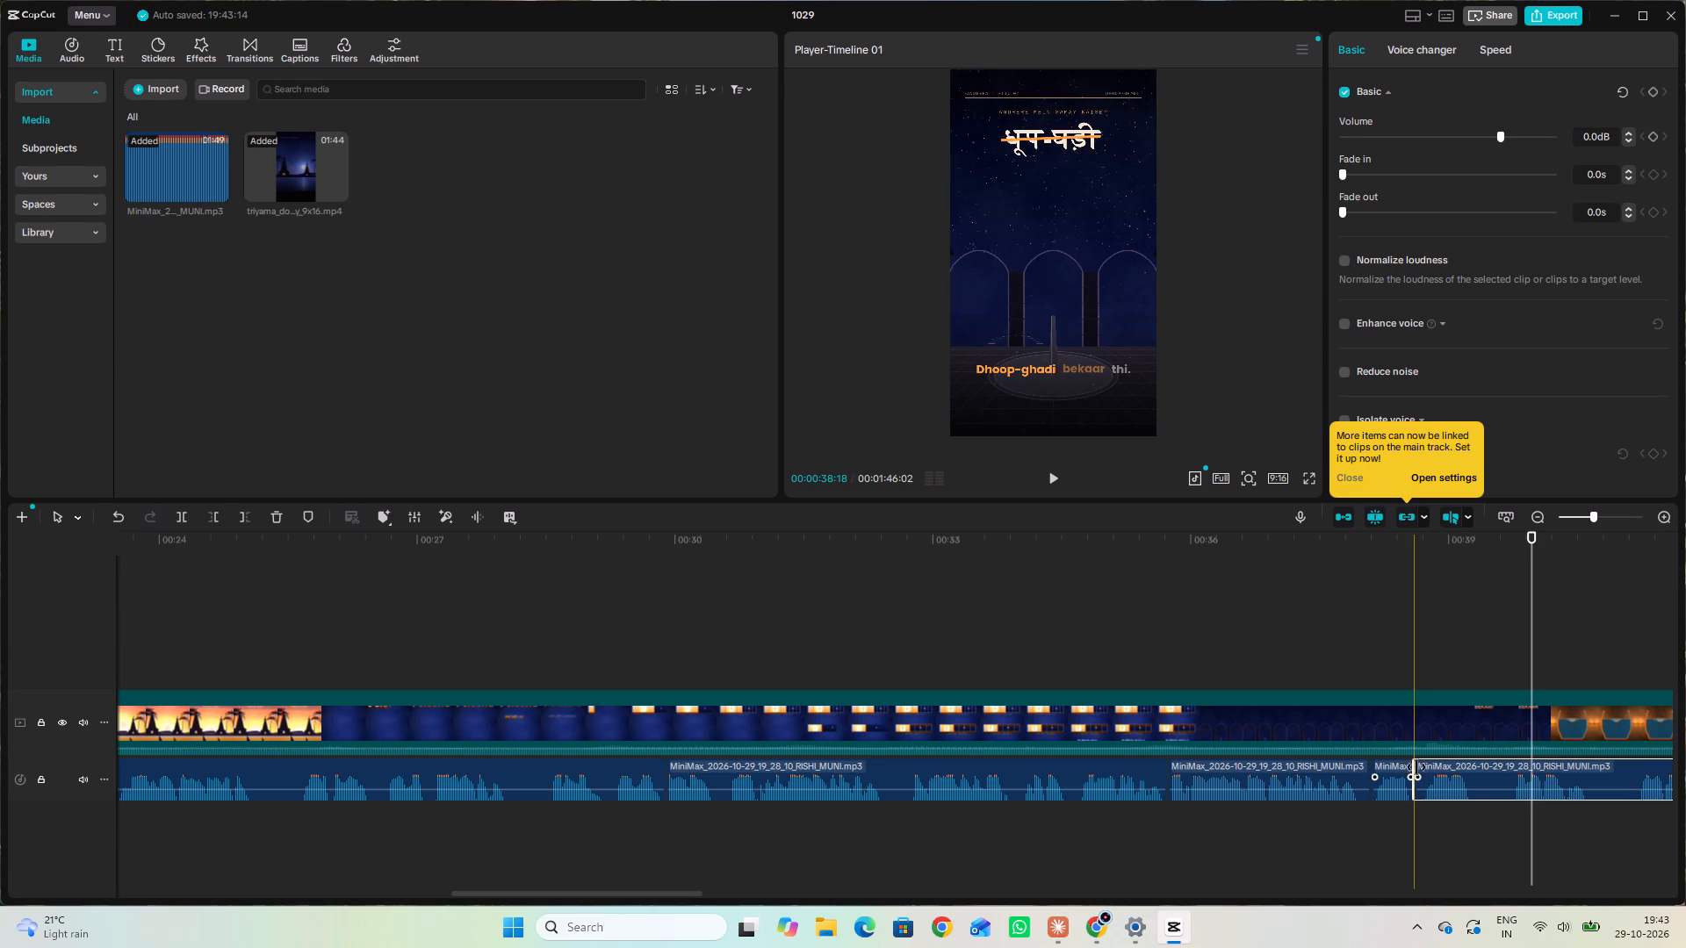
Replay from 00:00:38:03, split the narration at 00:00:39:22, trim the silence from the preceding piece's end, and move the following piece back against it.
{"action": "left_click", "coordinate": [1373, 653]}
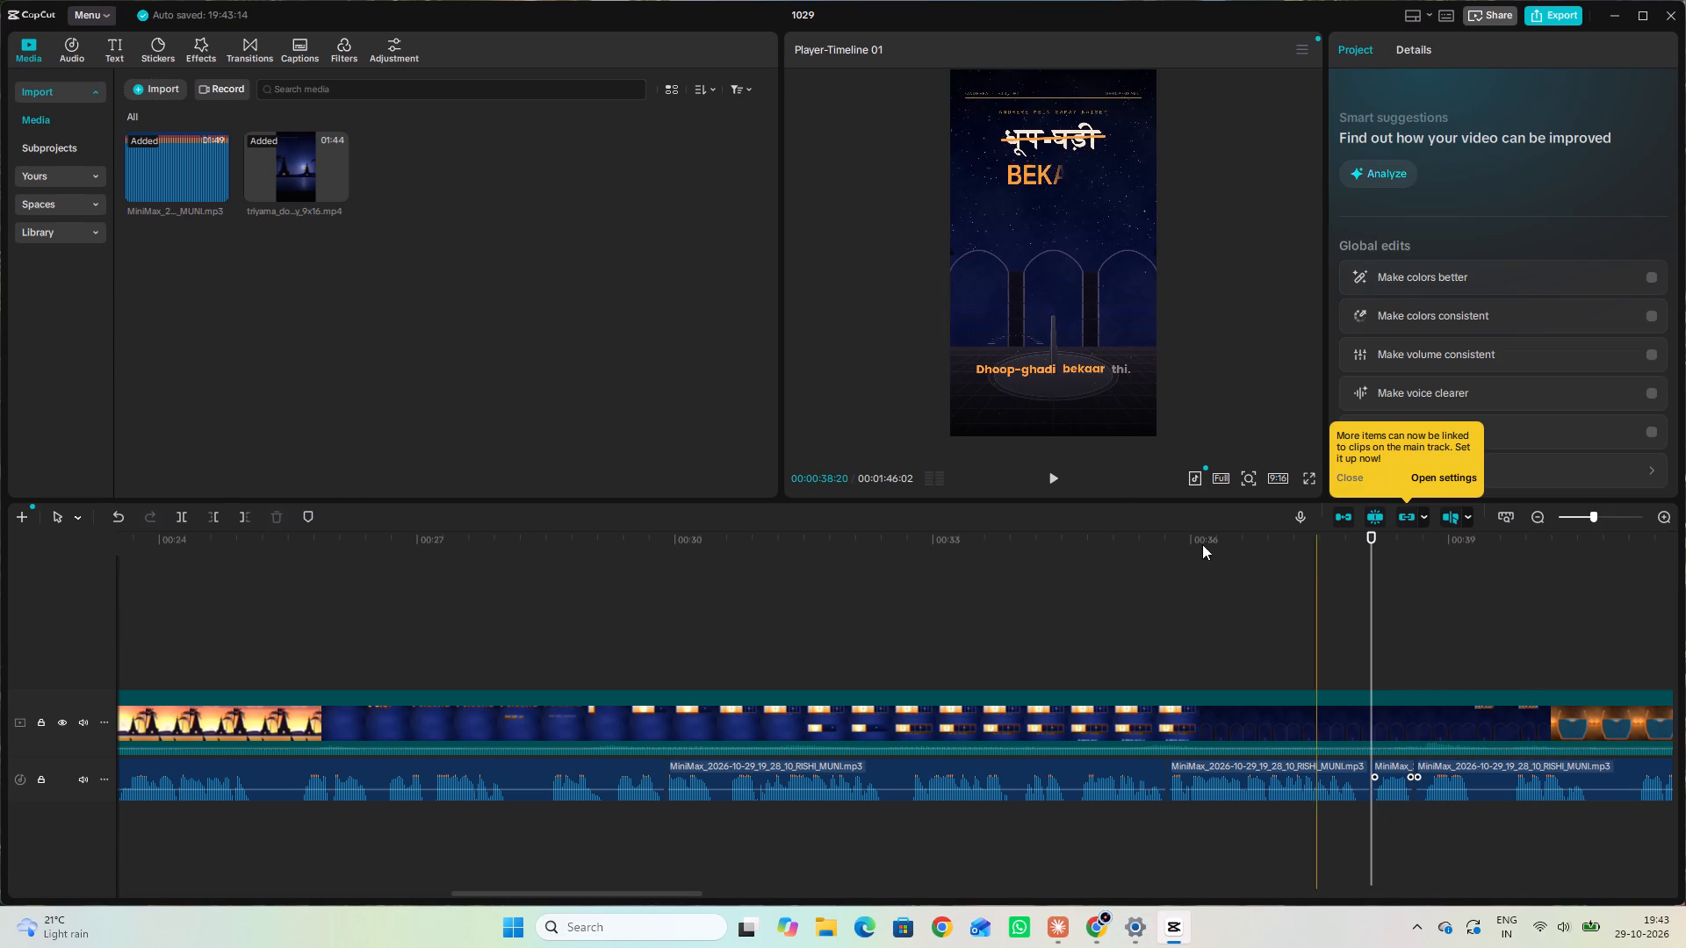
{"action": "left_click", "coordinate": [1060, 477]}
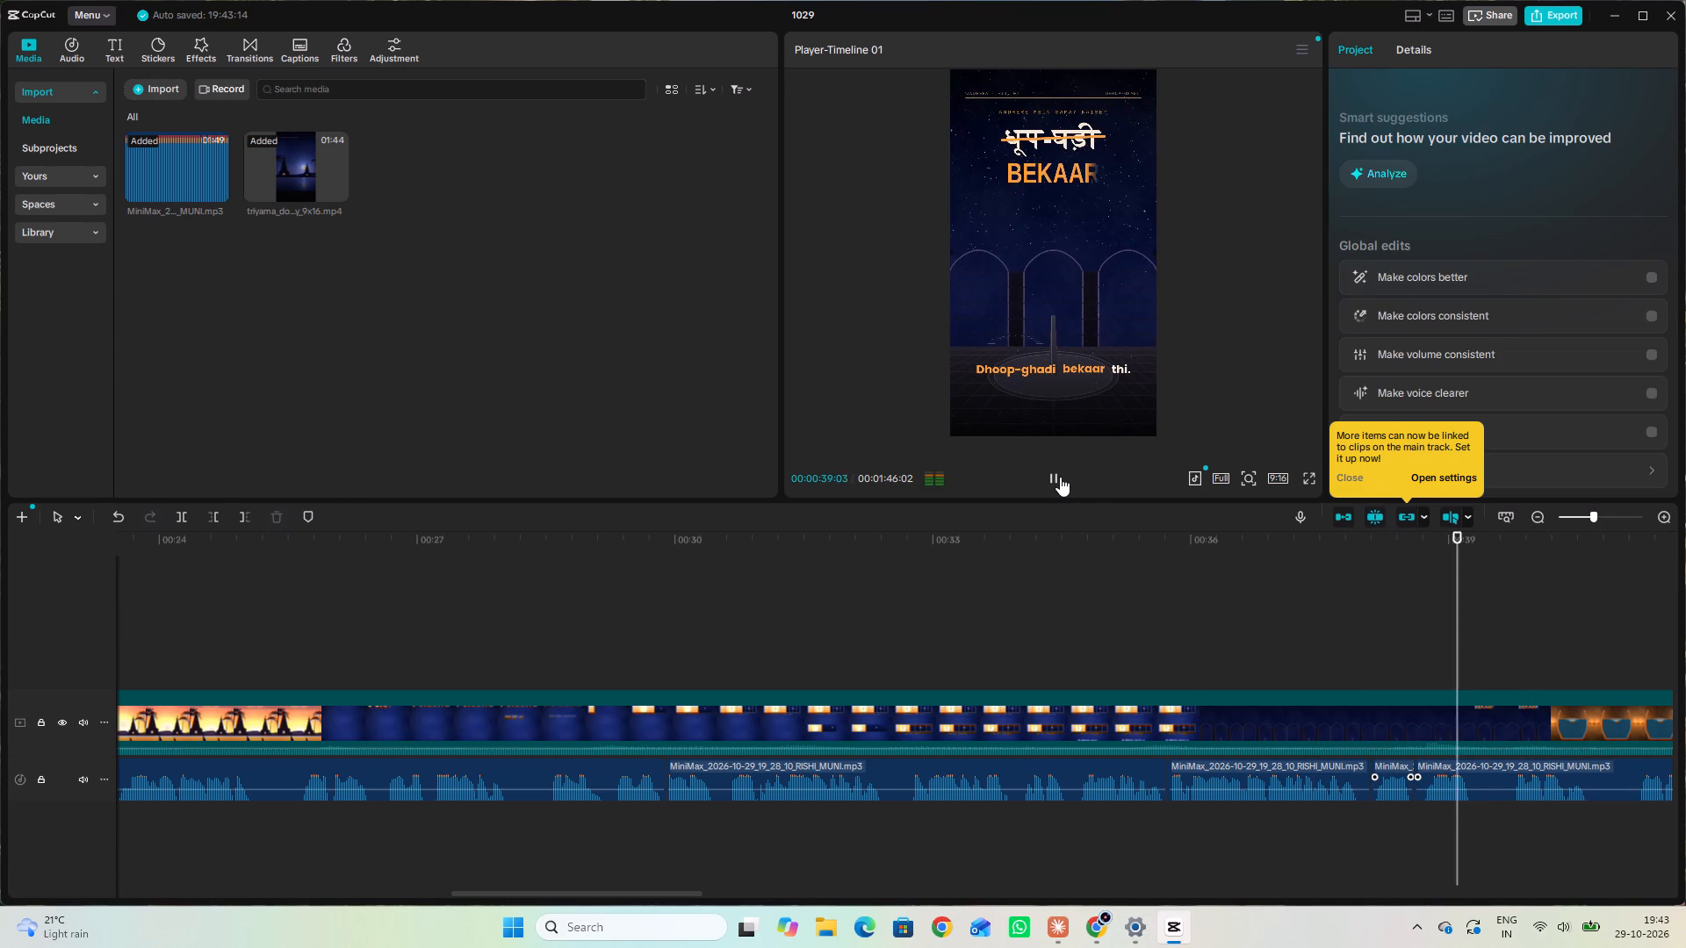
{"action": "left_click", "coordinate": [1060, 477]}
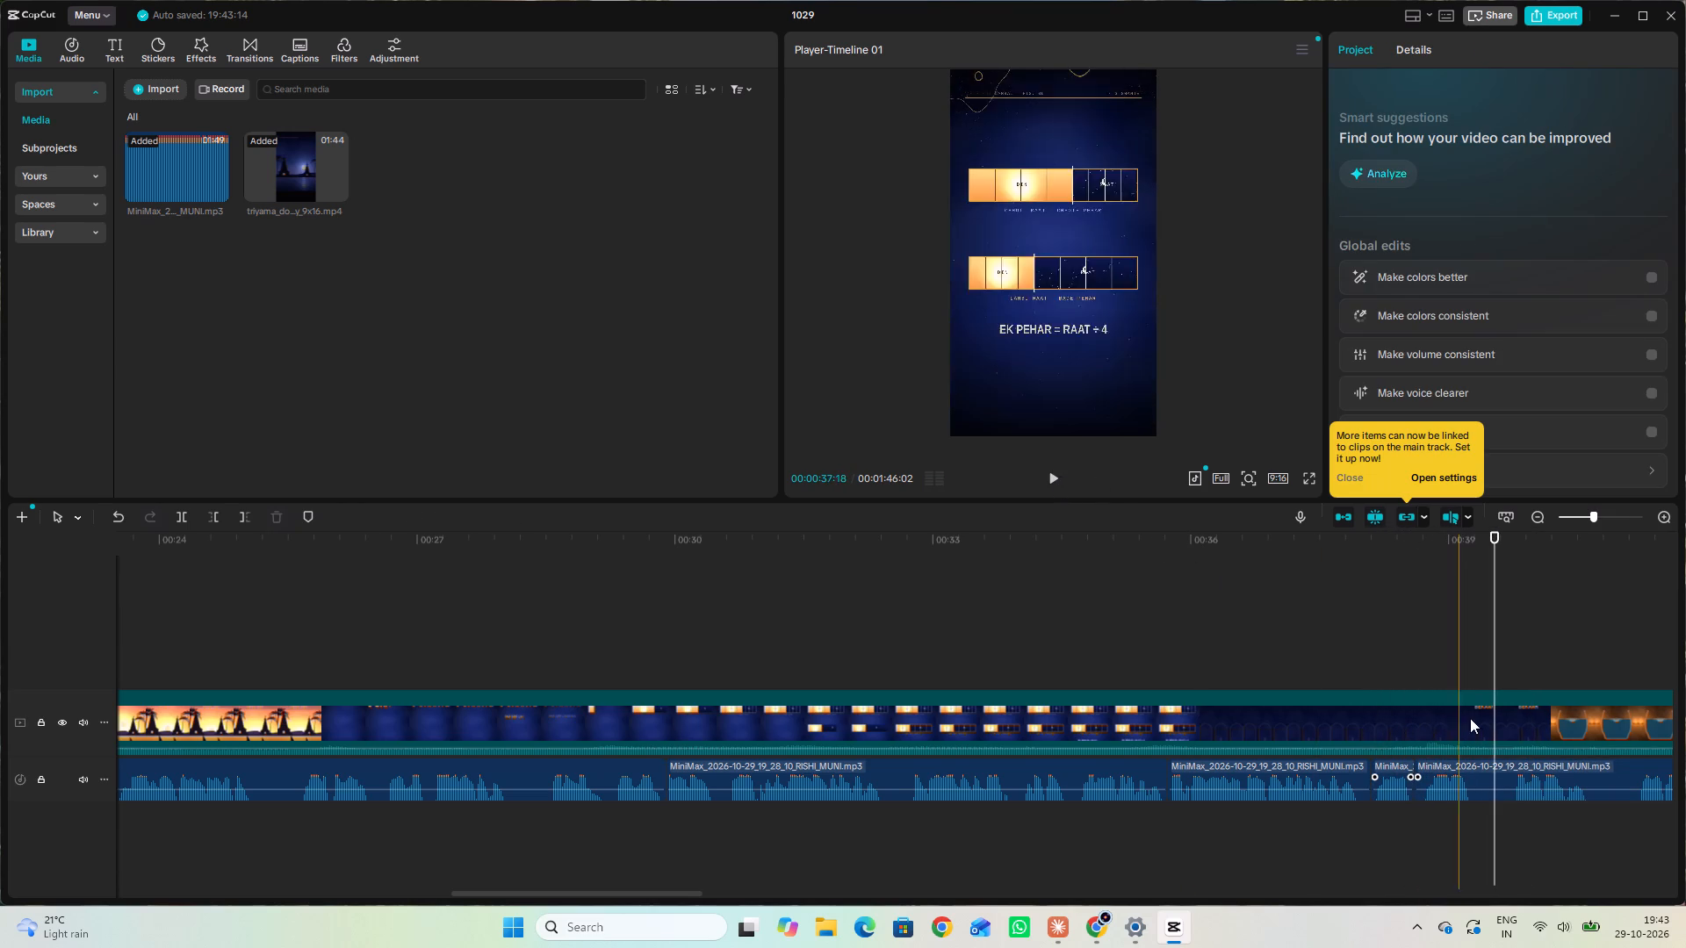
{"action": "left_click", "coordinate": [1510, 779]}
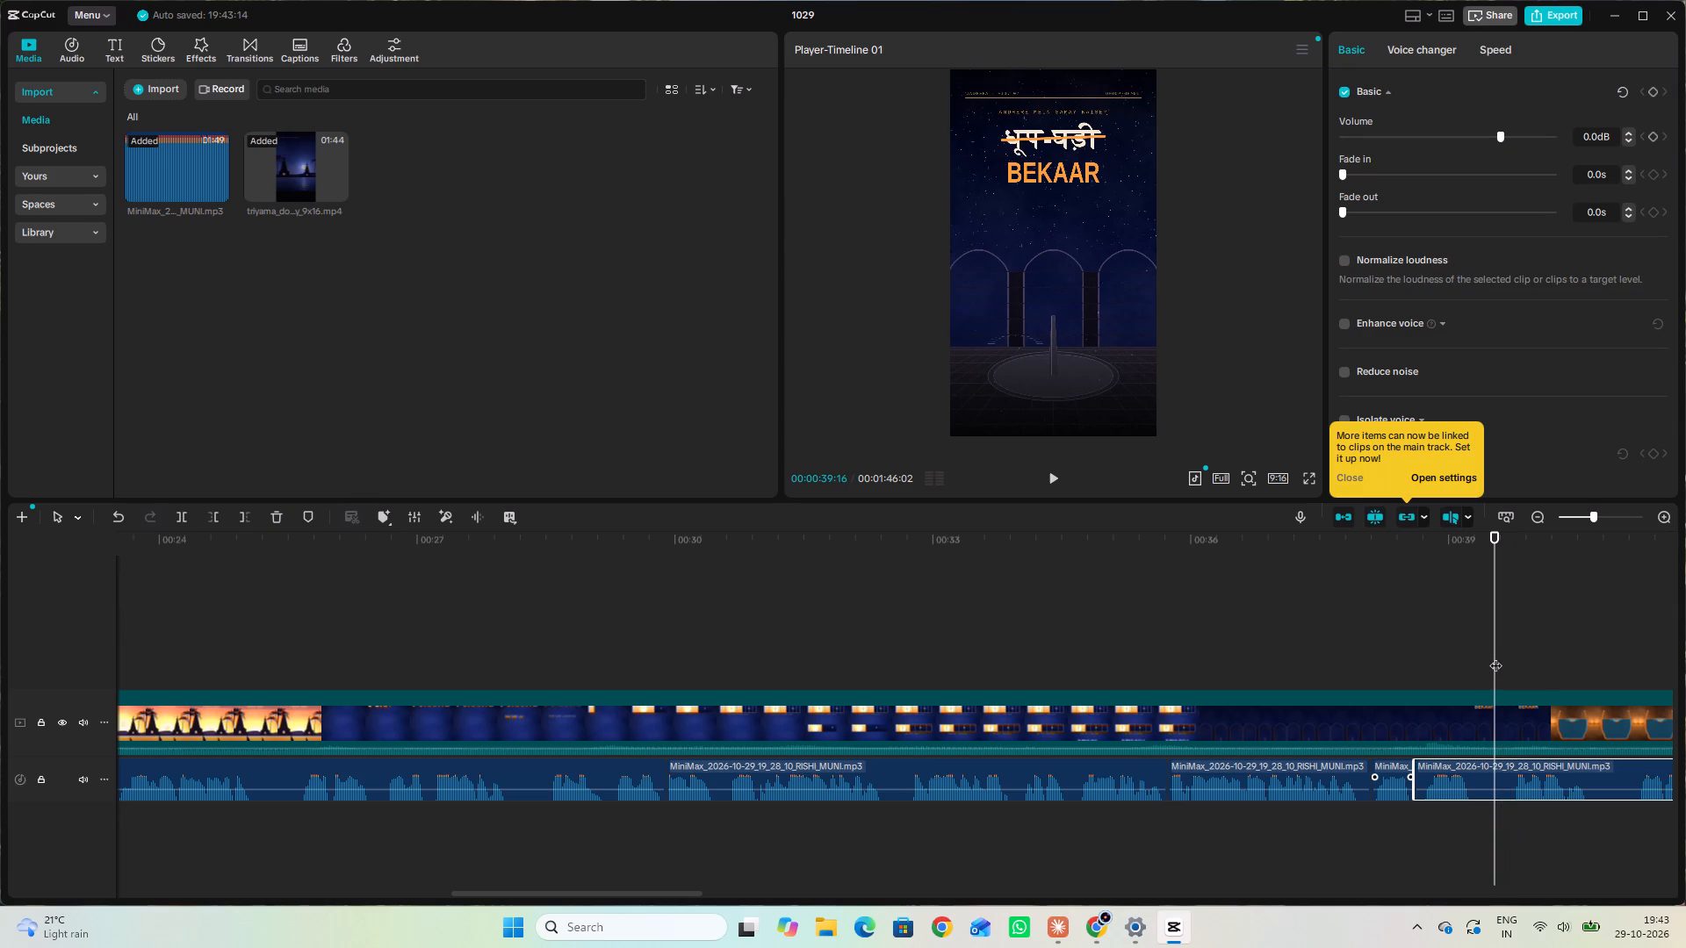
{"action": "left_click_drag", "start_coordinate": [1495, 657], "coordinate": [1511, 656]}
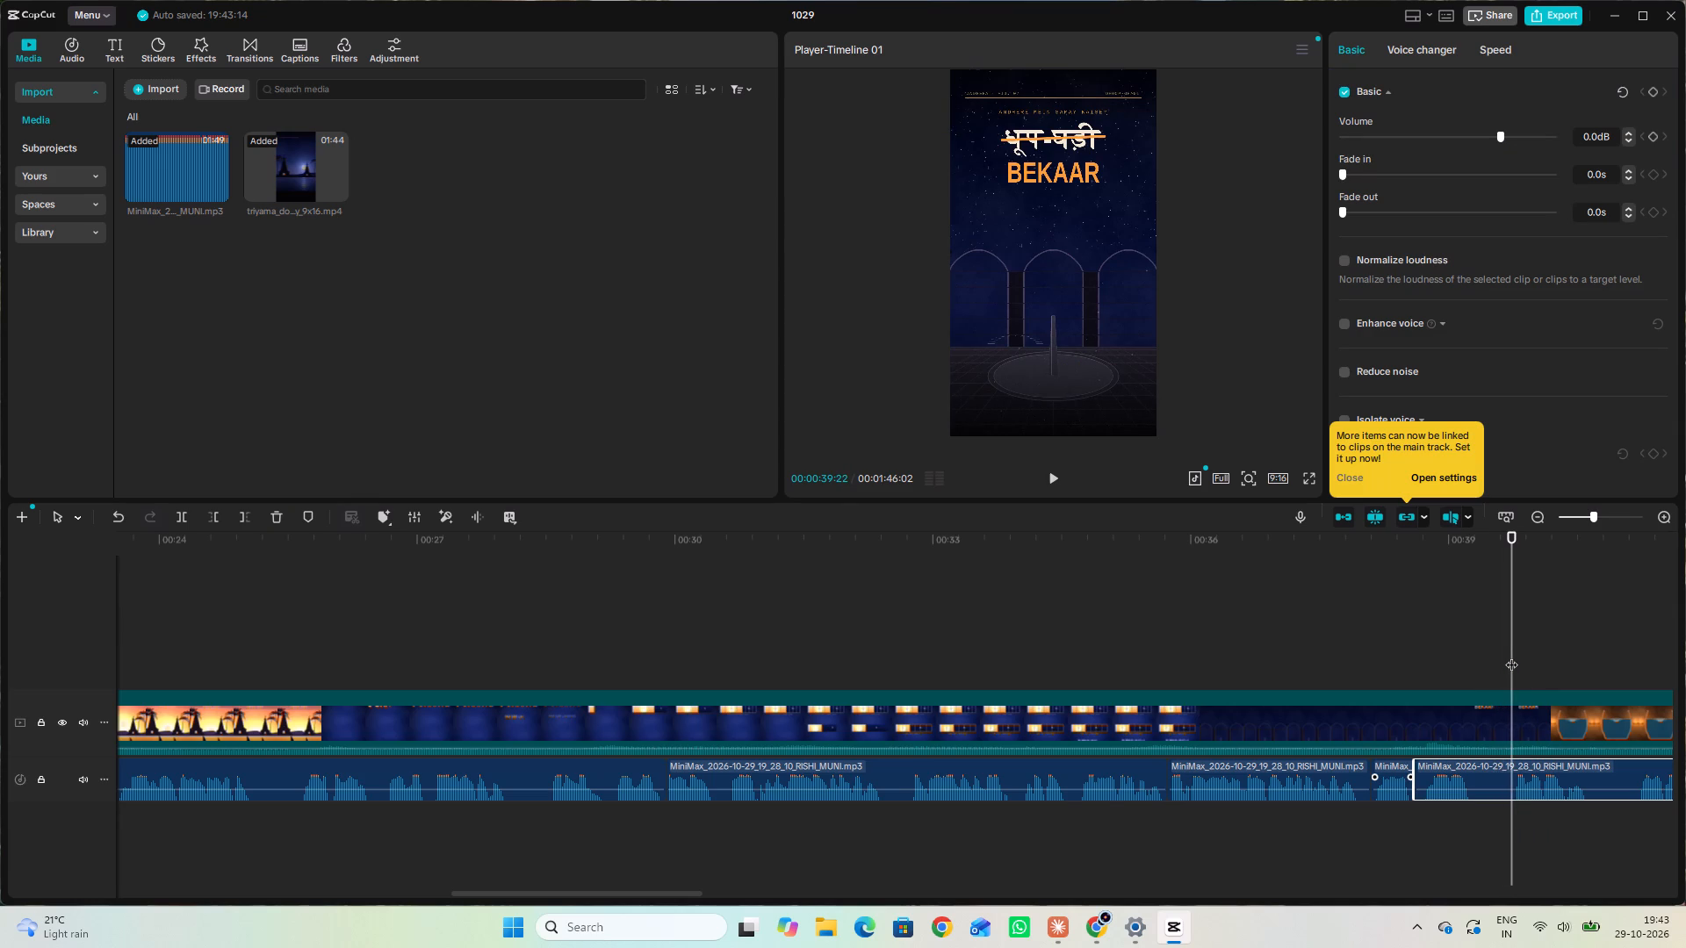
{"action": "left_click", "coordinate": [184, 515]}
{"action": "left_click", "coordinate": [1468, 779]}
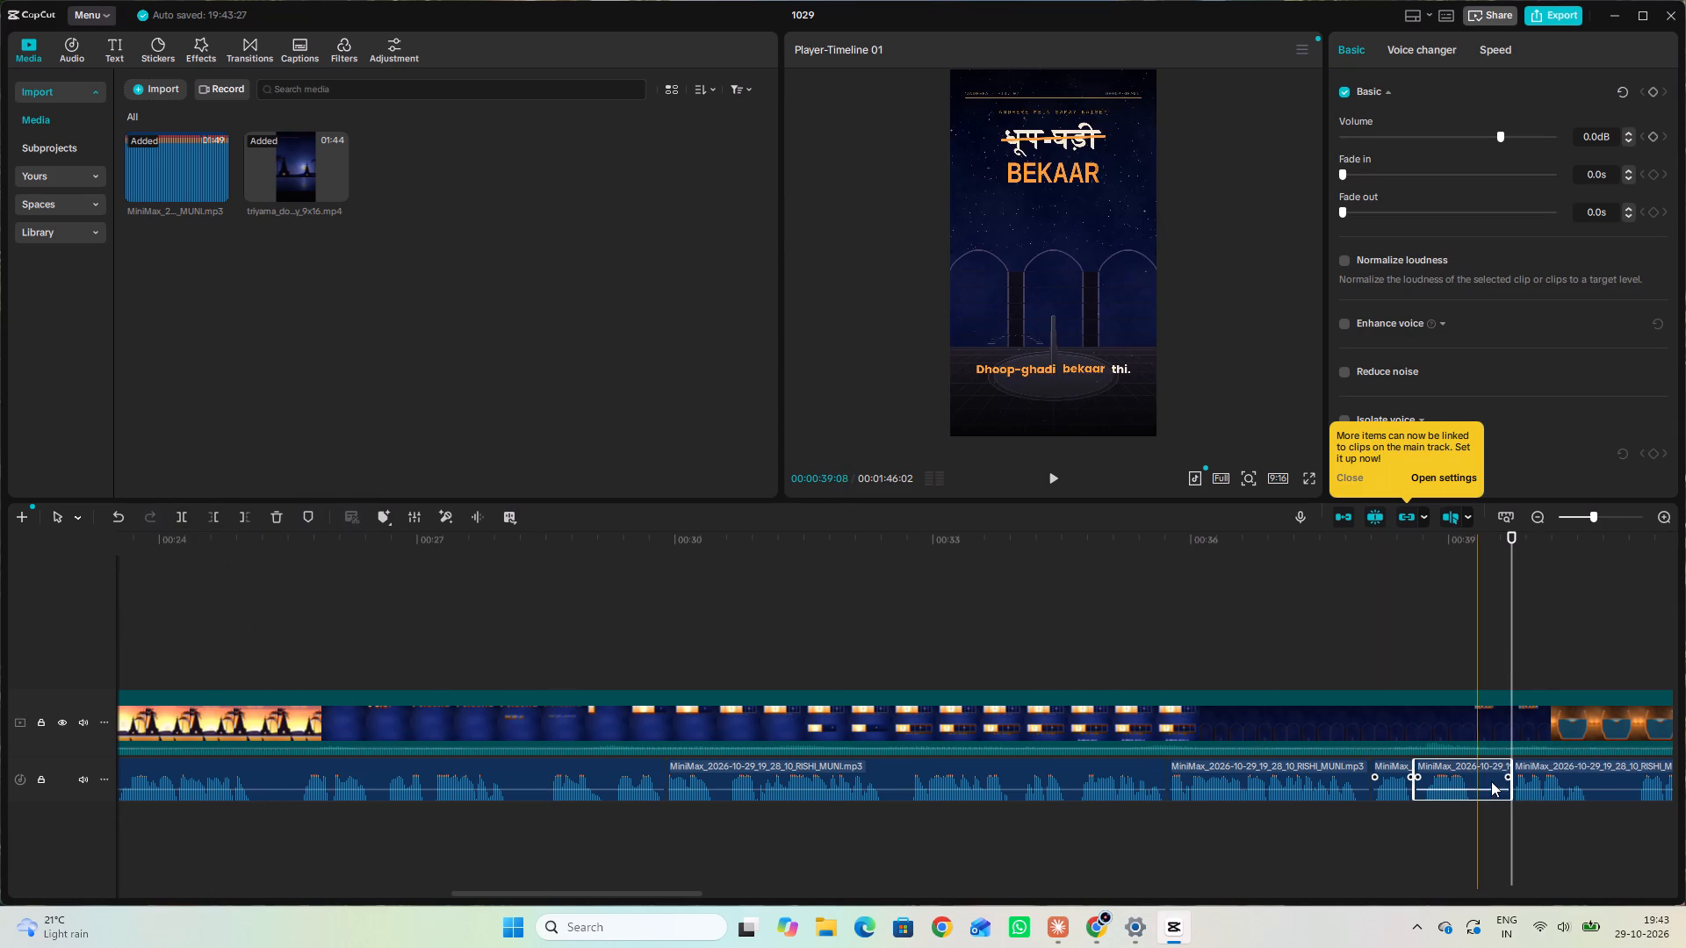
{"action": "left_click_drag", "start_coordinate": [1511, 779], "coordinate": [1483, 773]}
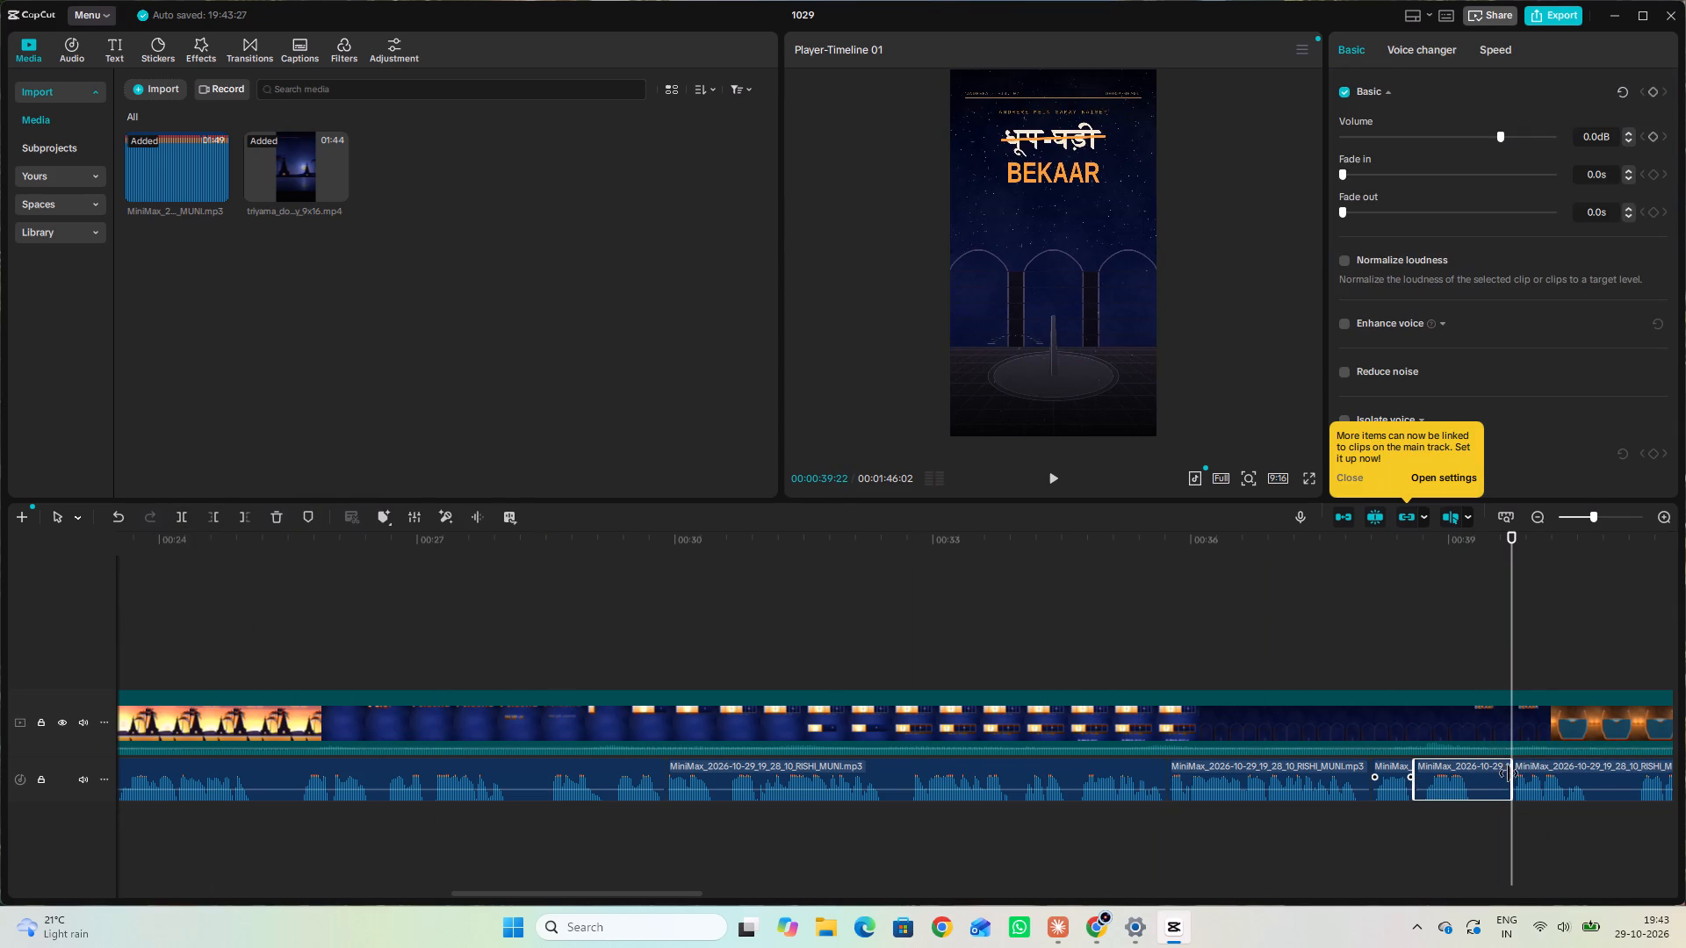
{"action": "left_click_drag", "start_coordinate": [1513, 772], "coordinate": [1473, 765]}
{"action": "left_click_drag", "start_coordinate": [1540, 769], "coordinate": [1511, 769]}
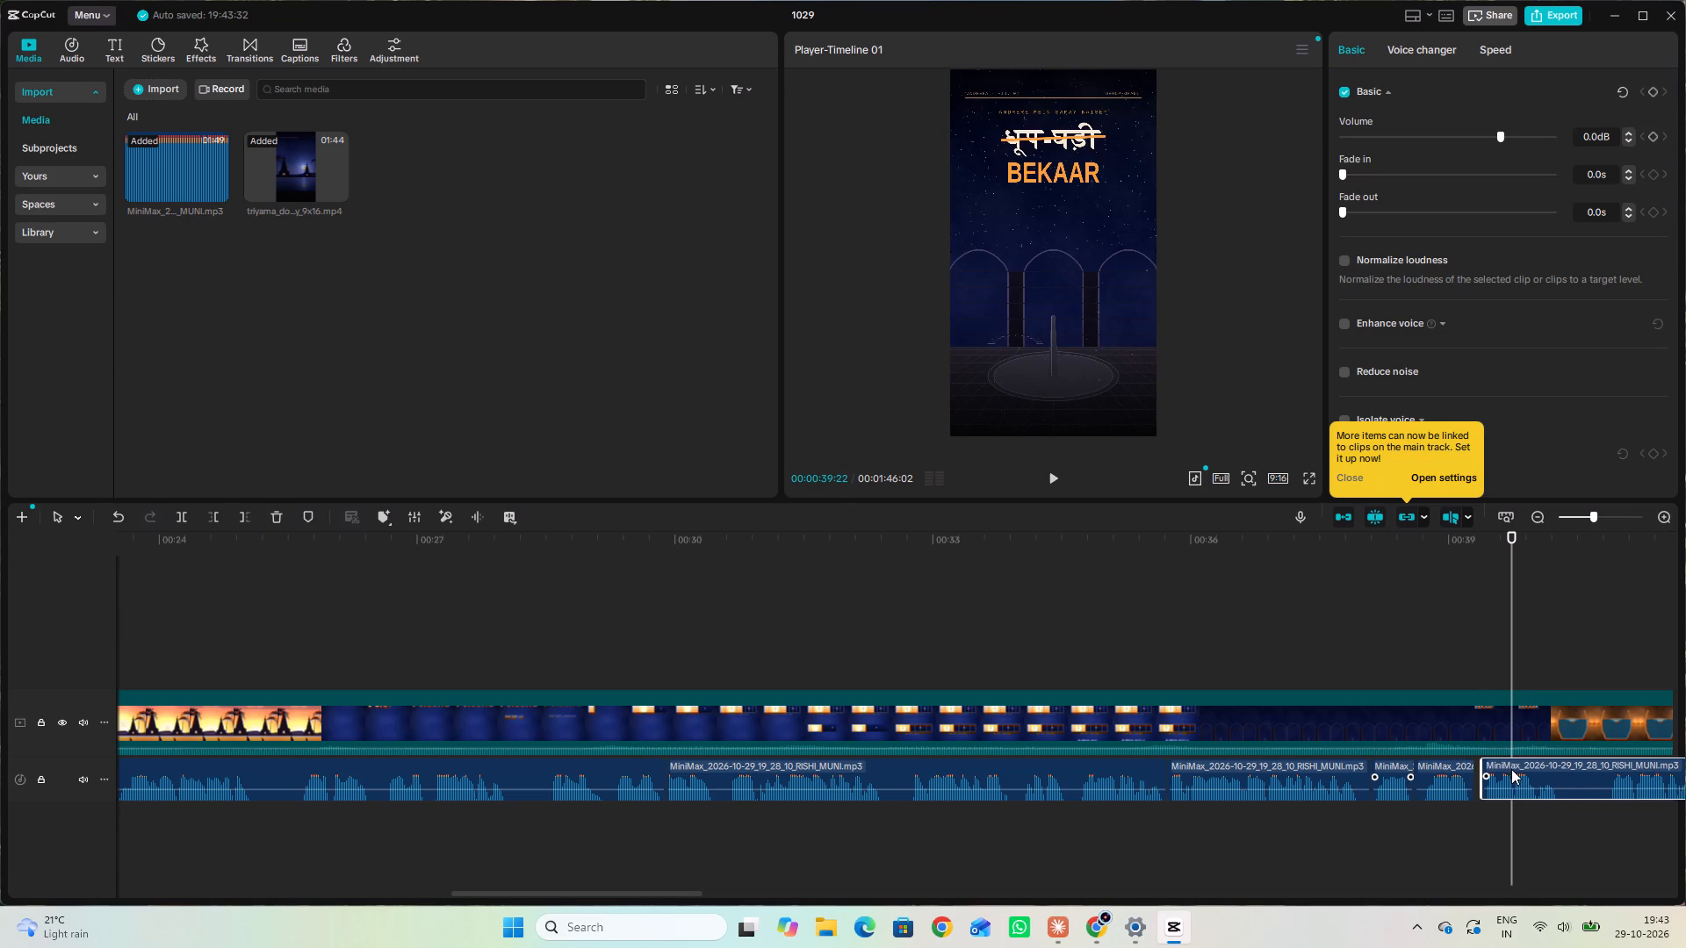
{"action": "left_click_drag", "start_coordinate": [1511, 769], "coordinate": [1507, 769]}
Play from 00:00:39:00, split the narration at 00:00:40:06, trim the silence from the following piece's start, and move it back to close the gap.
{"action": "left_click", "coordinate": [1448, 672]}
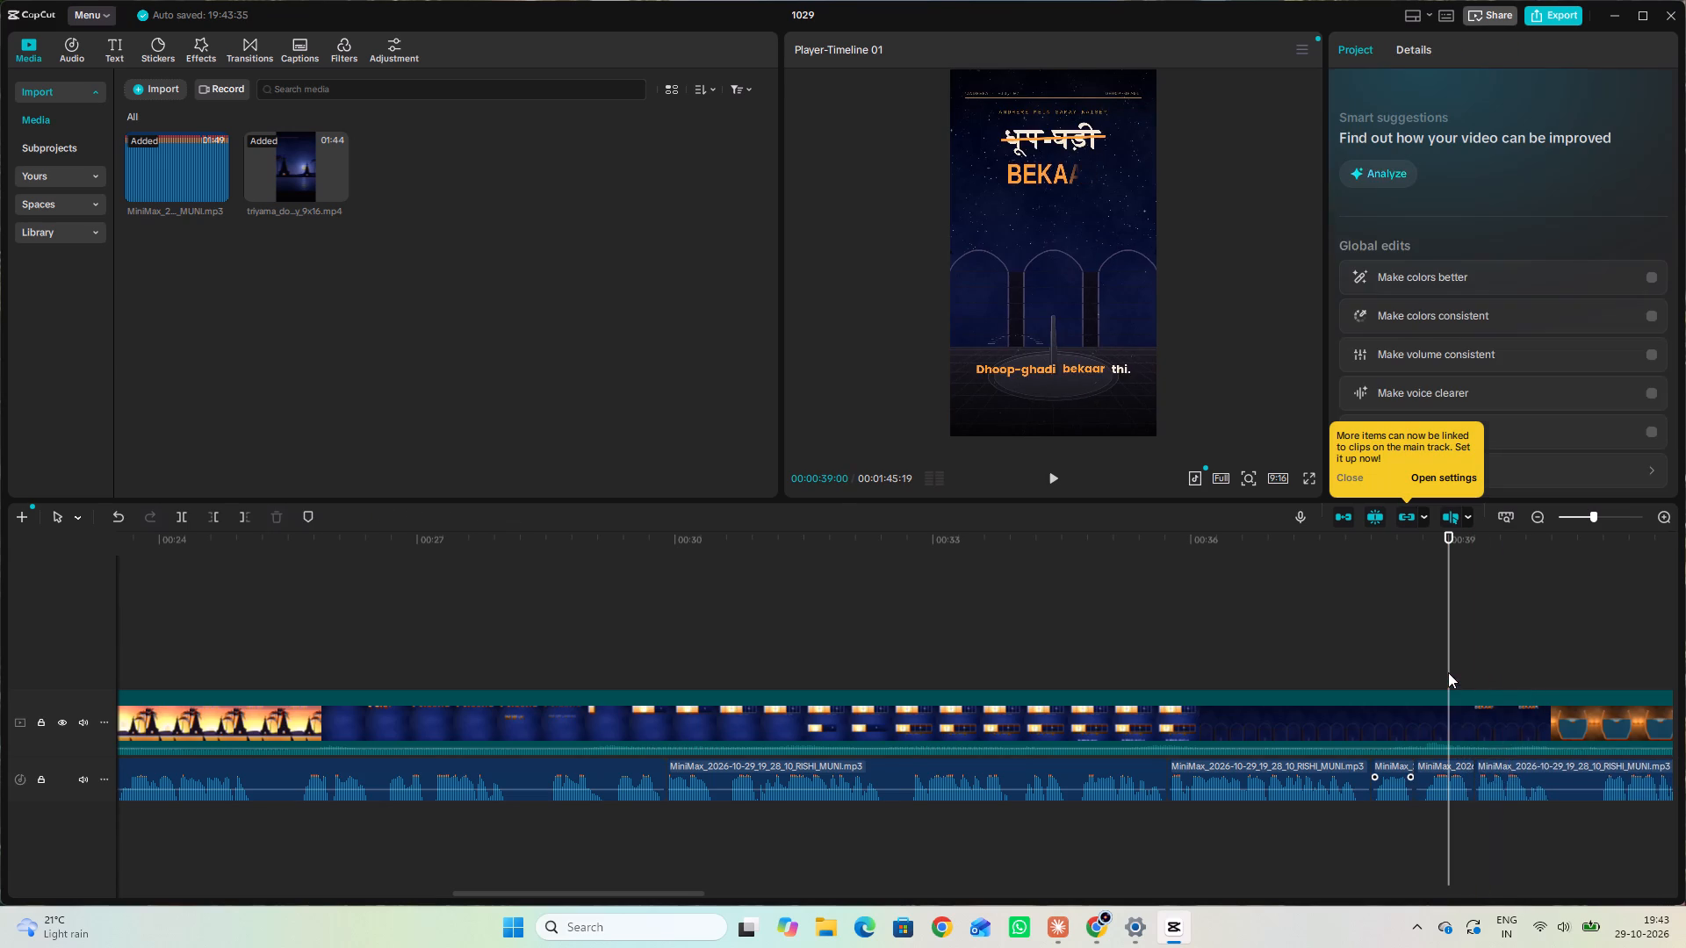
{"action": "left_click", "coordinate": [1051, 475]}
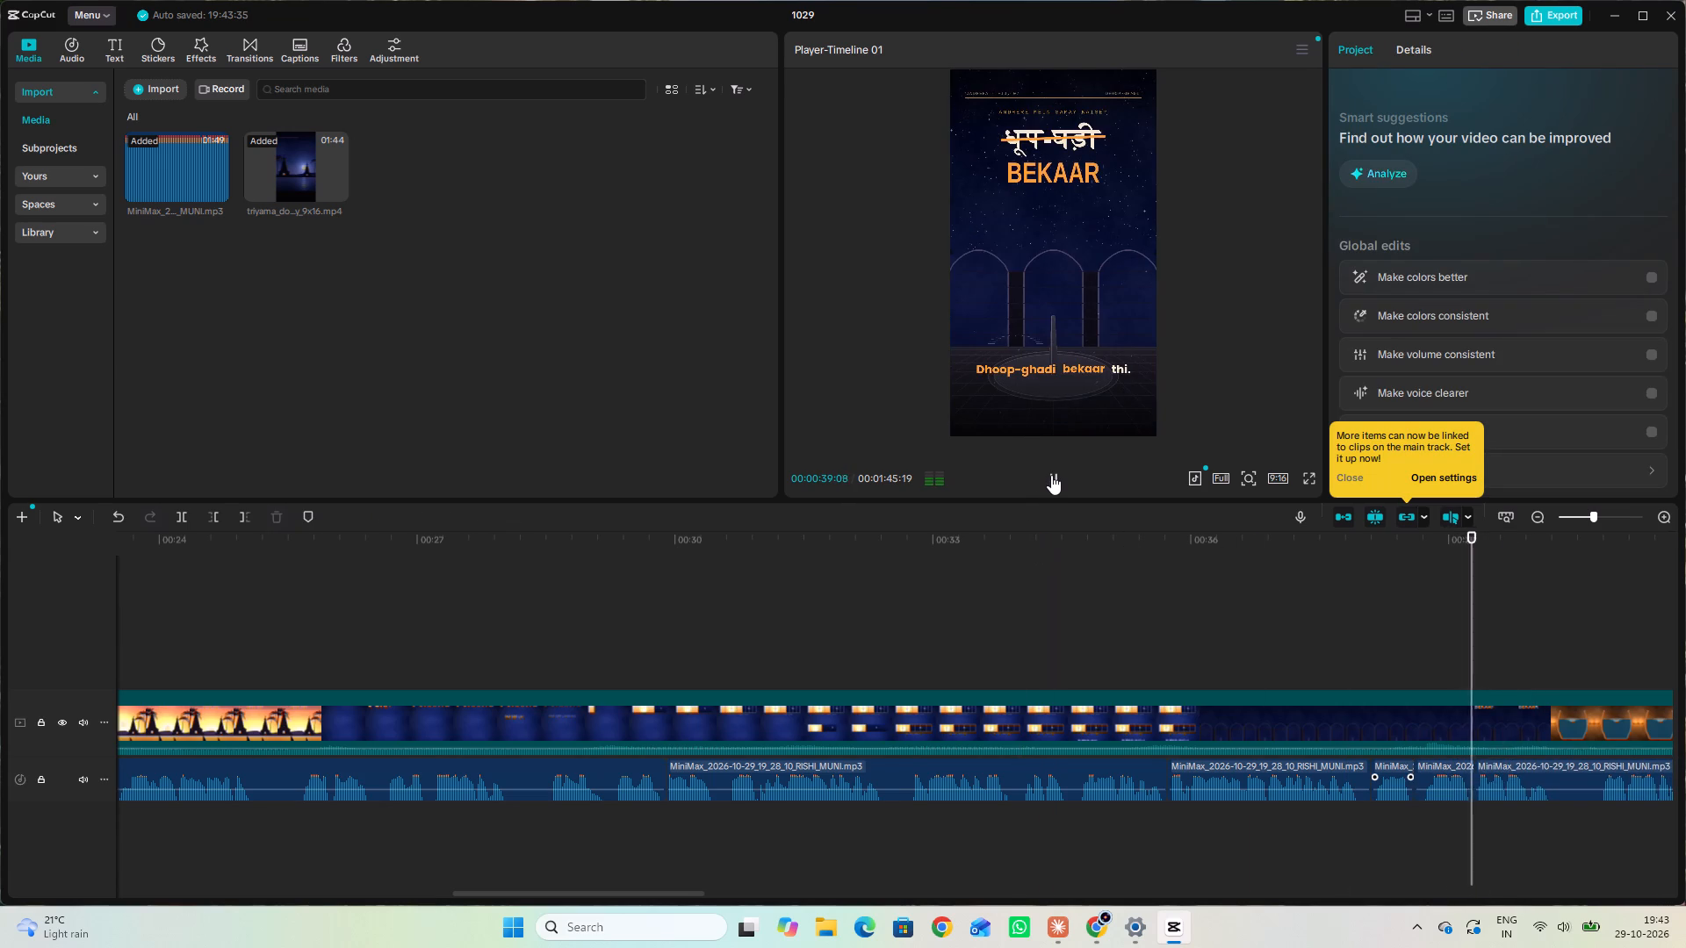
{"action": "left_click", "coordinate": [1051, 475]}
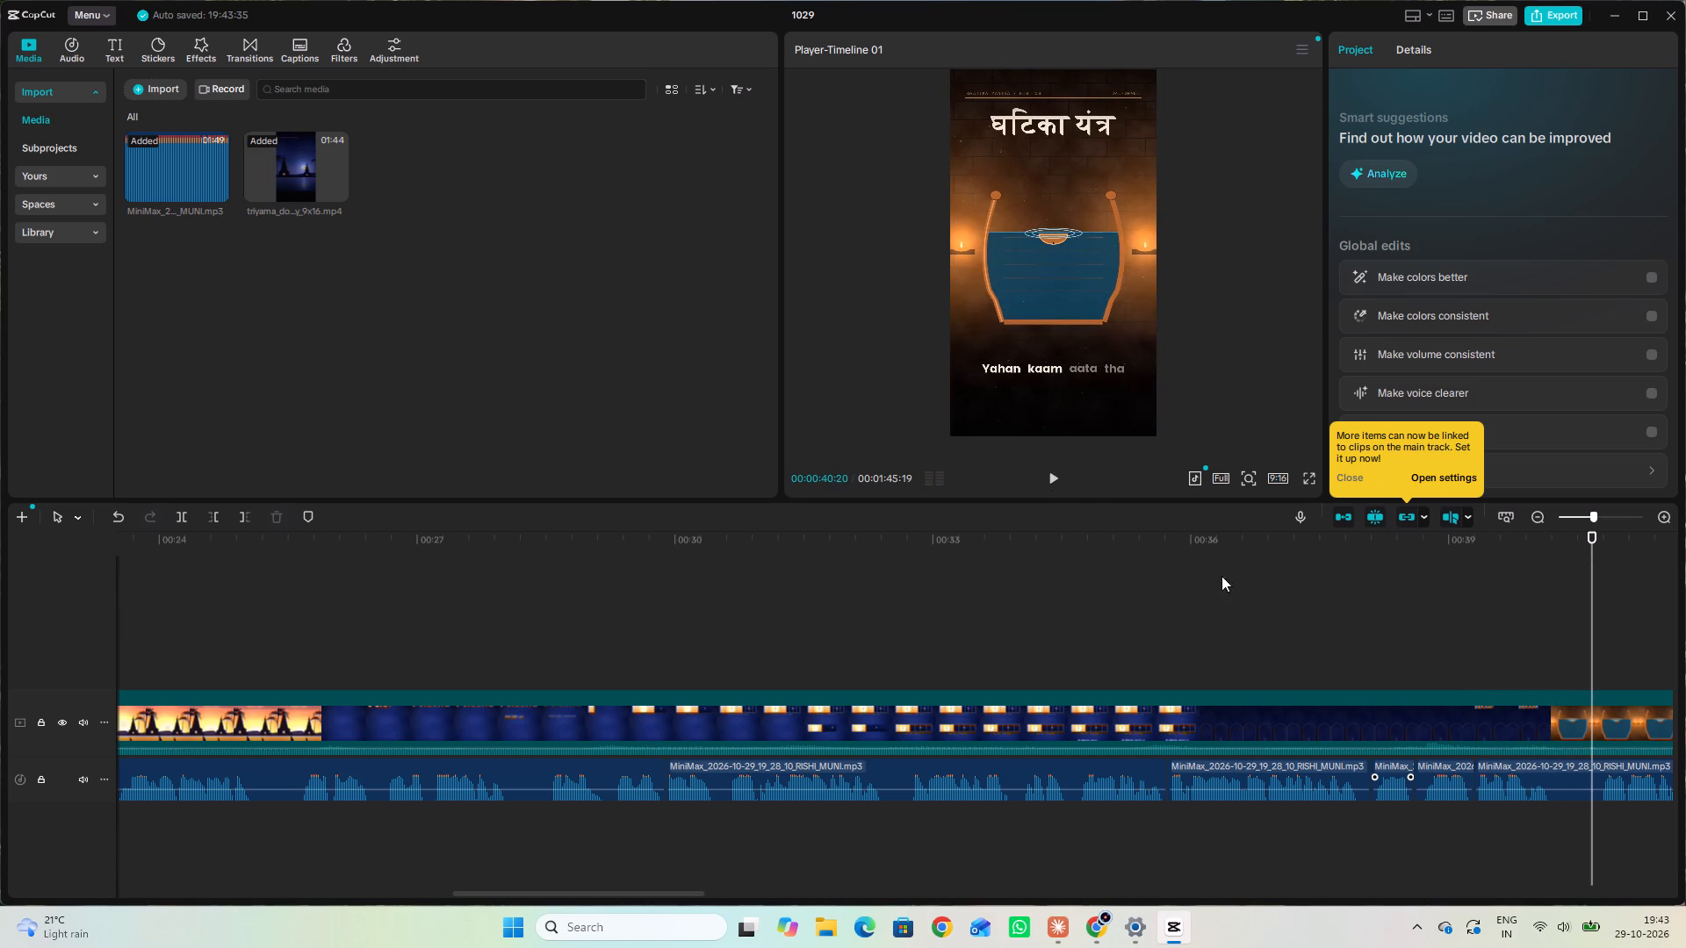
{"action": "left_click_drag", "start_coordinate": [696, 892], "coordinate": [758, 889]}
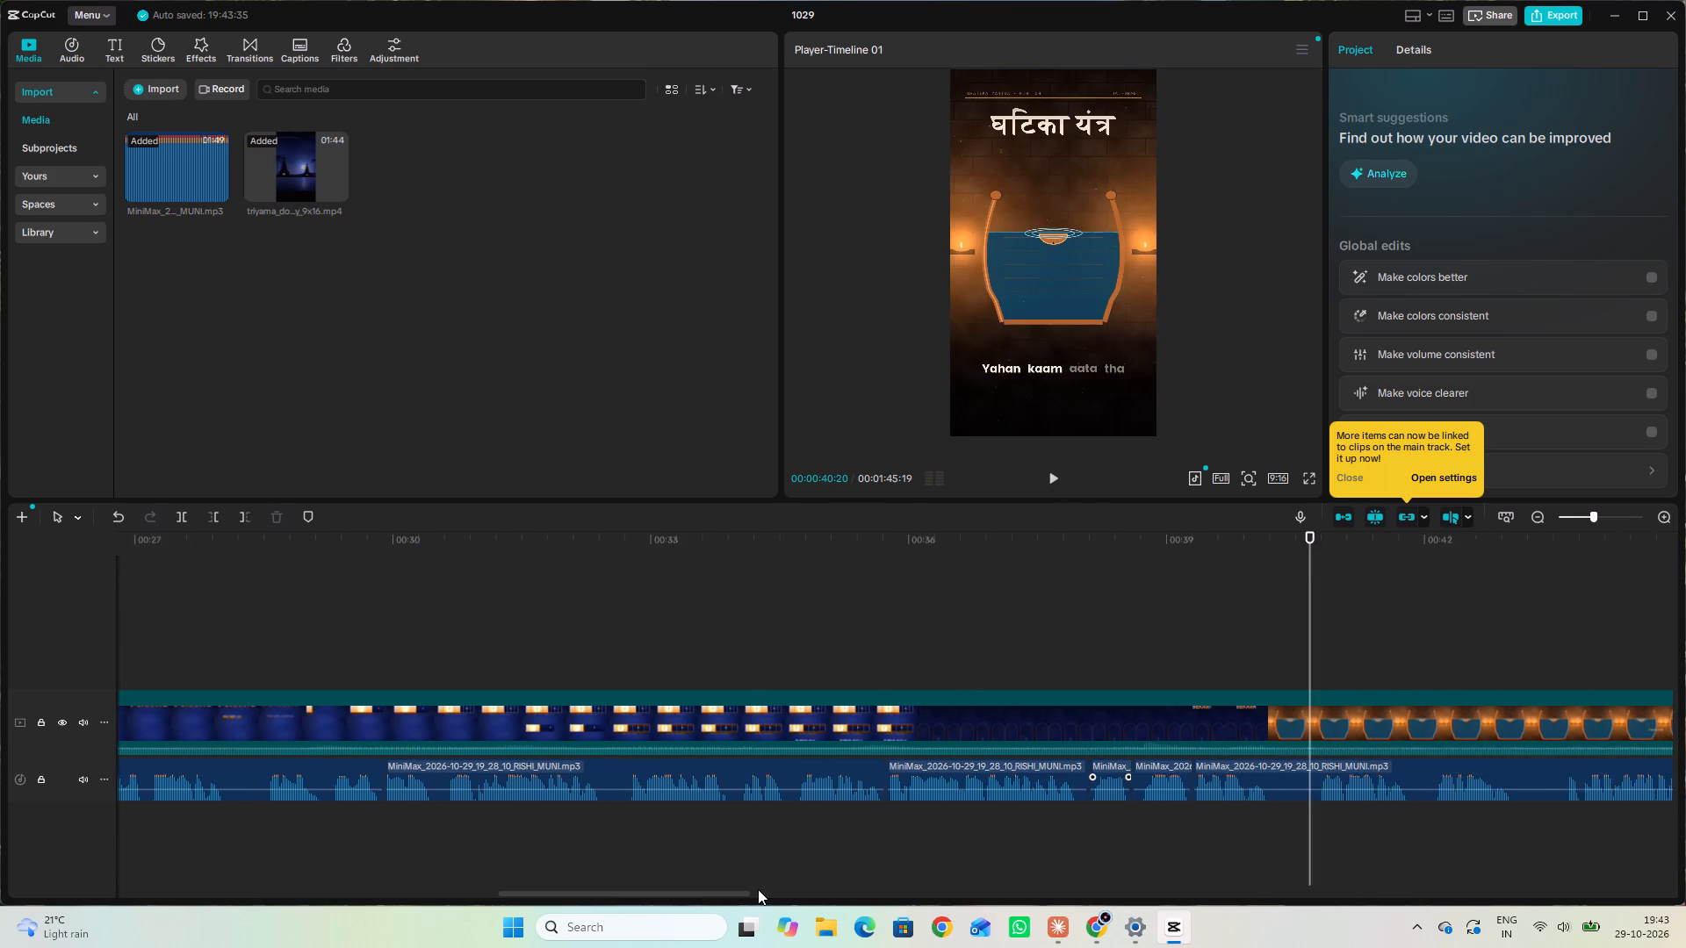
{"action": "left_click_drag", "start_coordinate": [758, 889], "coordinate": [790, 891]}
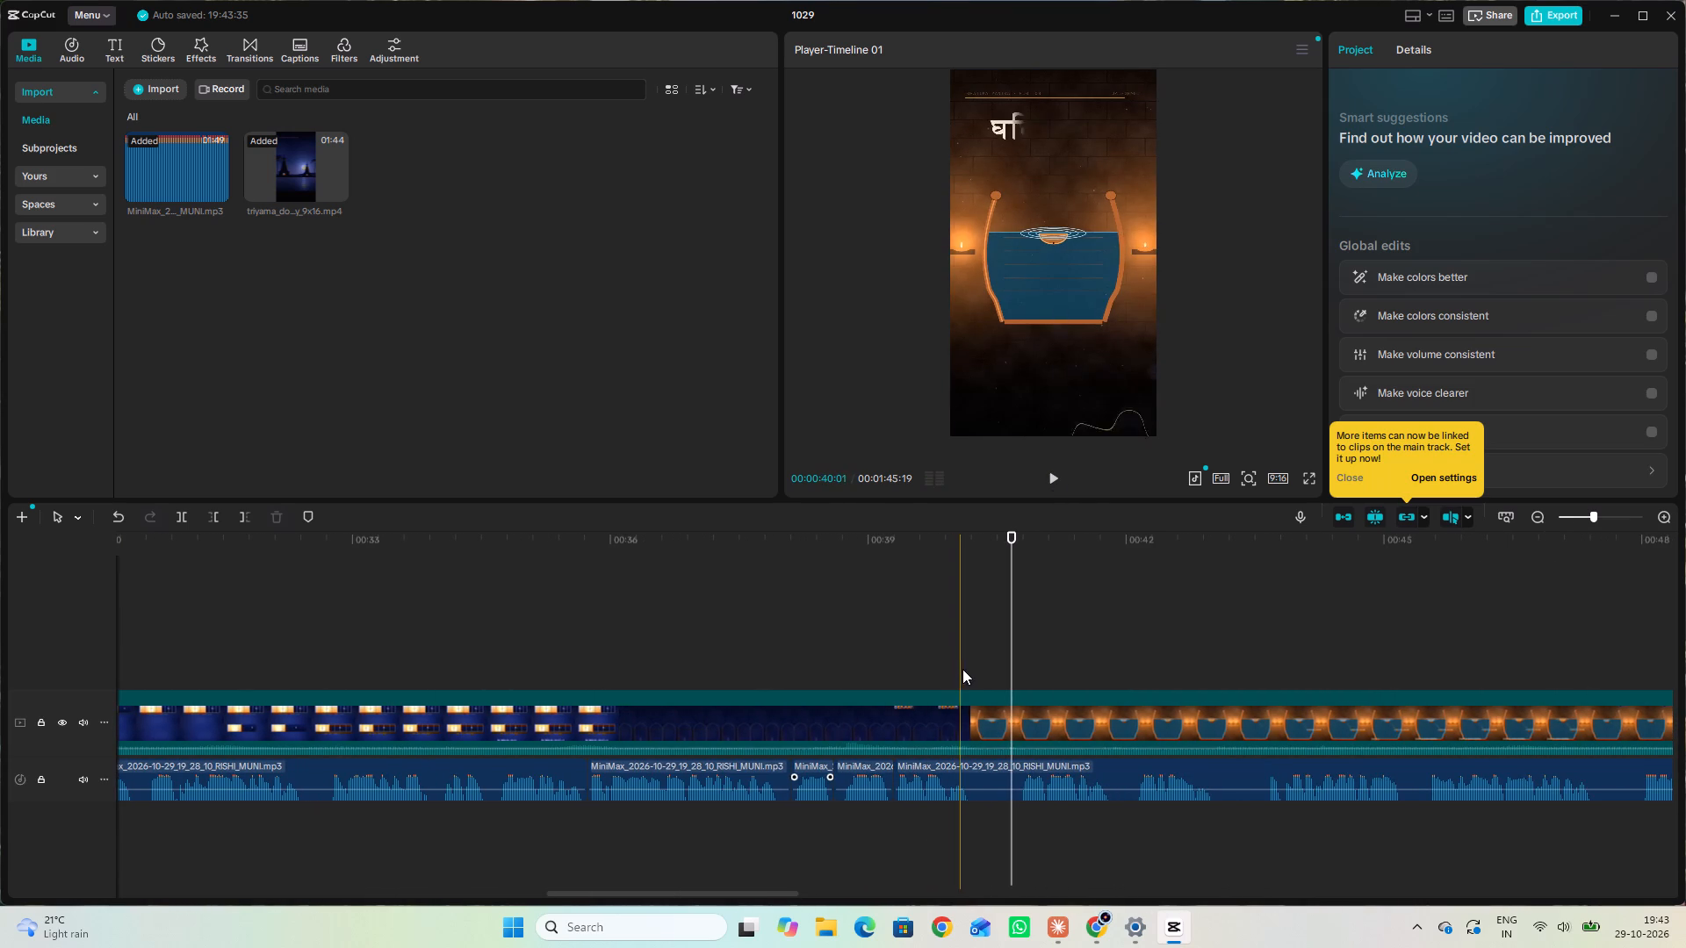
{"action": "left_click", "coordinate": [972, 671]}
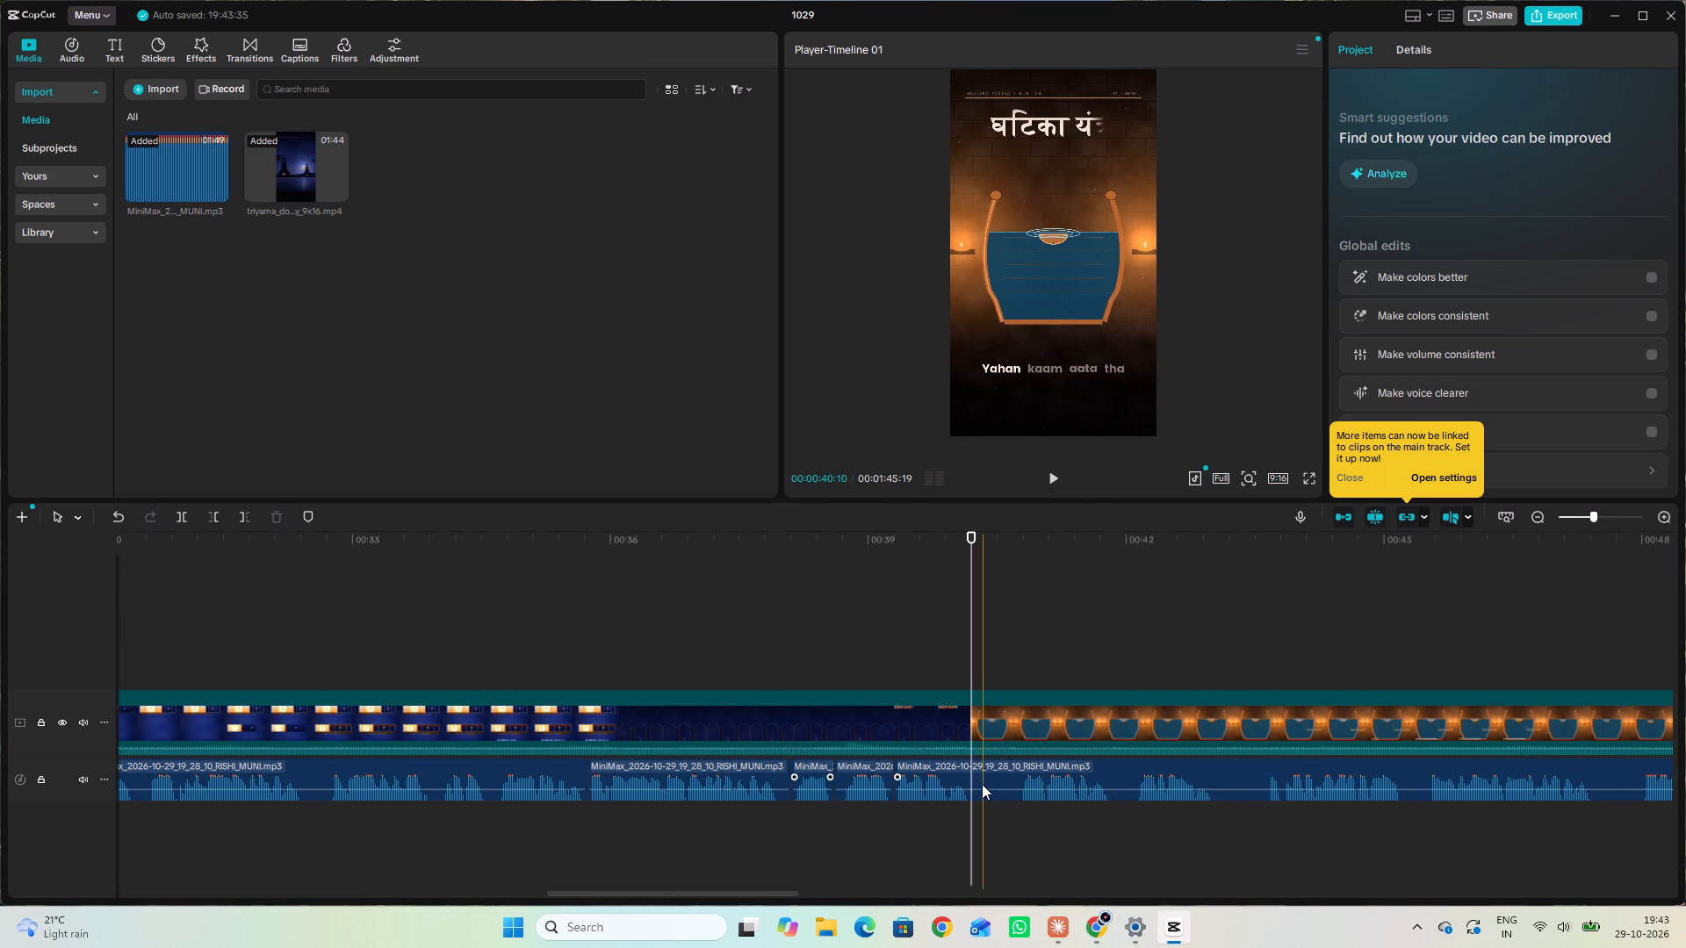
{"action": "left_click", "coordinate": [982, 784]}
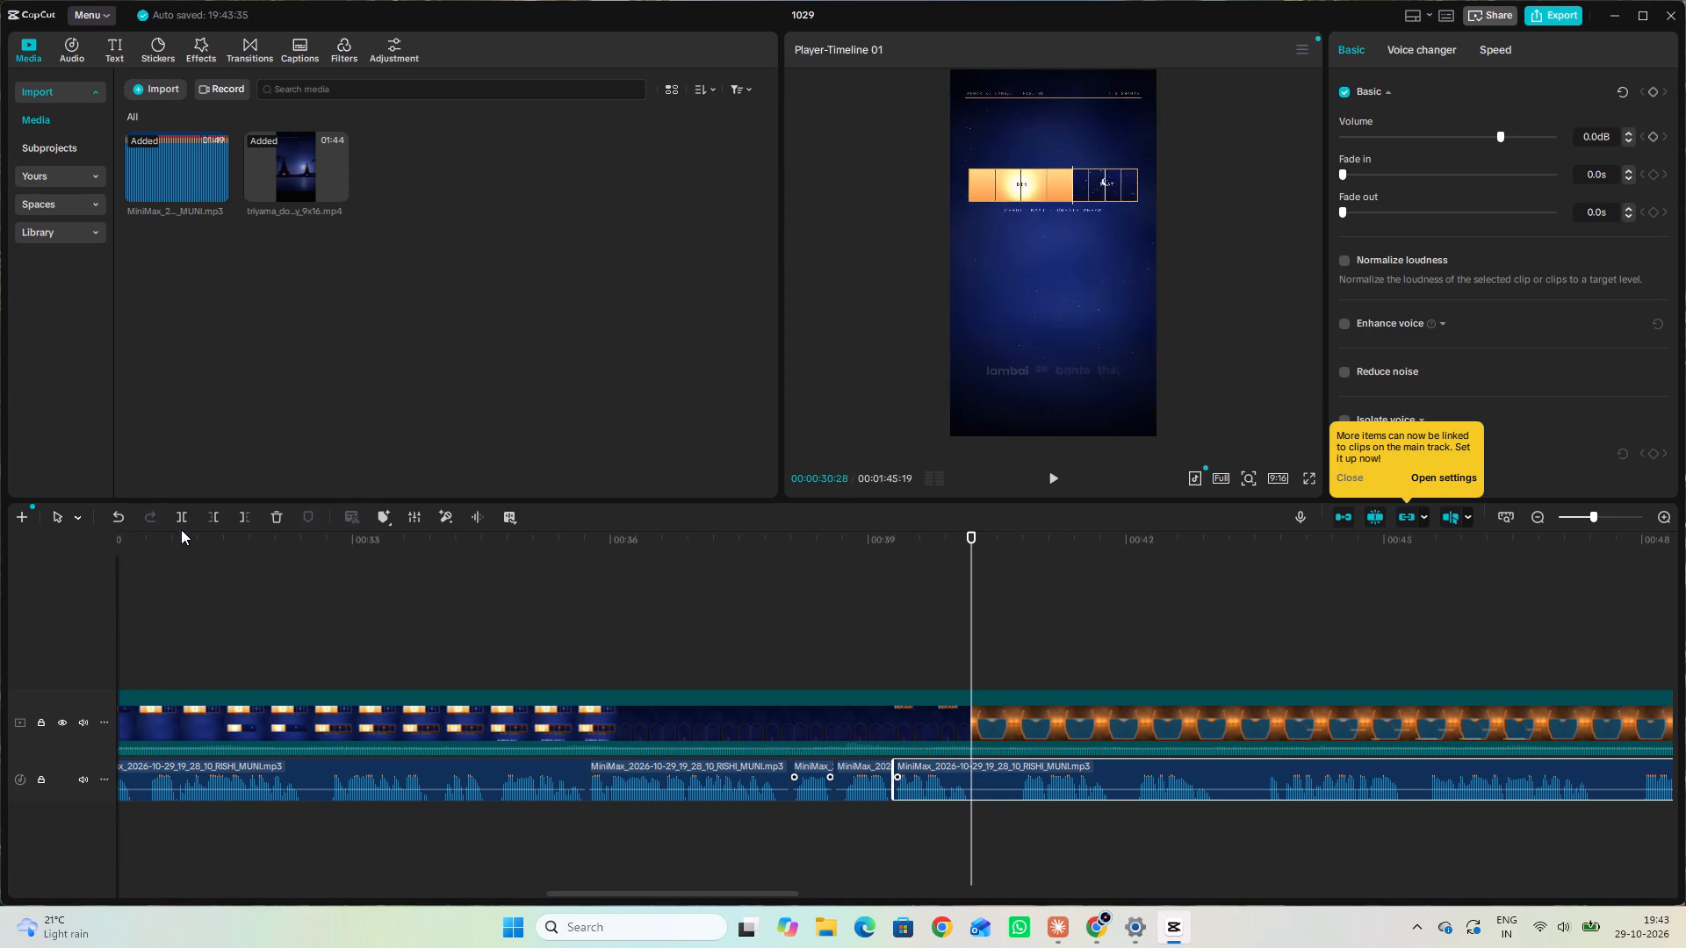
{"action": "left_click", "coordinate": [184, 519]}
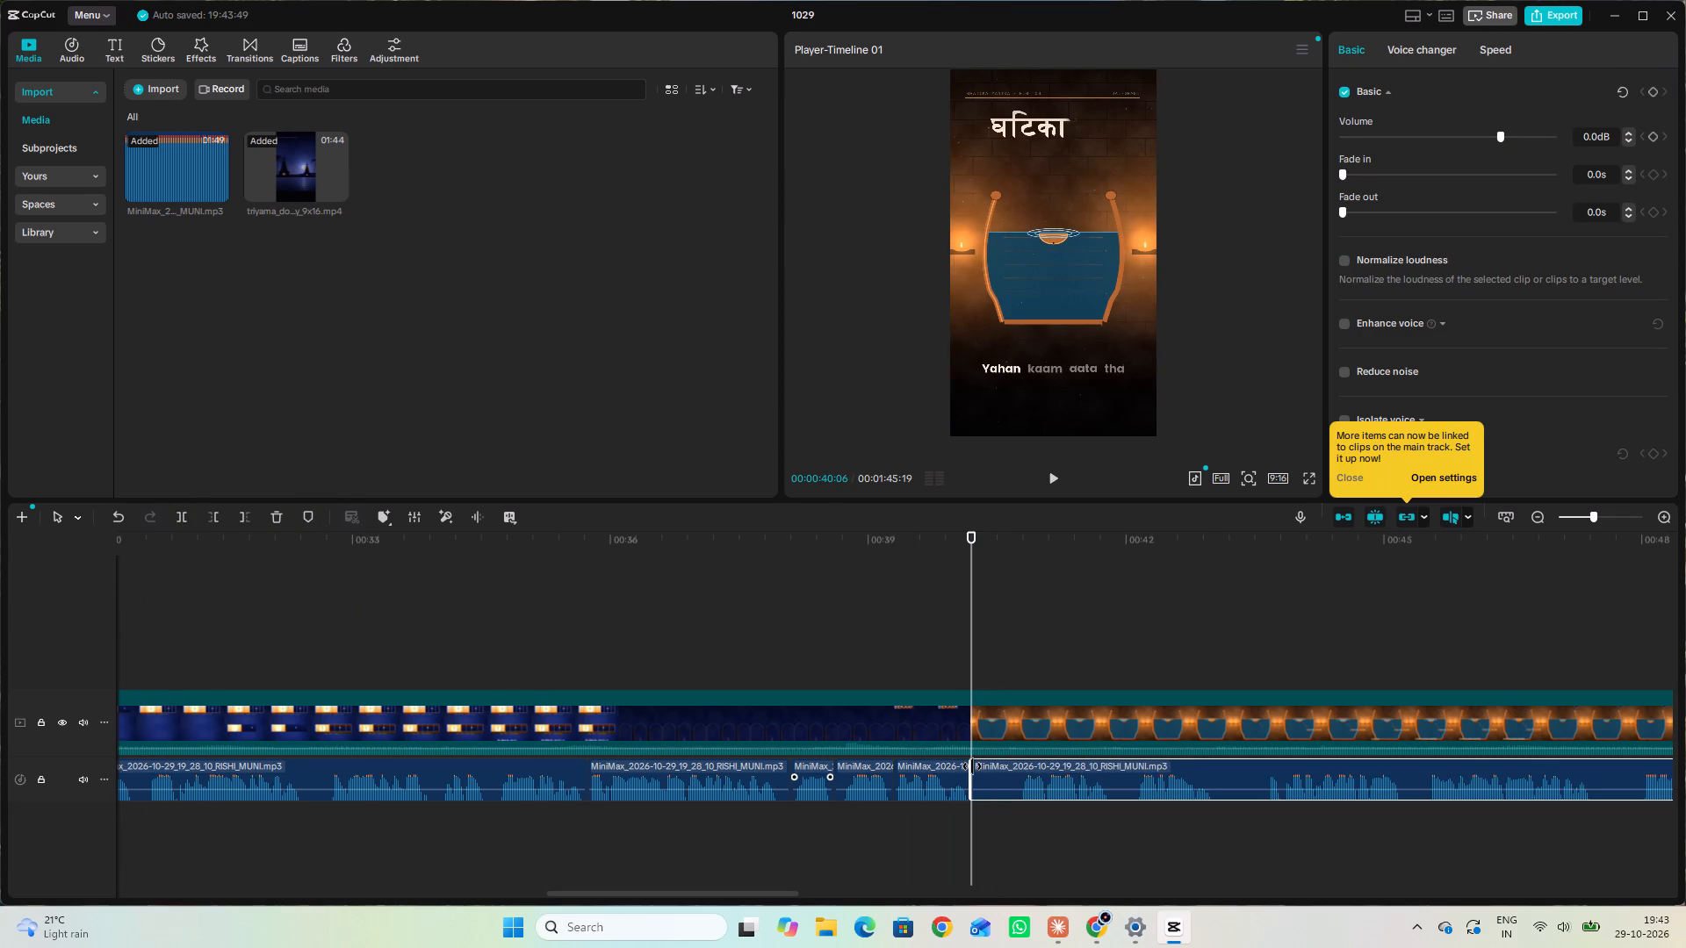
{"action": "left_click_drag", "start_coordinate": [972, 766], "coordinate": [1021, 771]}
{"action": "left_click_drag", "start_coordinate": [1048, 770], "coordinate": [1005, 772]}
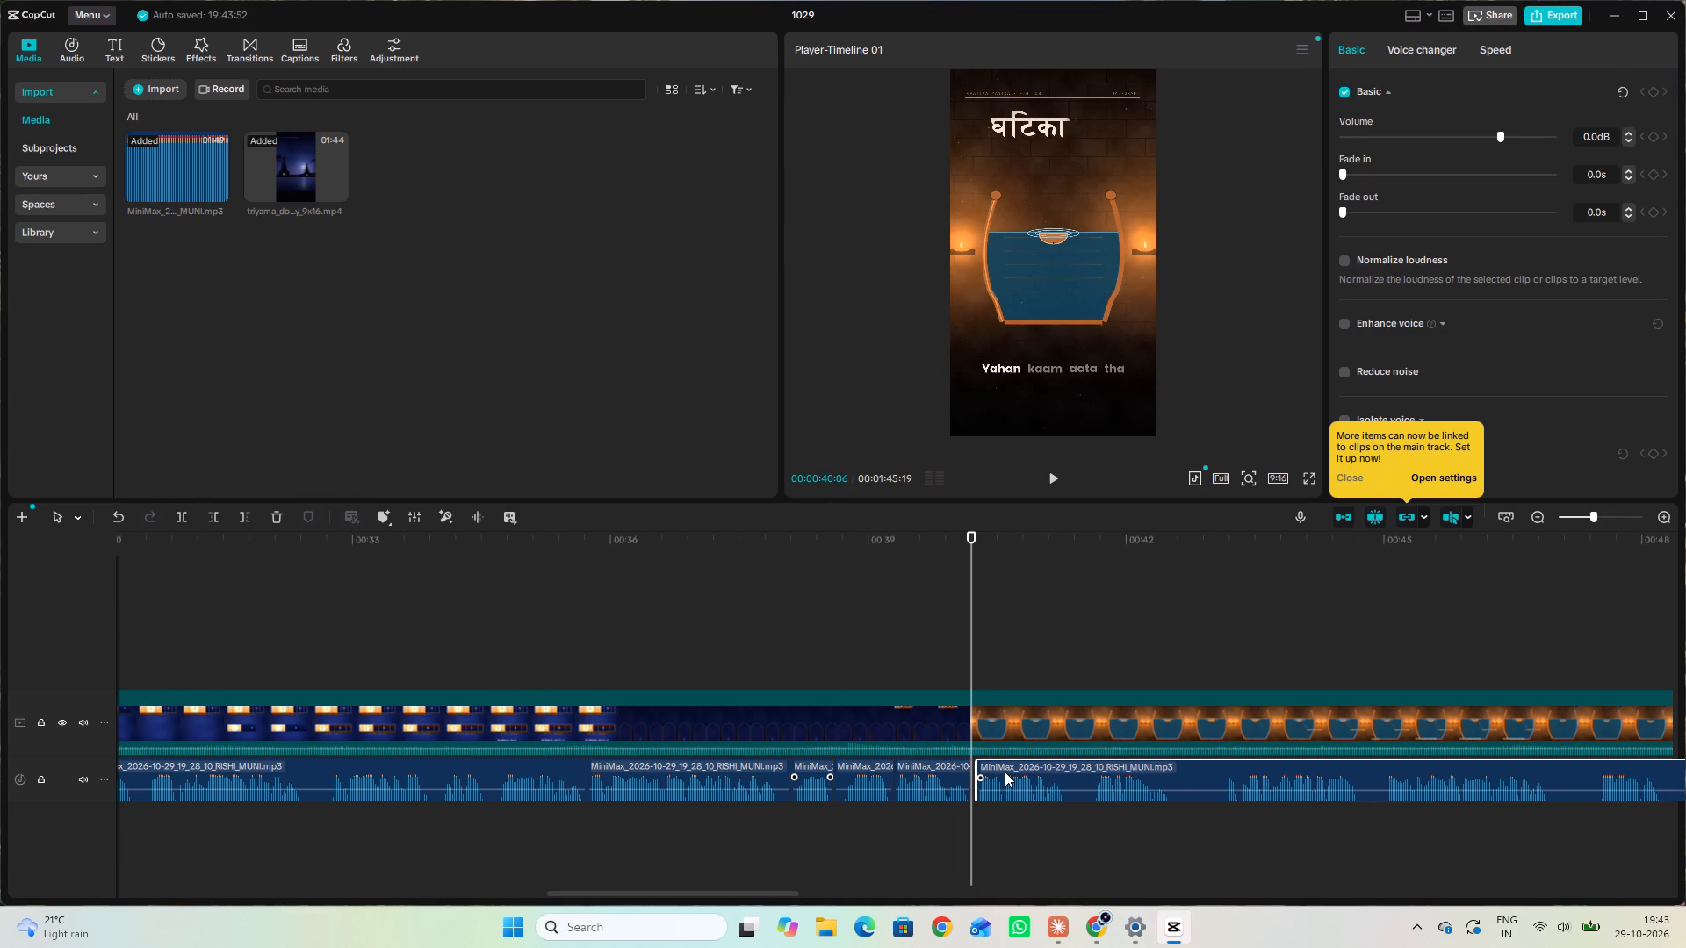
{"action": "left_click_drag", "start_coordinate": [1005, 772], "coordinate": [1002, 772]}
Play past the "Yahan kaam aata tha" caption, split the narration at 00:00:42:15, trim the silence from the following piece's start, and close the gap.
{"action": "left_click", "coordinate": [920, 664]}
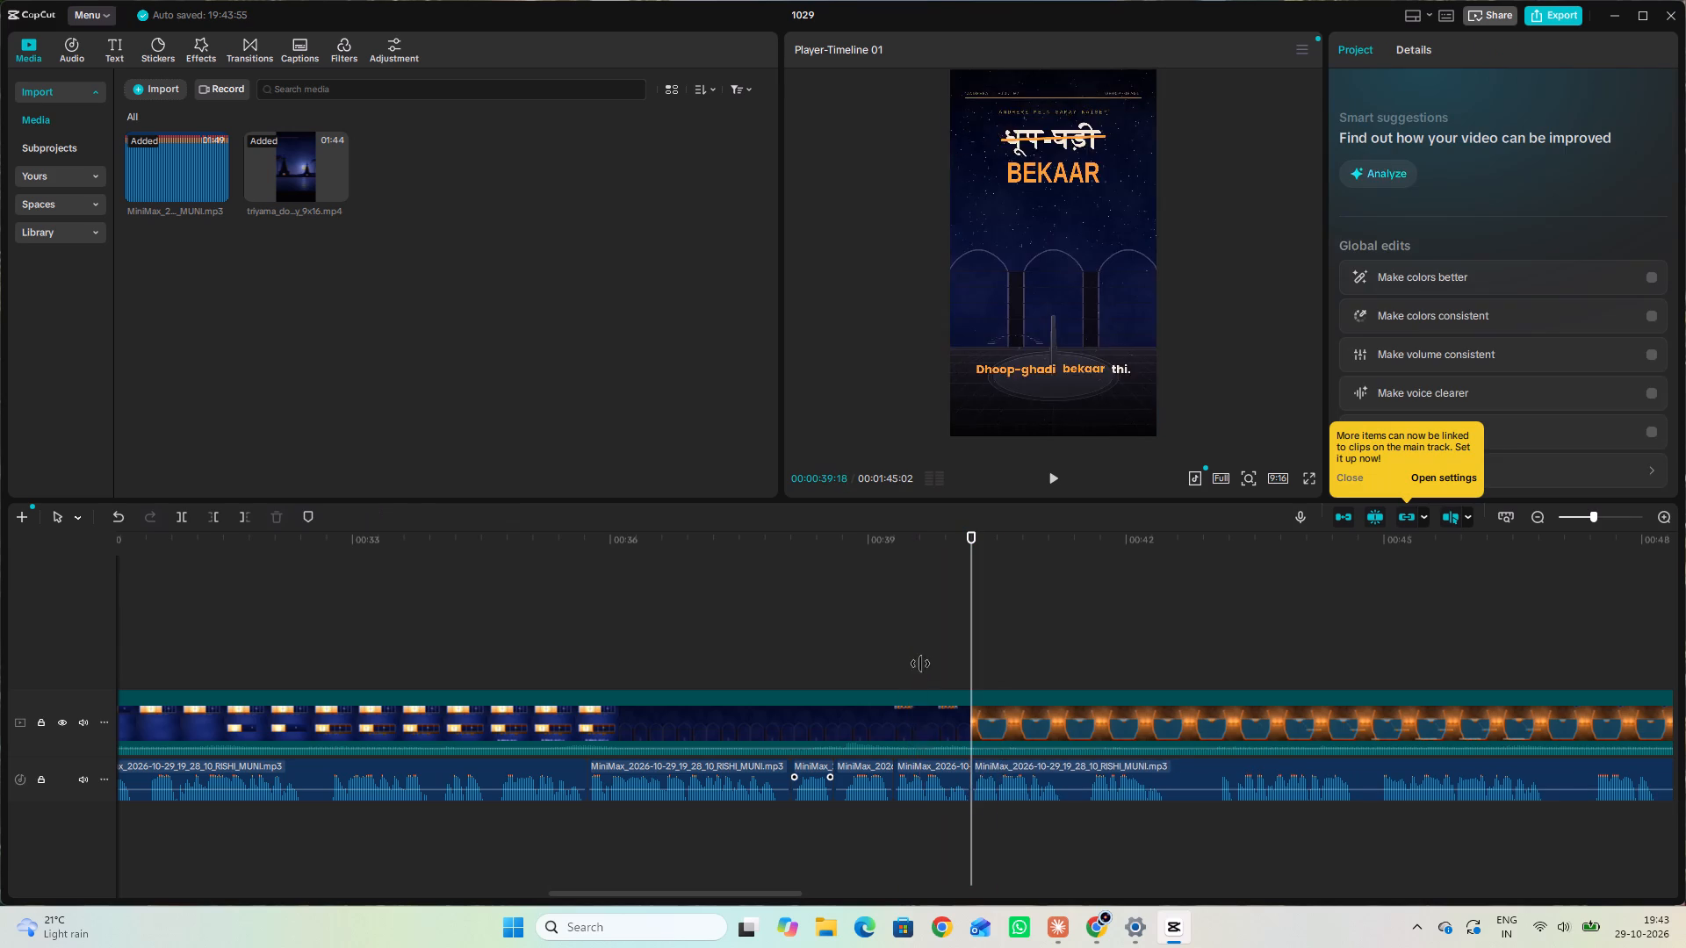
{"action": "left_click", "coordinate": [1052, 481]}
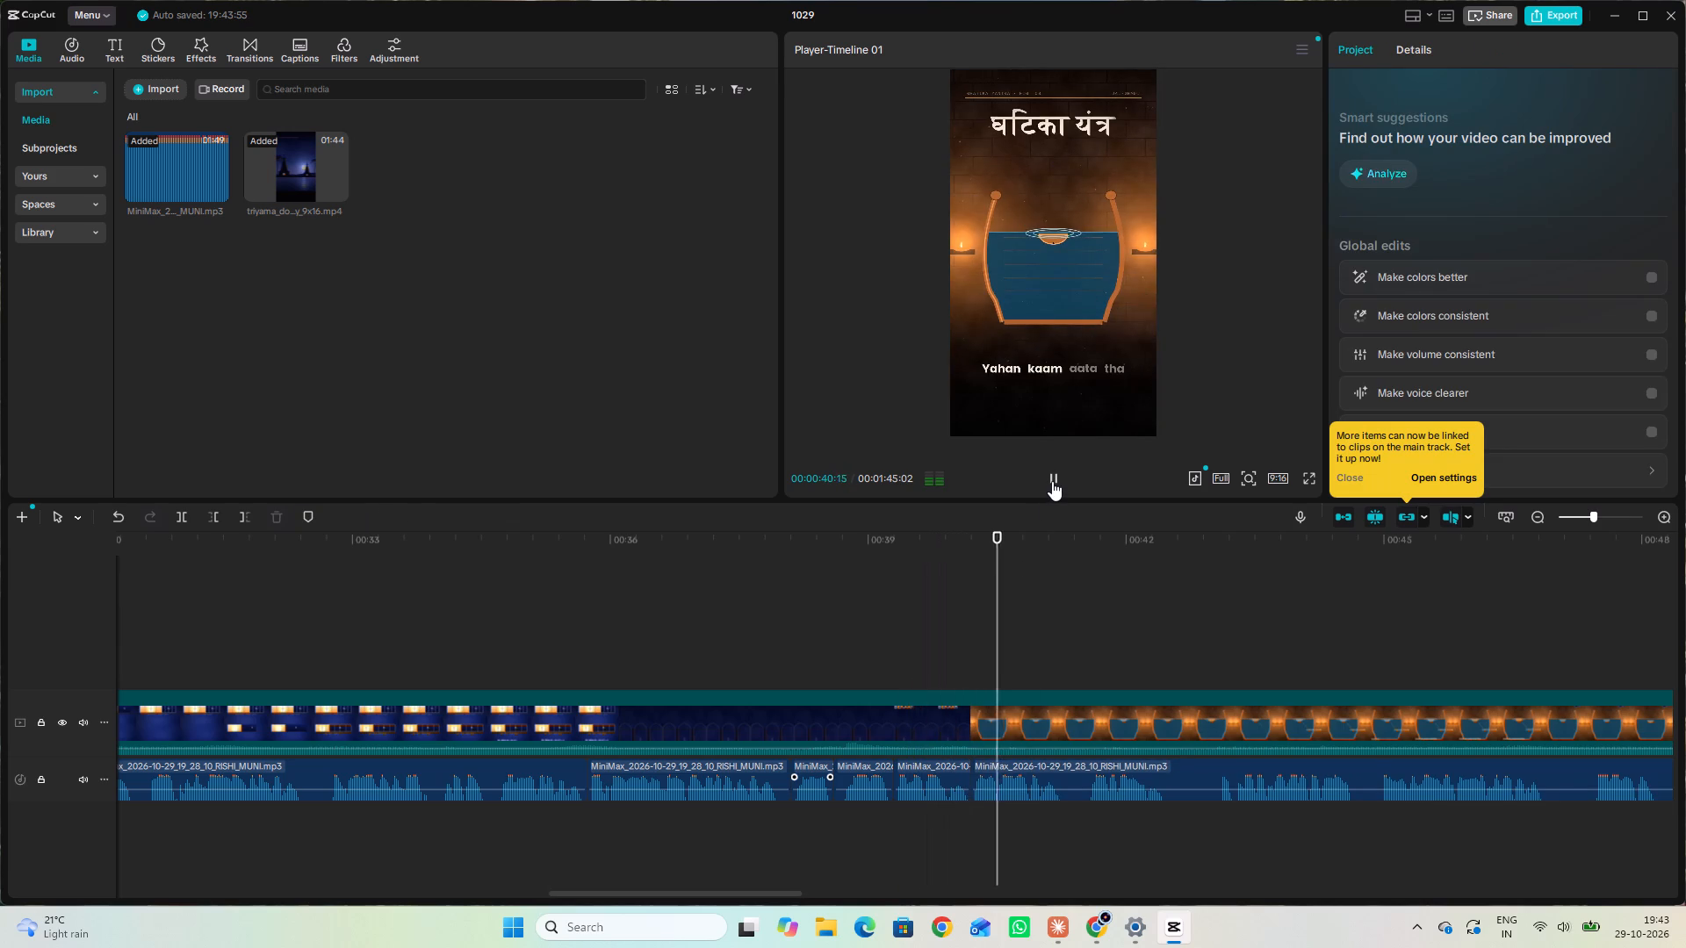
{"action": "left_click", "coordinate": [1052, 481]}
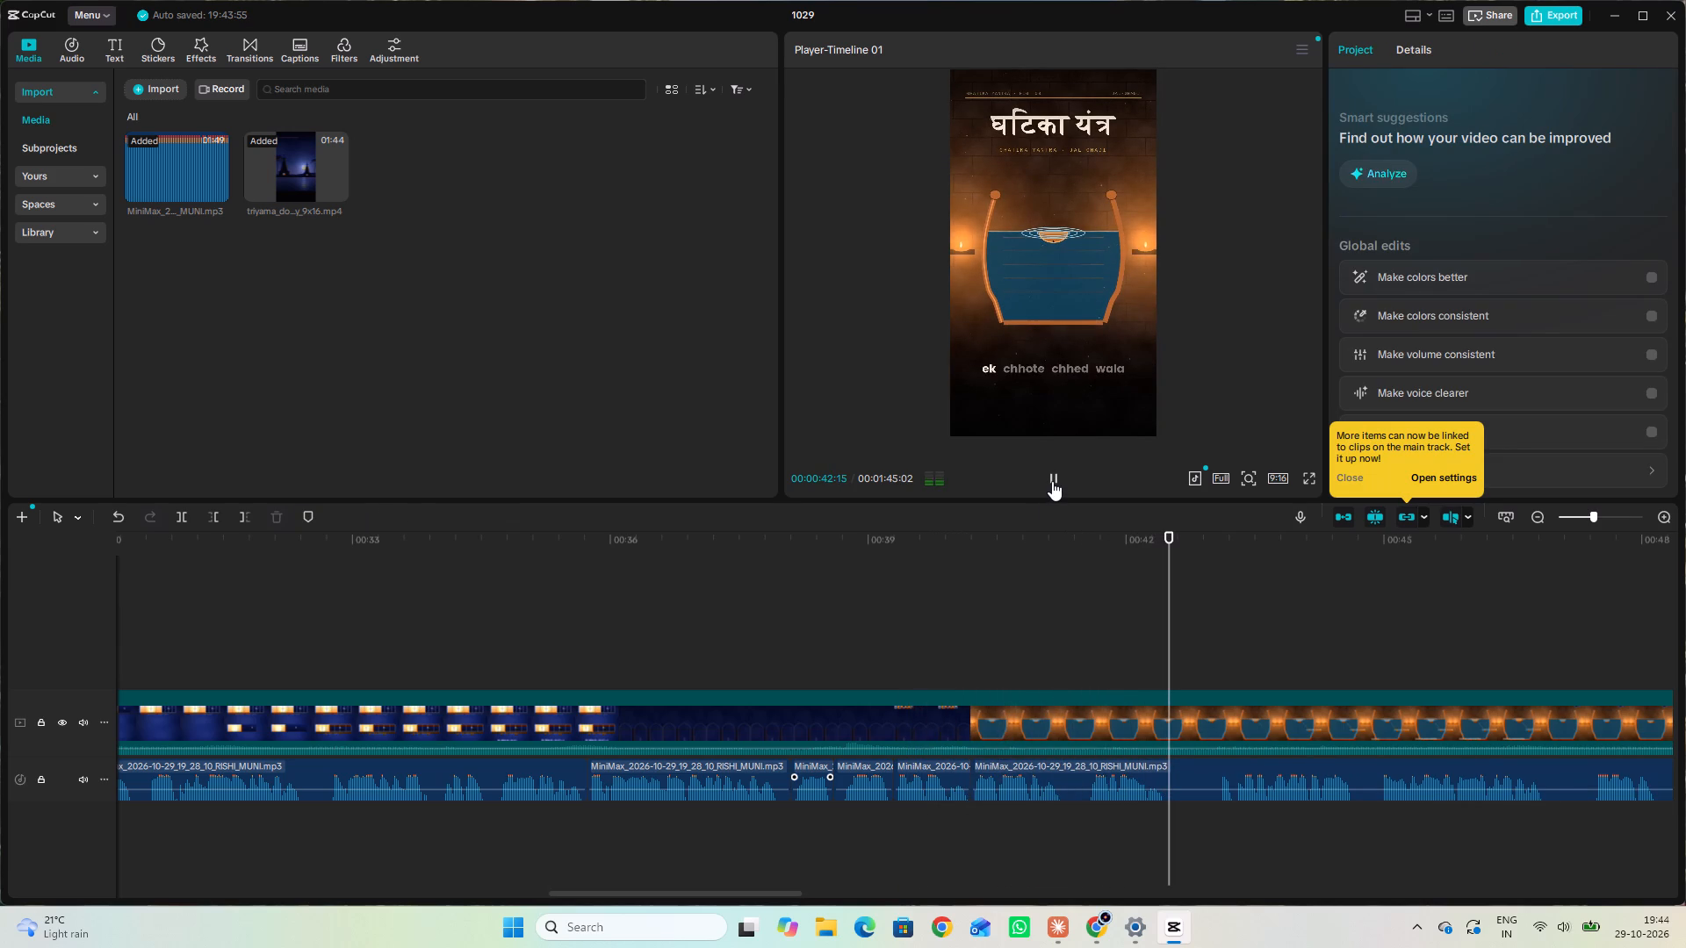
{"action": "left_click", "coordinate": [1206, 762]}
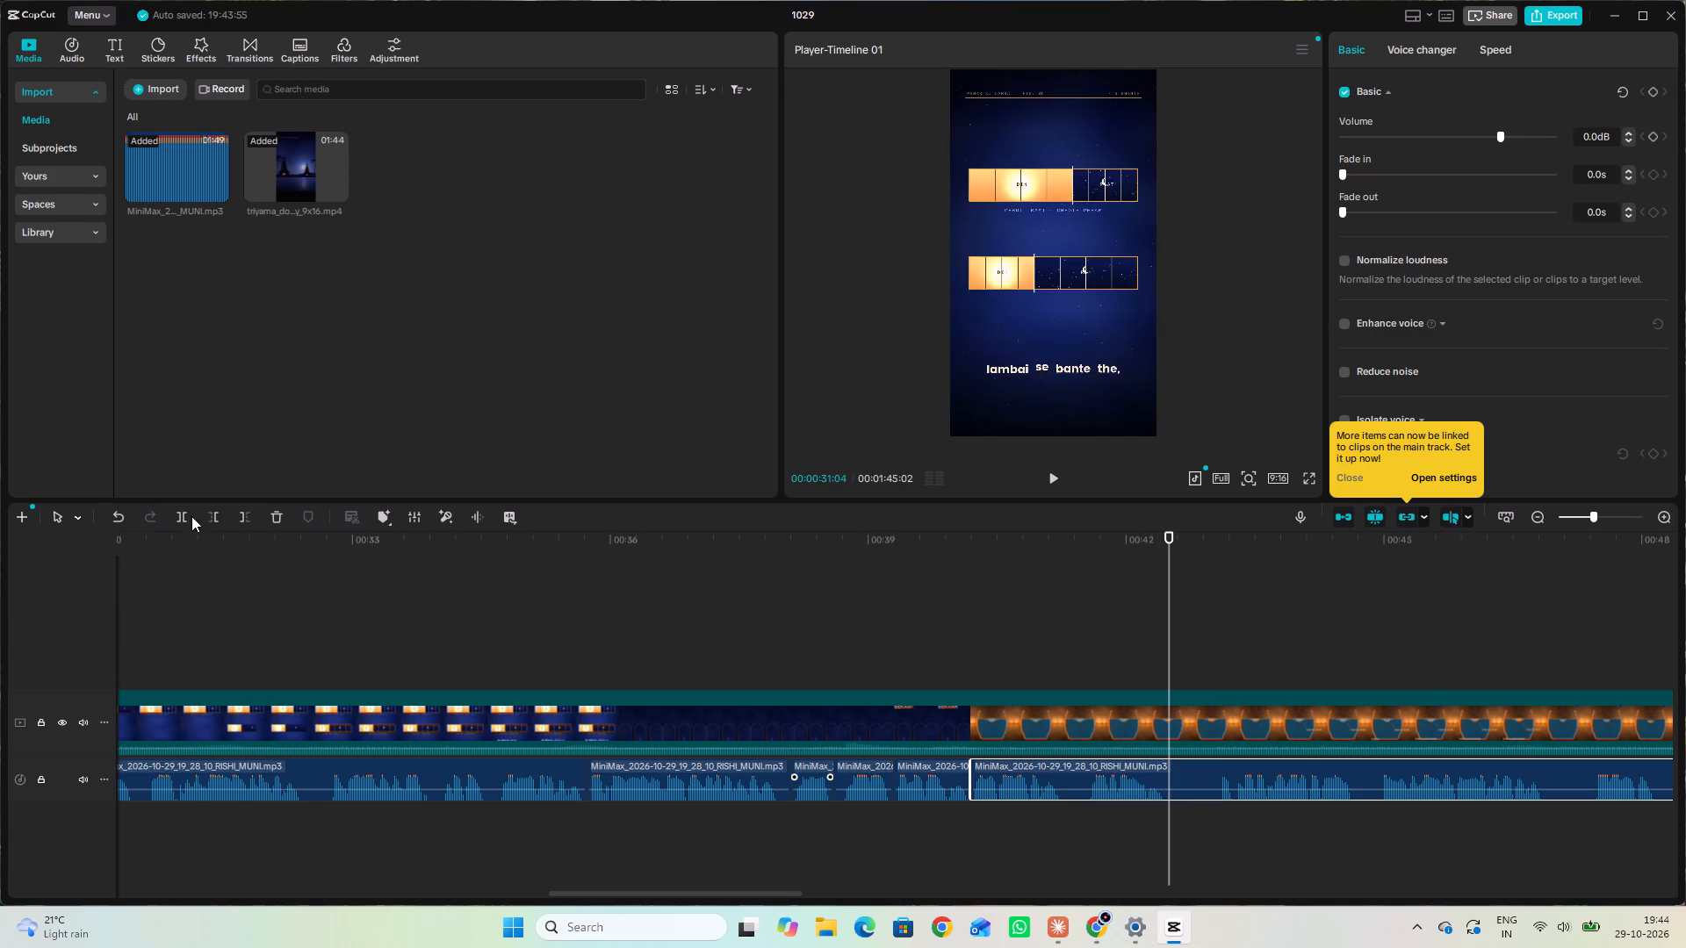
{"action": "left_click", "coordinate": [187, 512]}
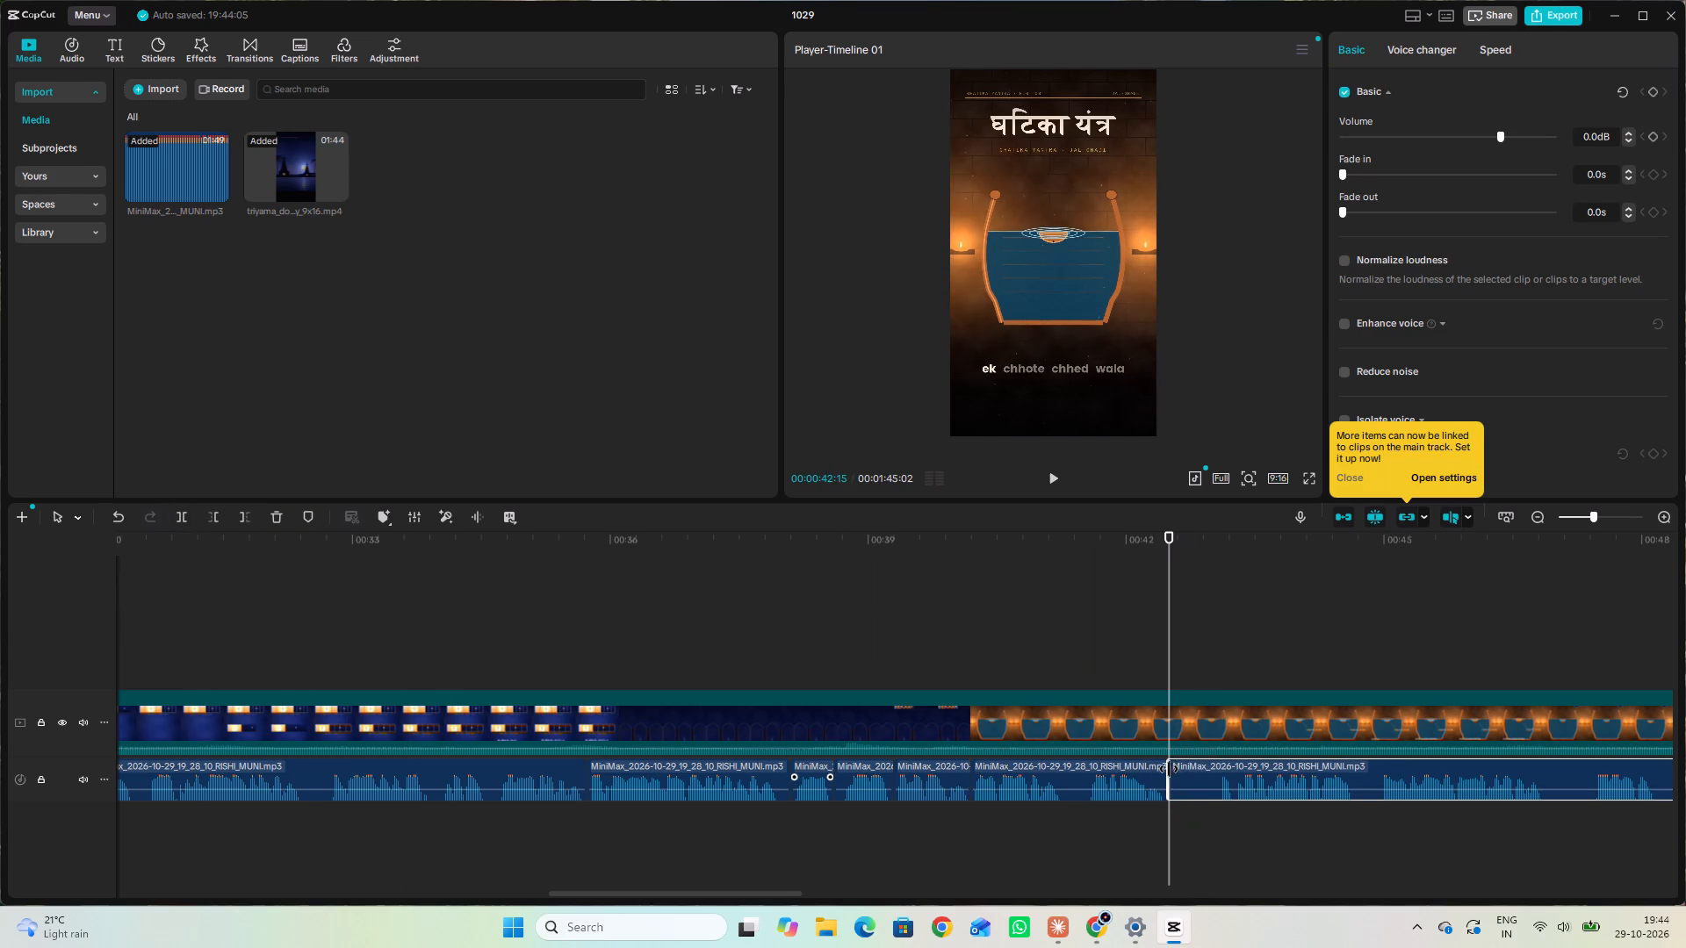
{"action": "left_click_drag", "start_coordinate": [1168, 769], "coordinate": [1219, 768]}
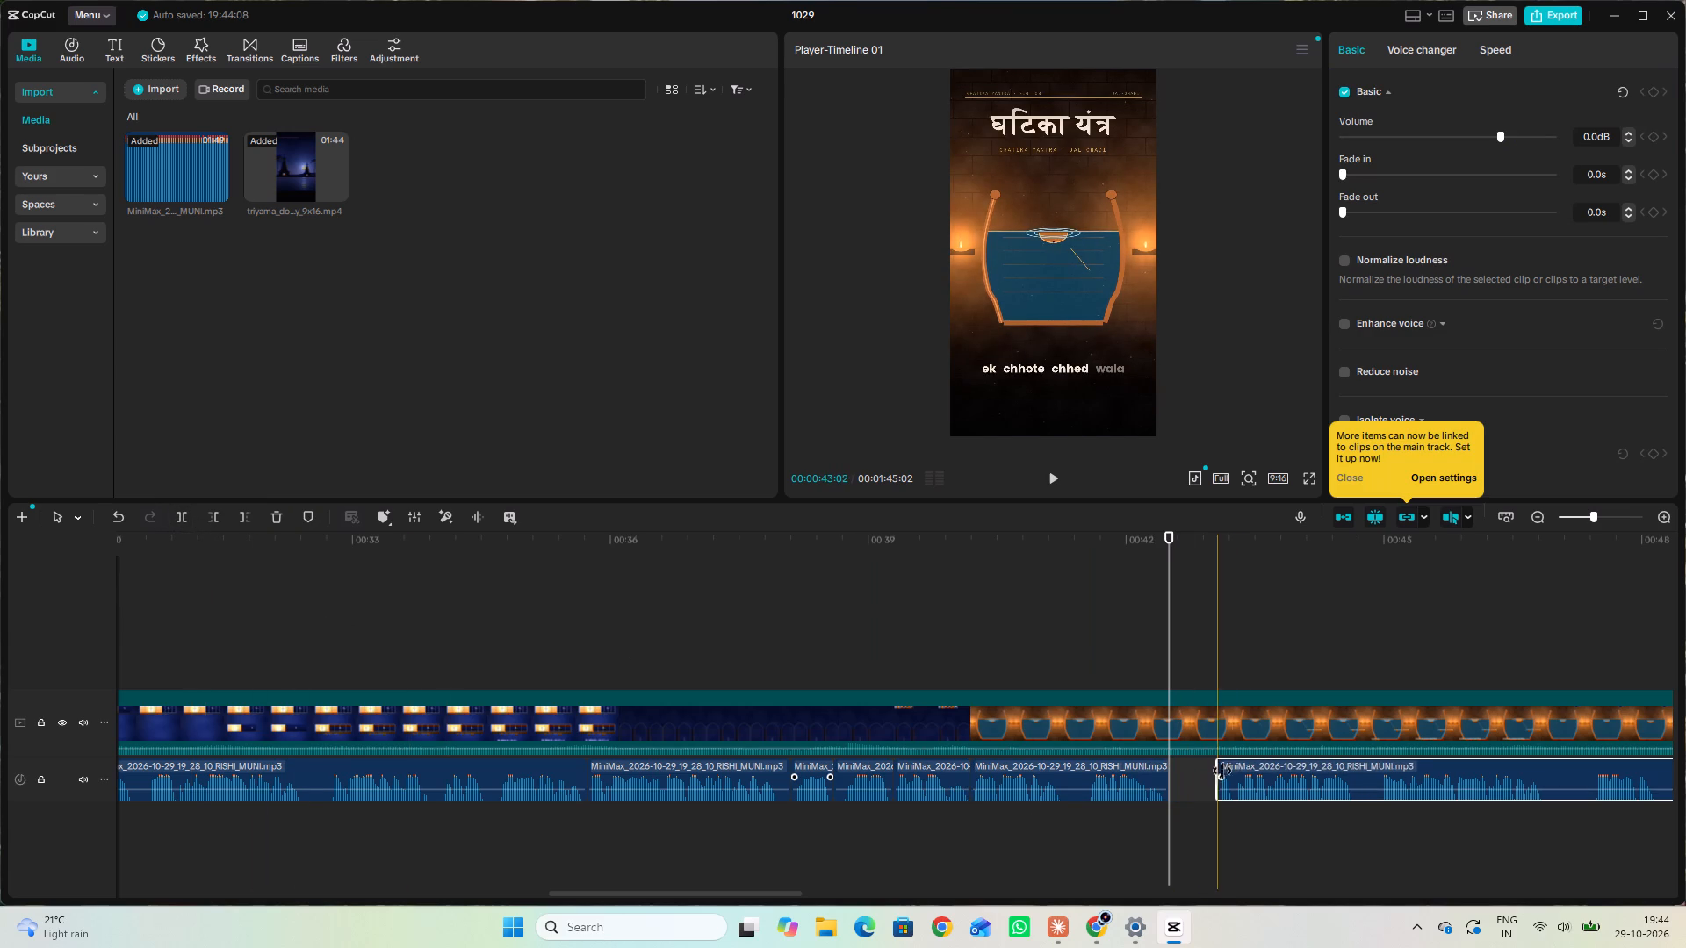
{"action": "left_click_drag", "start_coordinate": [1243, 766], "coordinate": [1198, 766]}
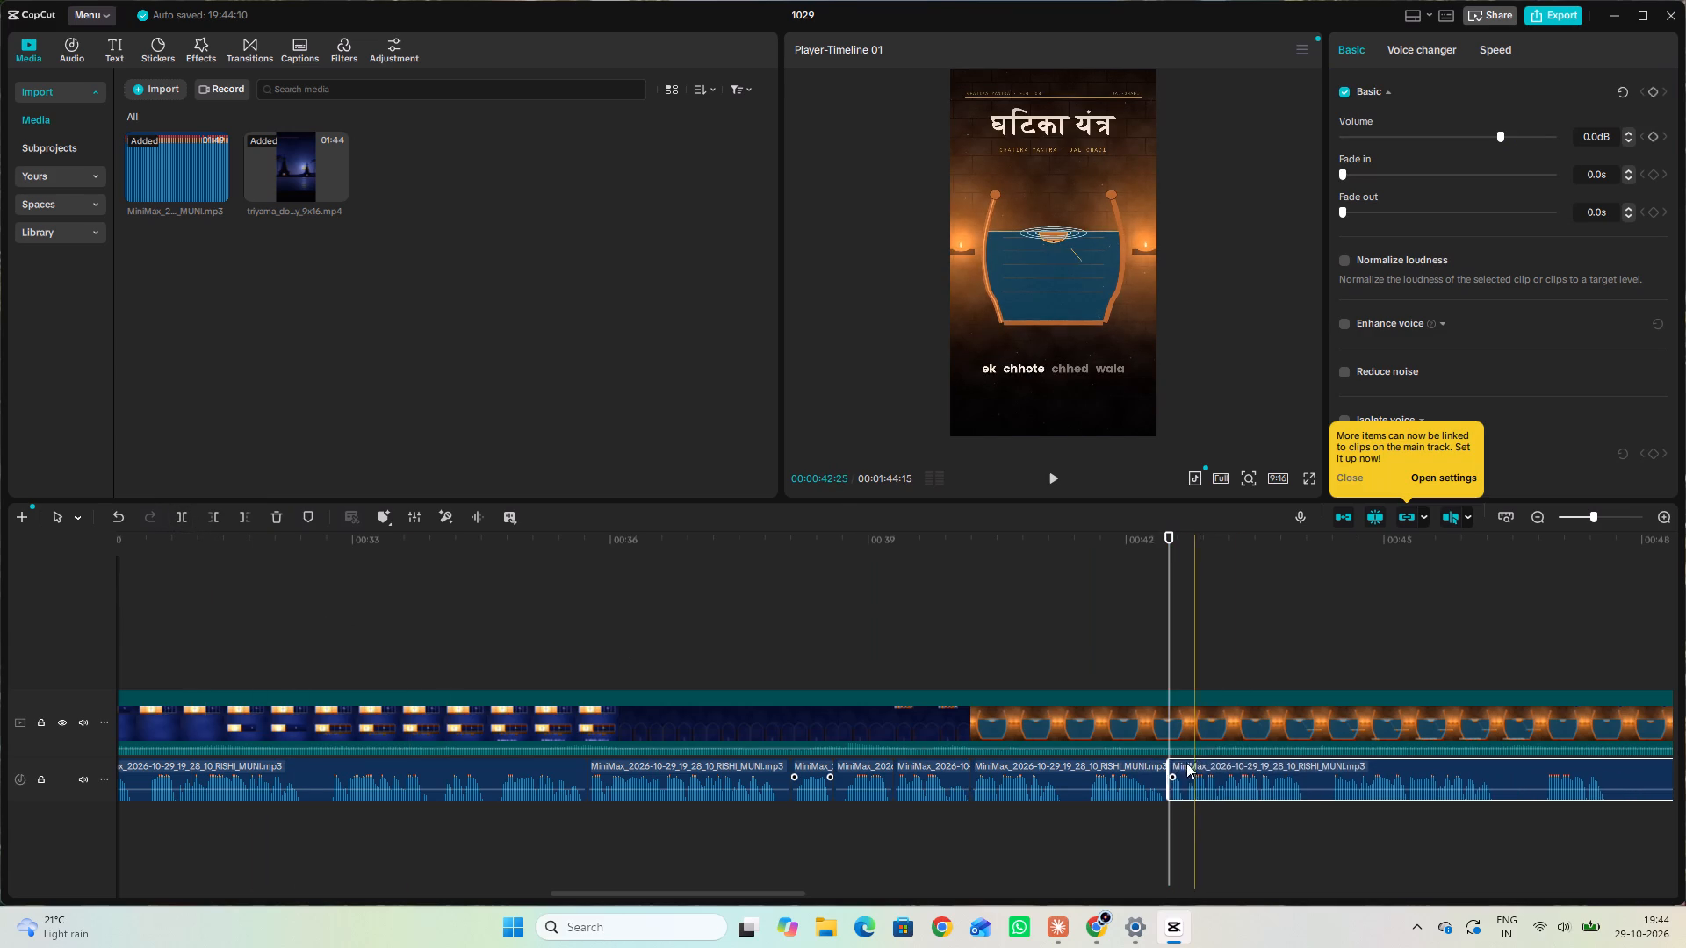
Play from 00:00:41:27, split the narration at 00:00:47:19, trim the silence from the following piece's start, and move it back to close the gap.
{"action": "left_click", "coordinate": [1119, 661]}
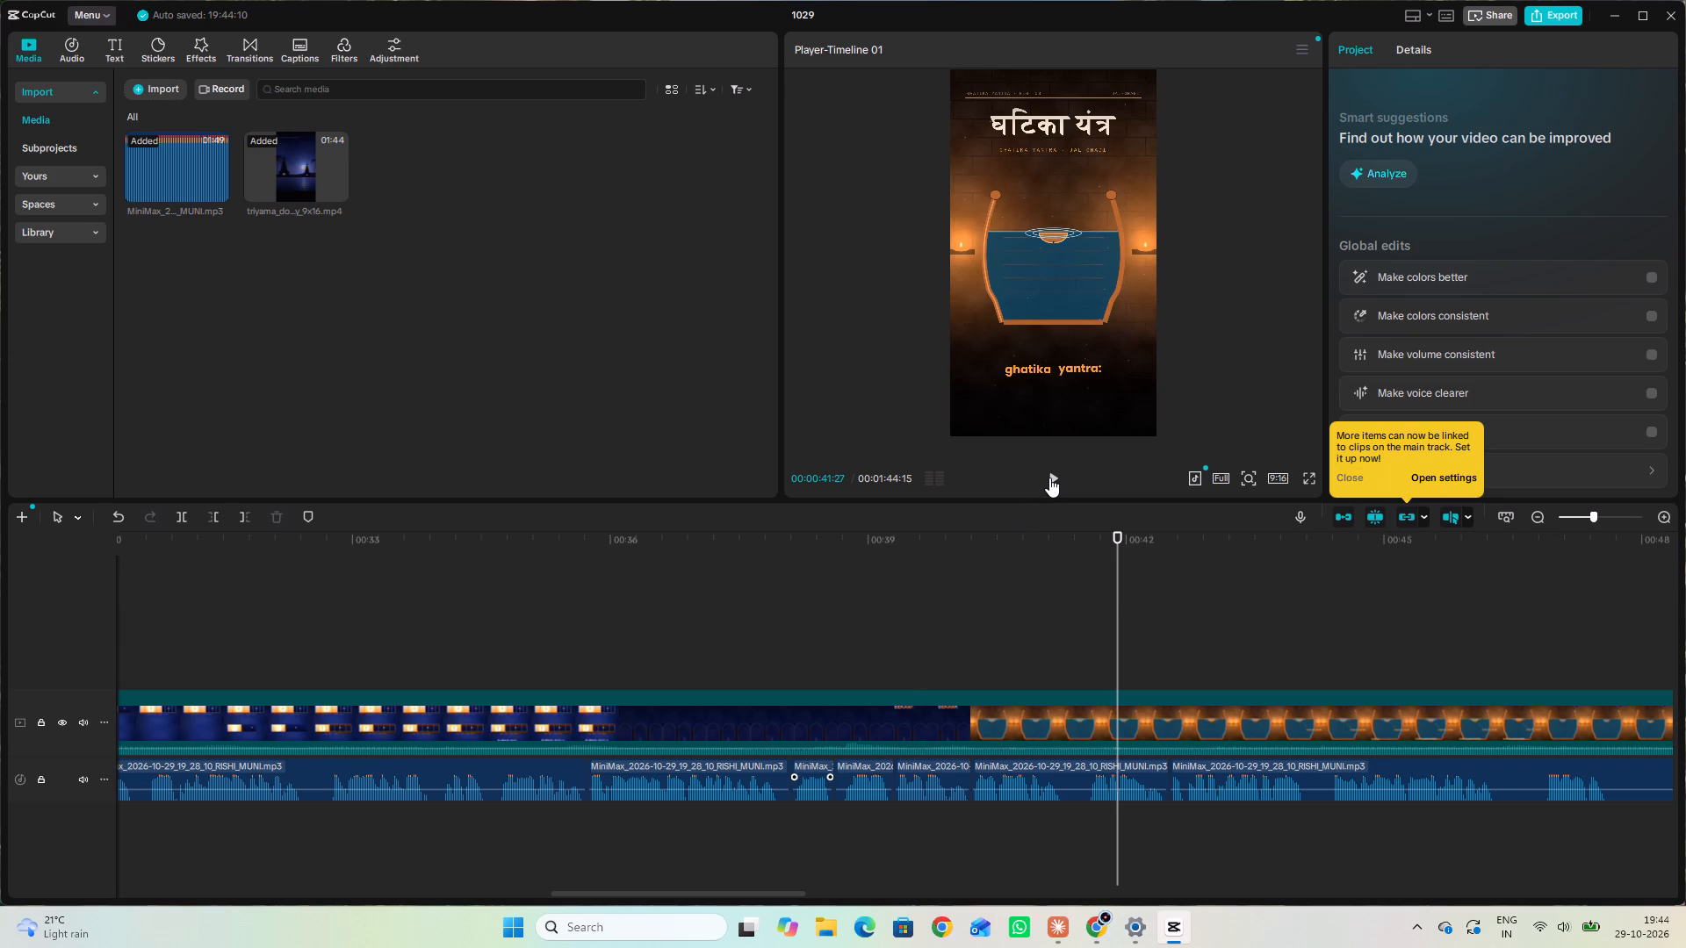
{"action": "left_click", "coordinate": [1049, 477]}
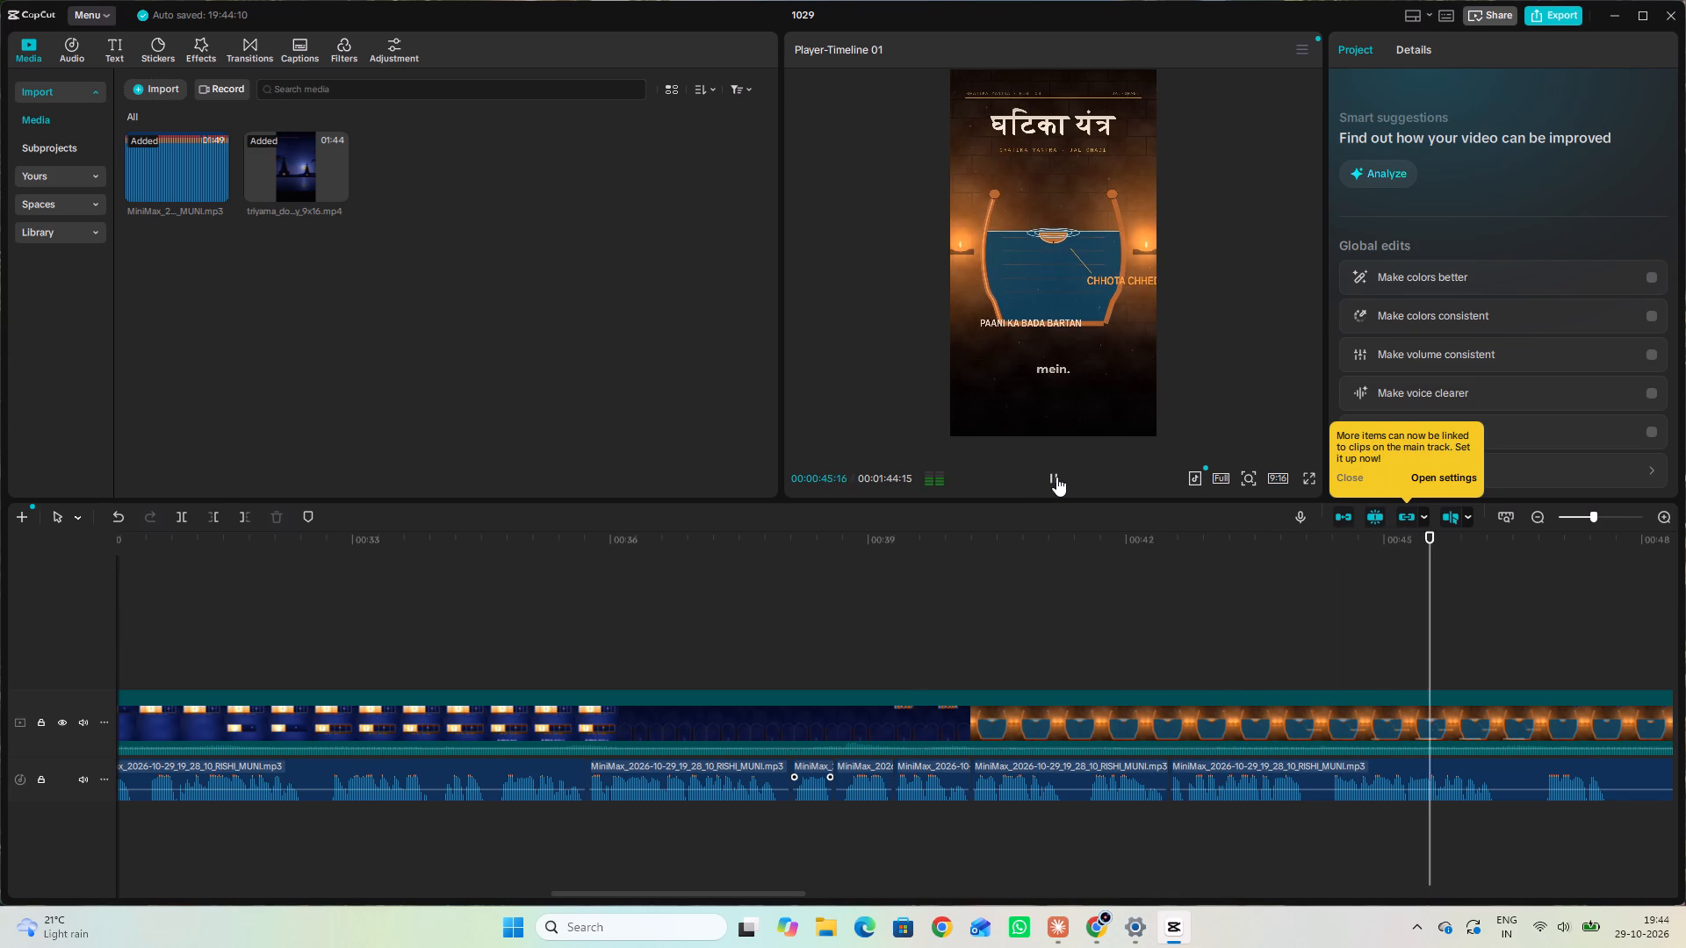
{"action": "left_click", "coordinate": [1056, 477]}
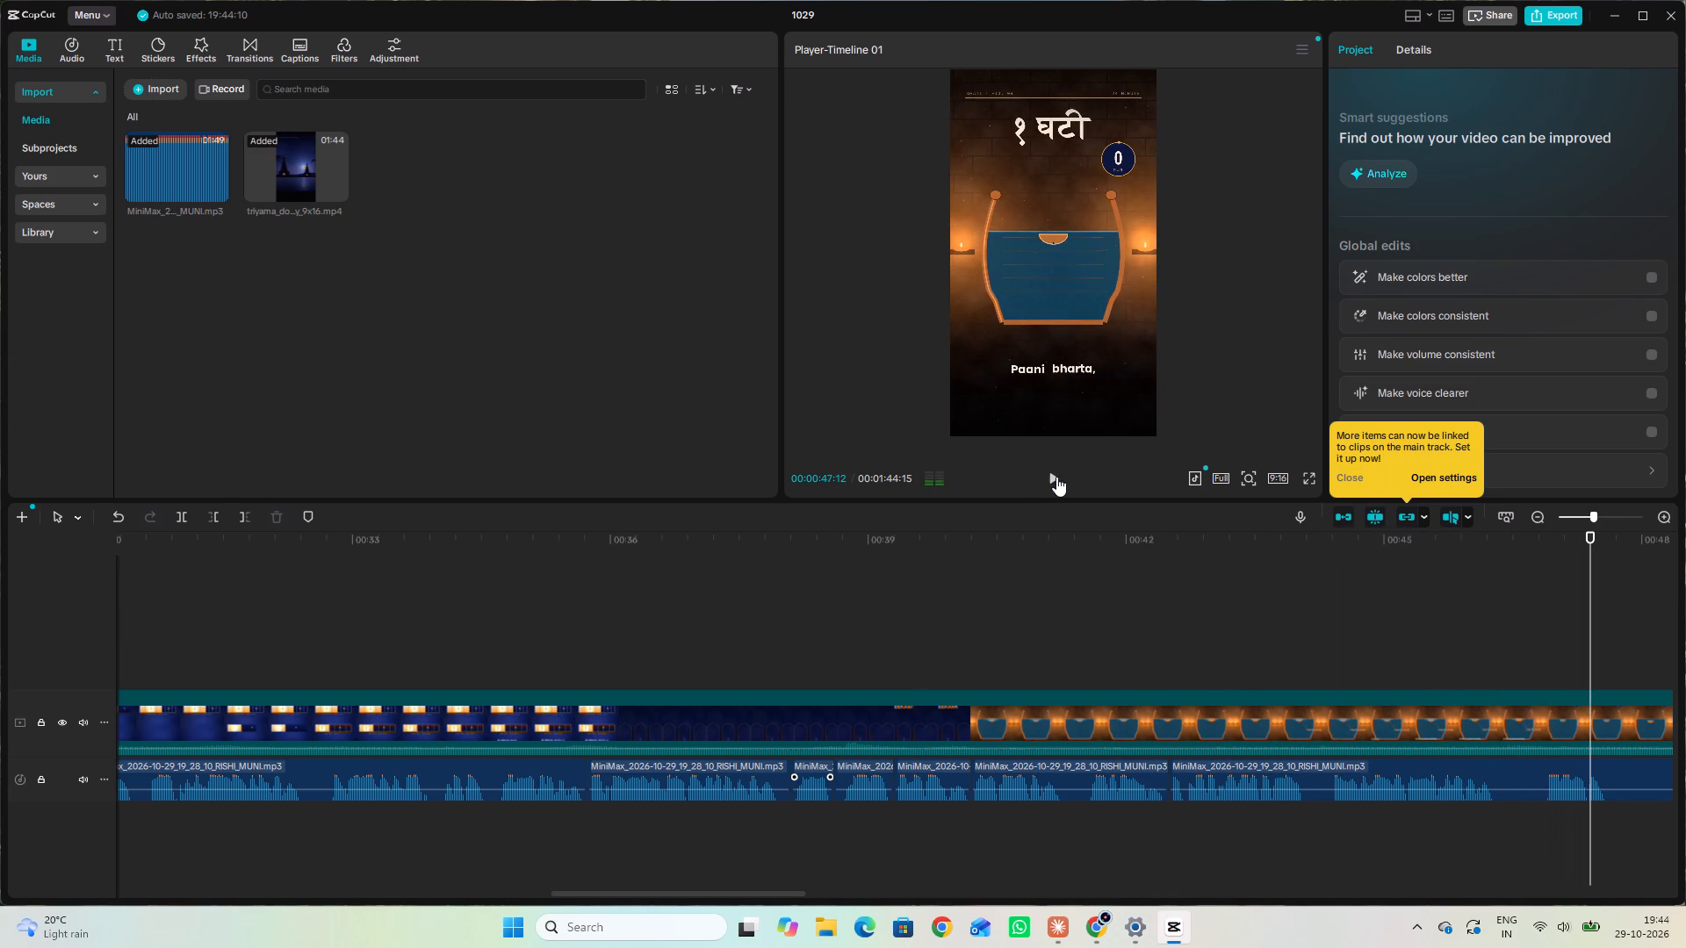
{"action": "left_click_drag", "start_coordinate": [760, 894], "coordinate": [796, 887]}
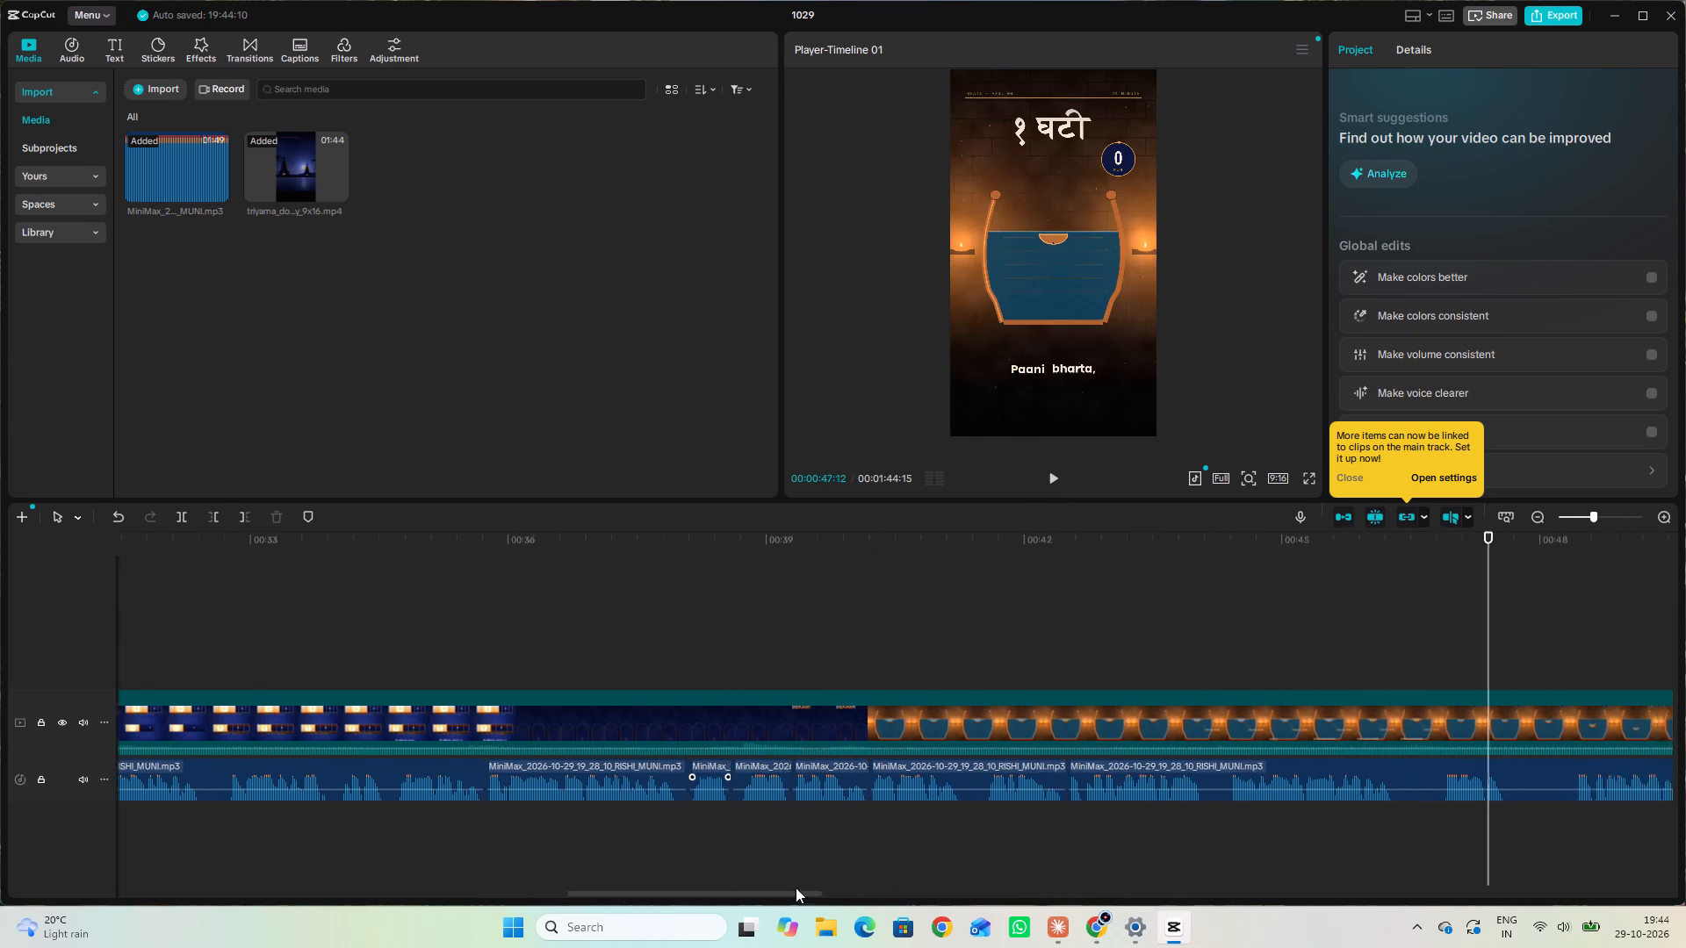
{"action": "left_click_drag", "start_coordinate": [796, 887], "coordinate": [897, 883]}
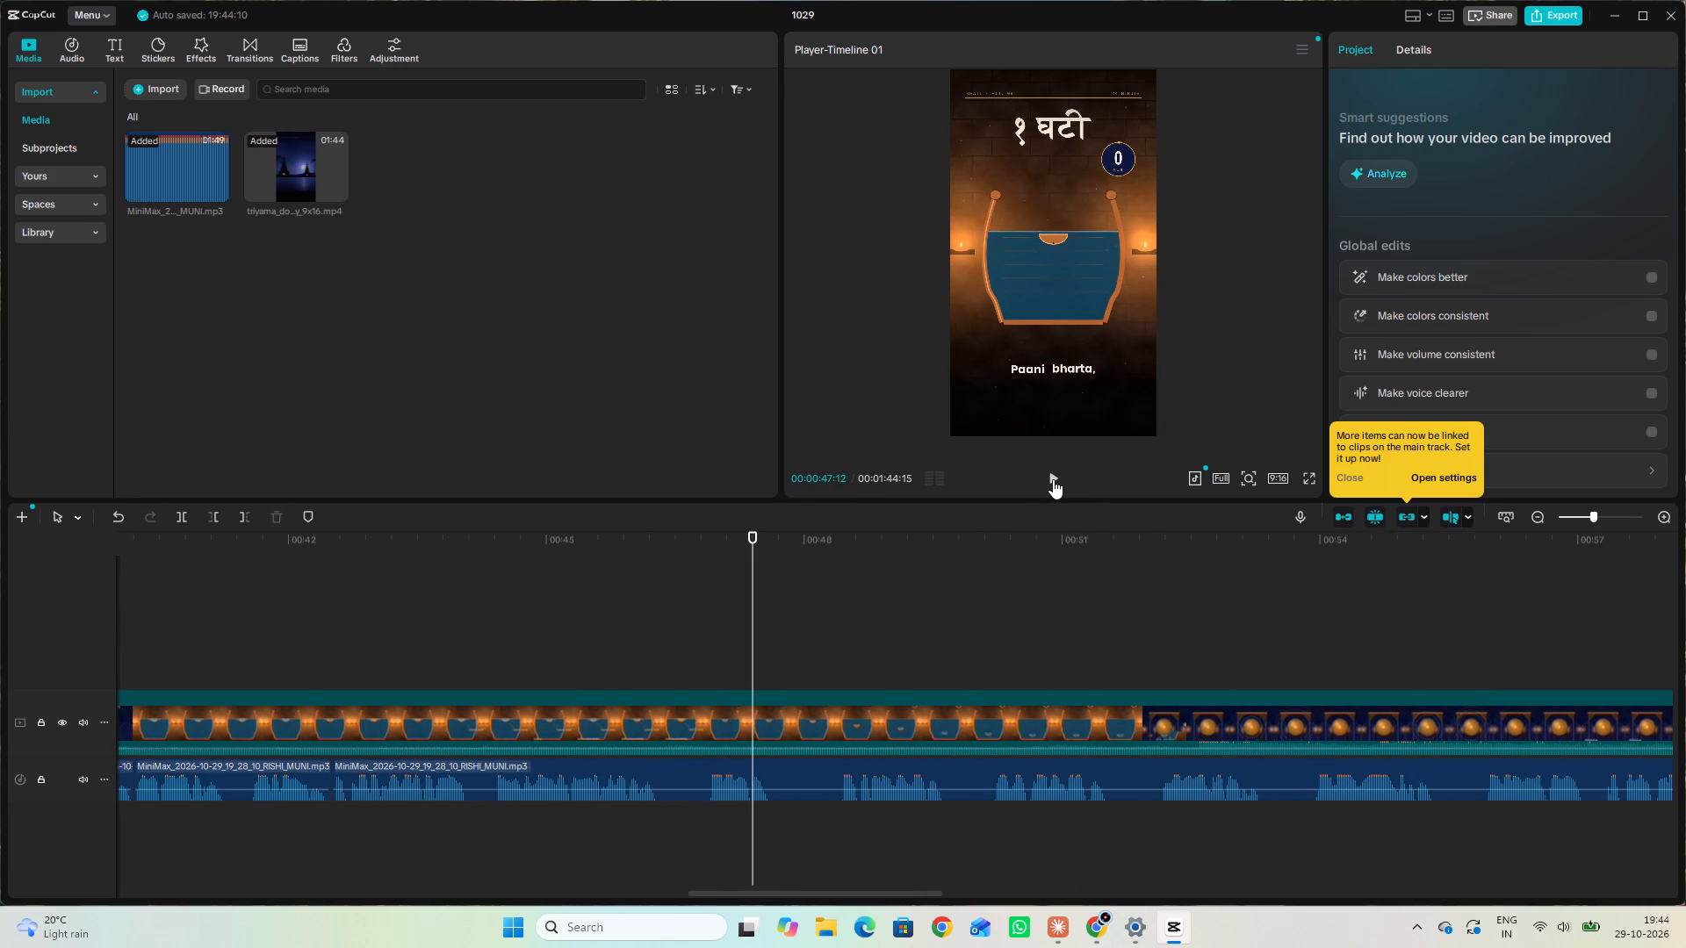
{"action": "left_click", "coordinate": [1053, 479]}
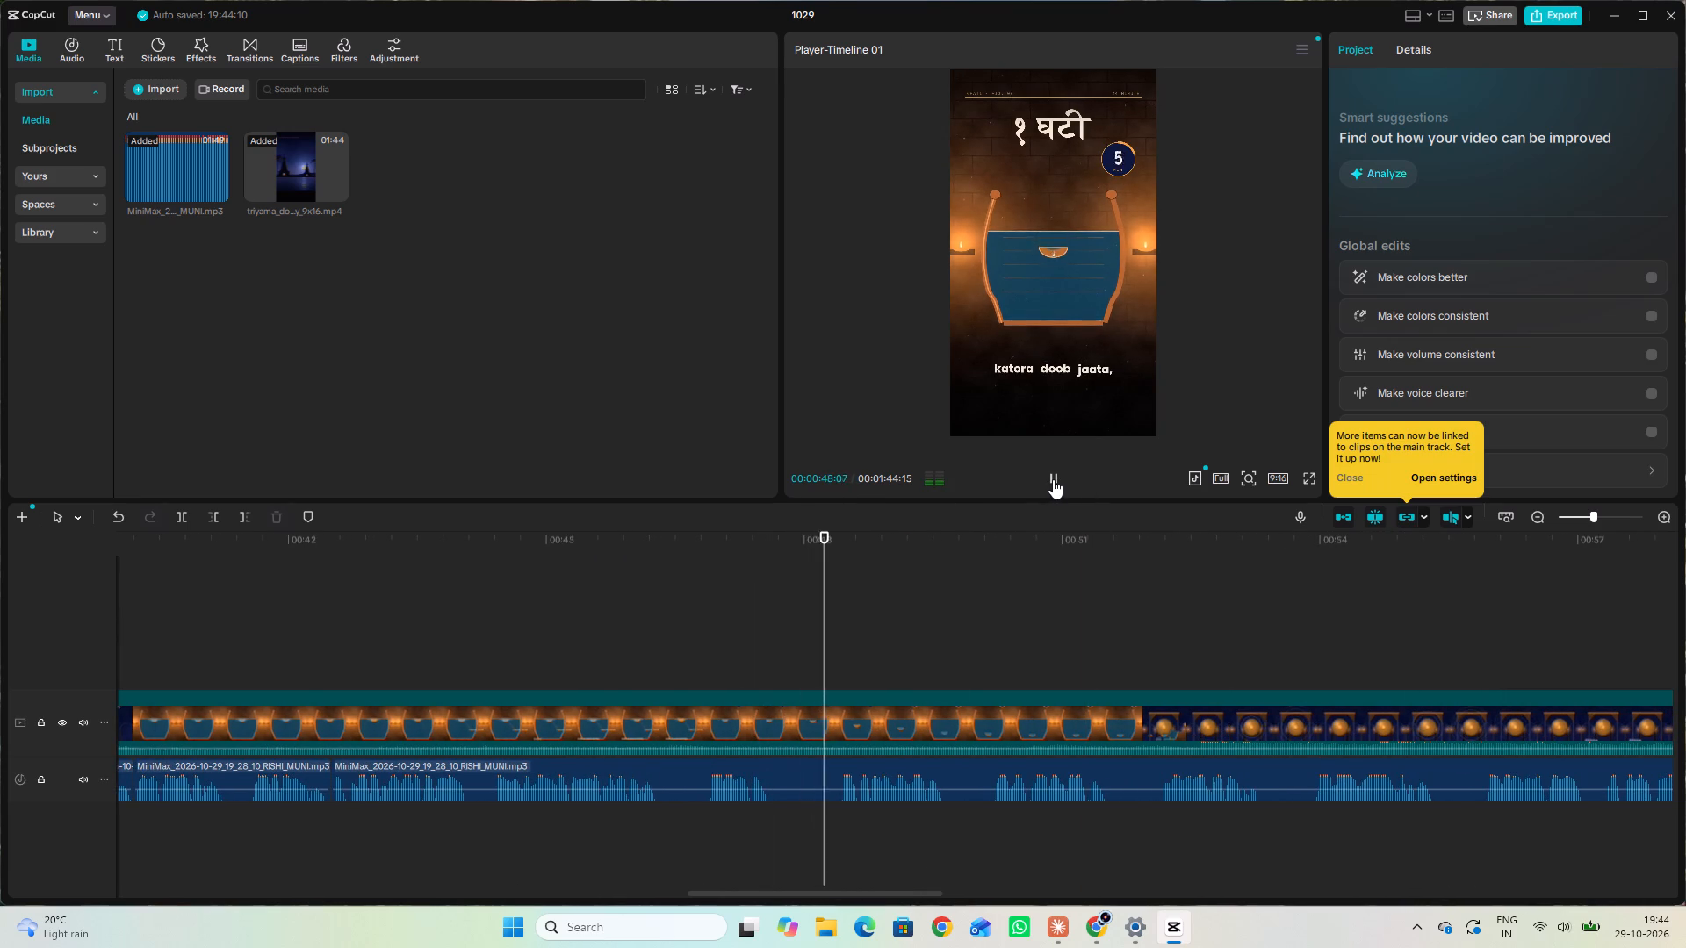
{"action": "left_click", "coordinate": [1053, 479]}
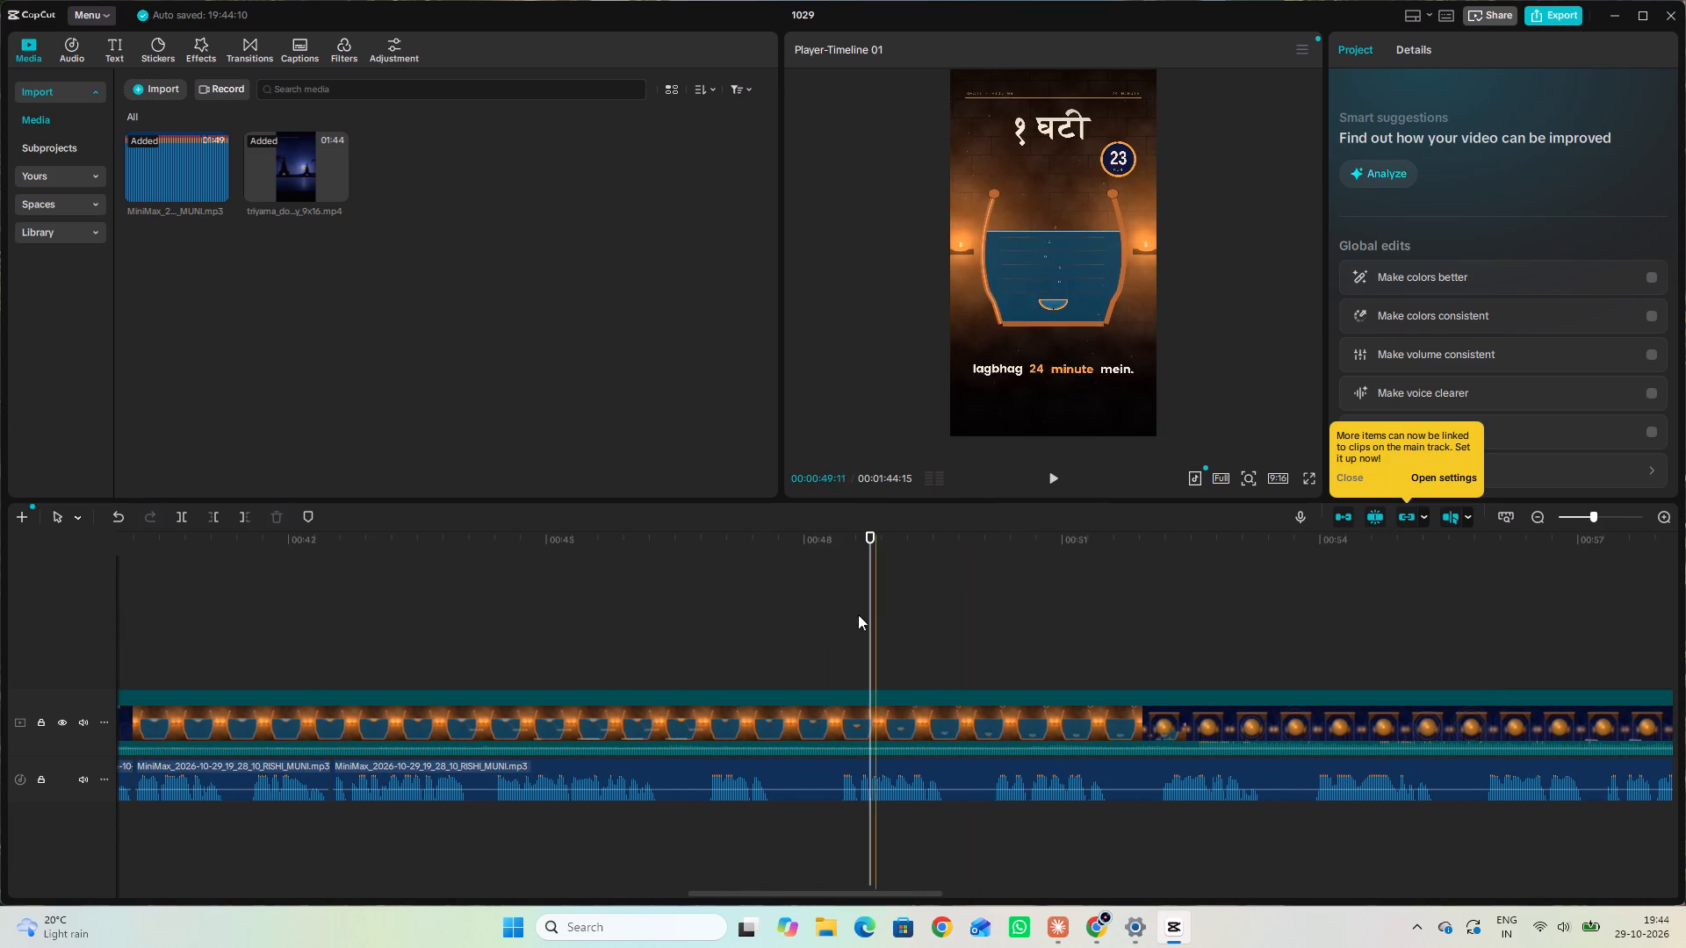
{"action": "left_click", "coordinate": [776, 632]}
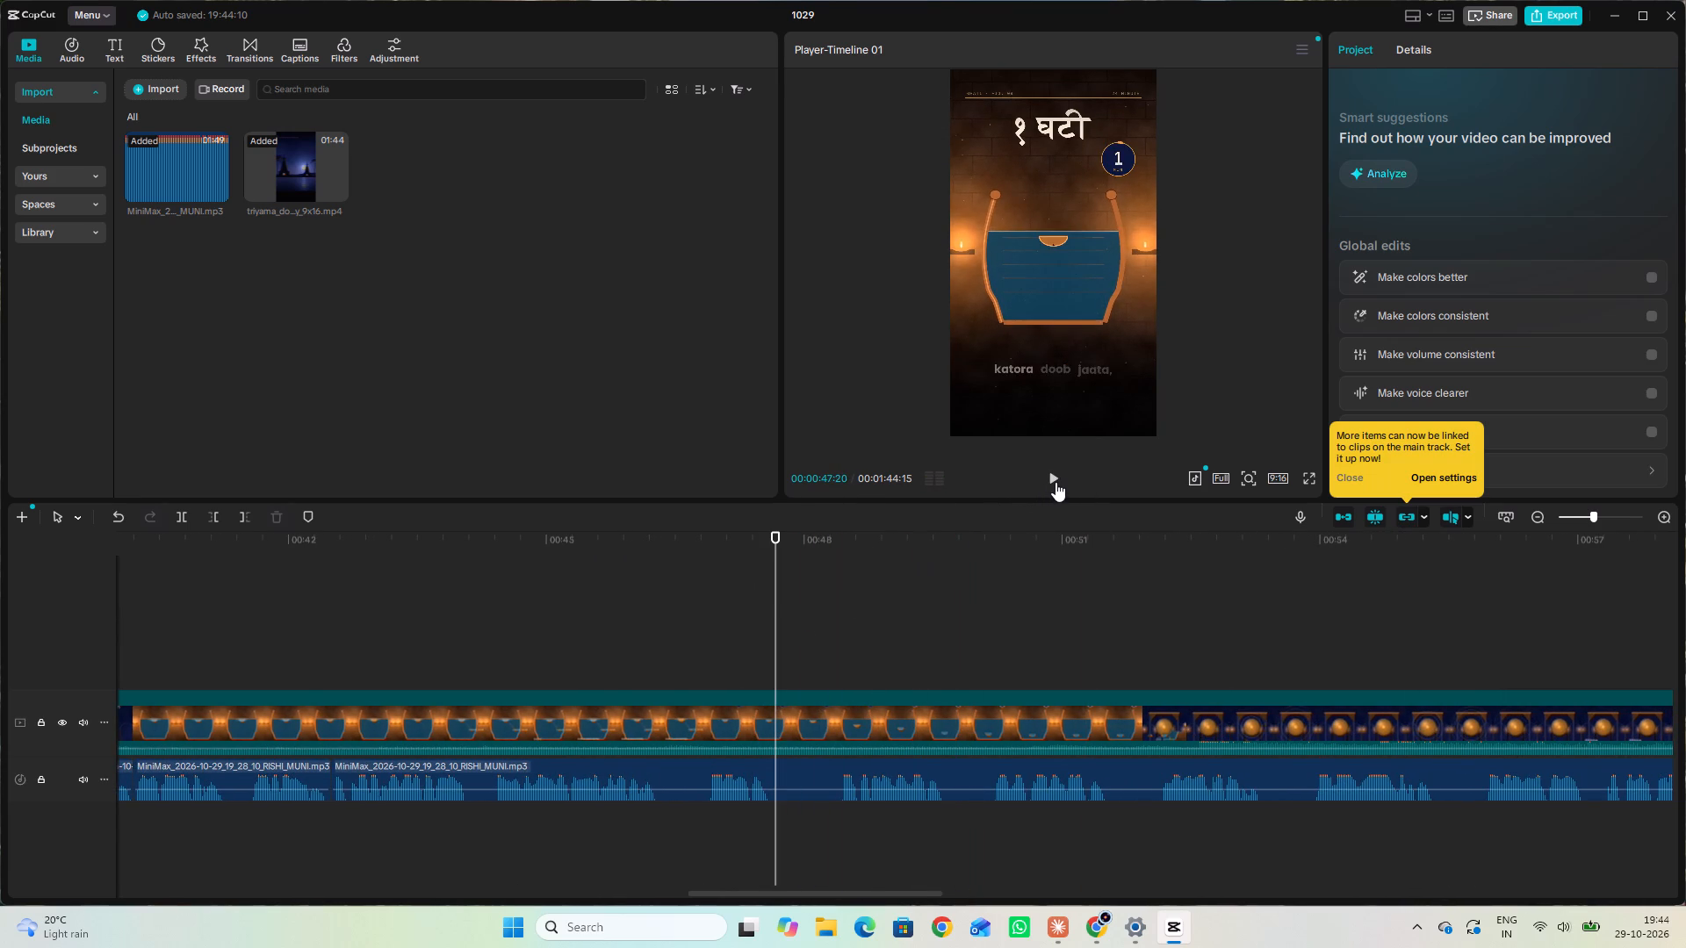
{"action": "double_click", "coordinate": [1056, 482]}
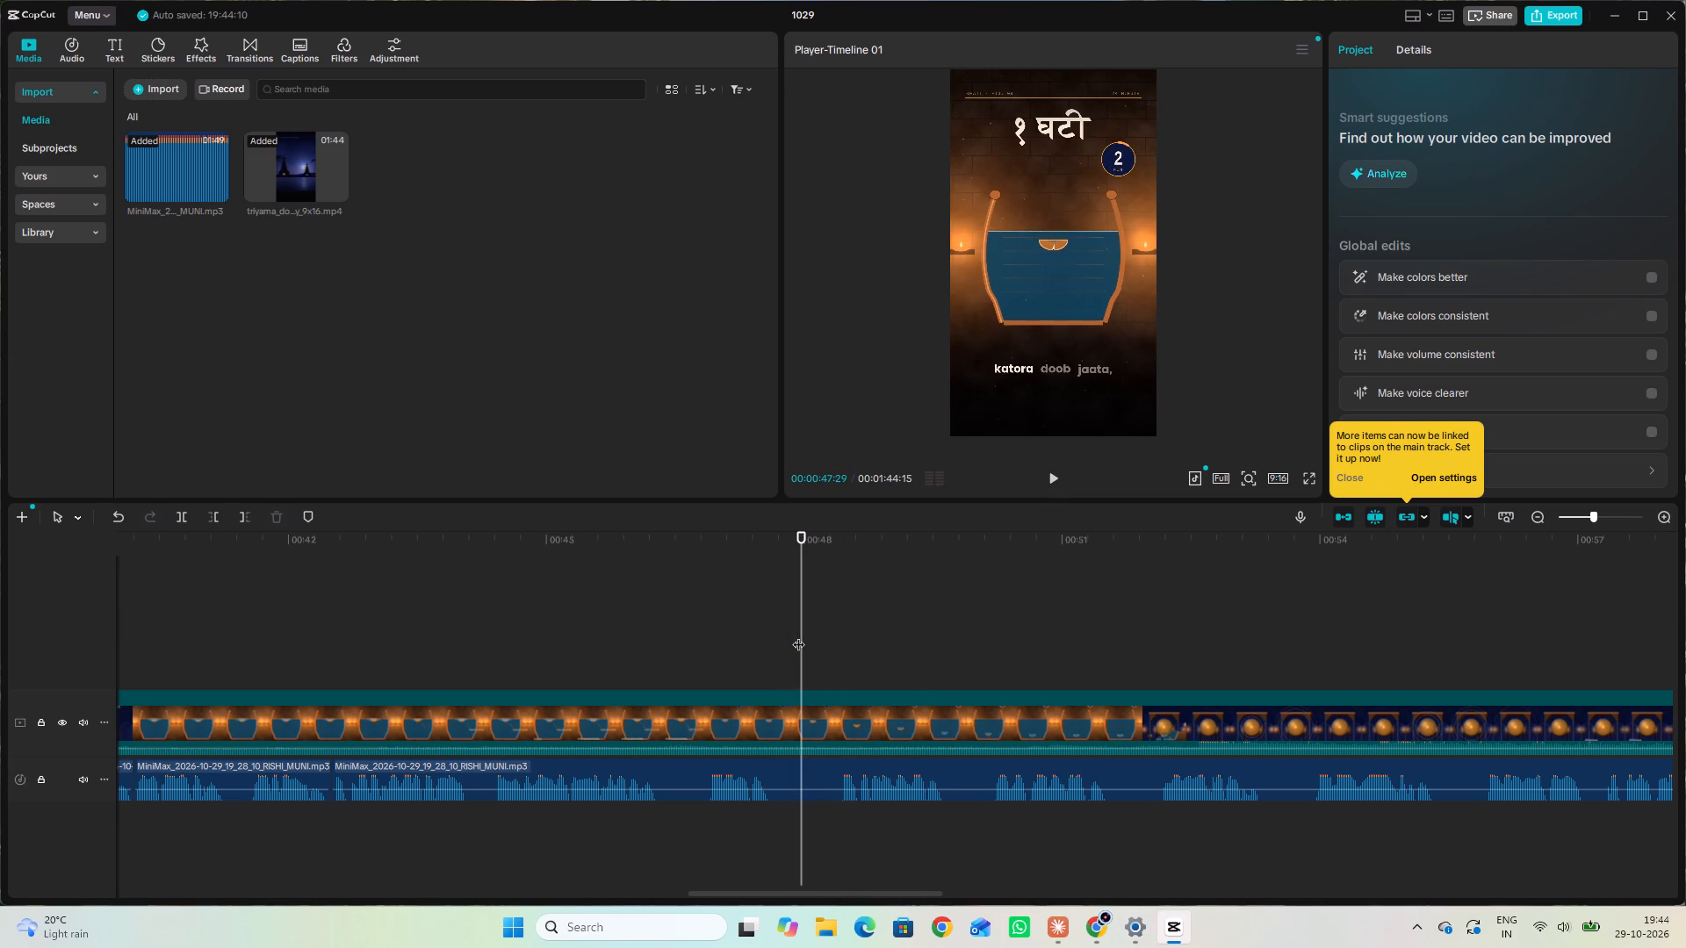
{"action": "left_click_drag", "start_coordinate": [798, 636], "coordinate": [773, 628]}
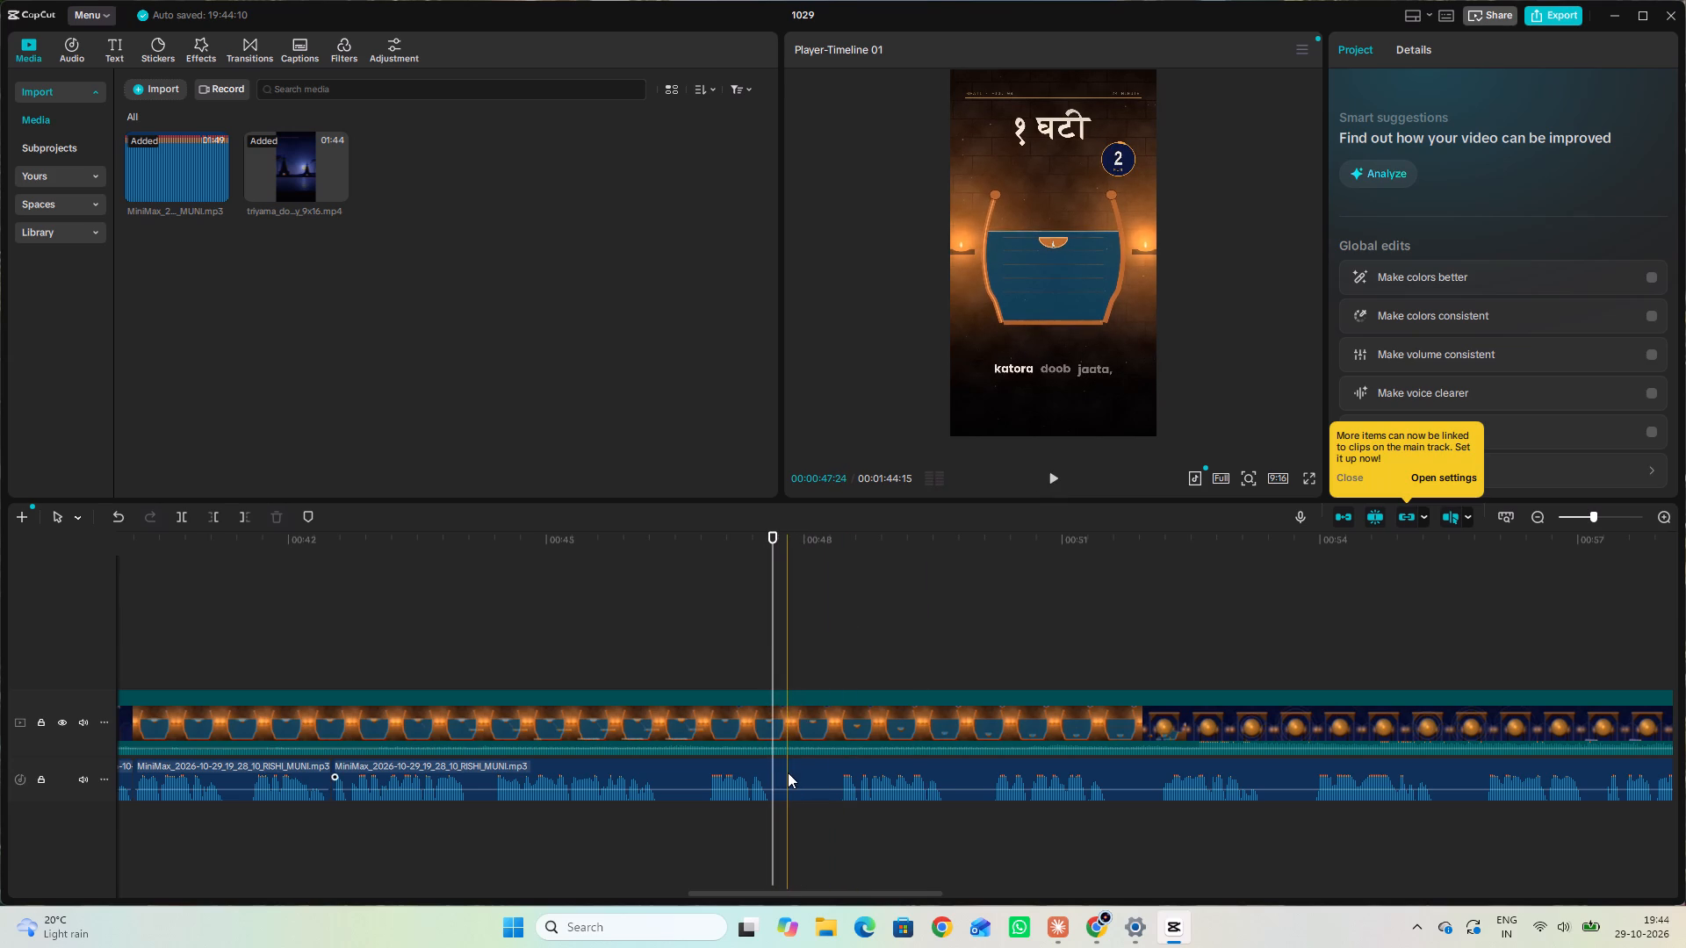
{"action": "left_click", "coordinate": [788, 772]}
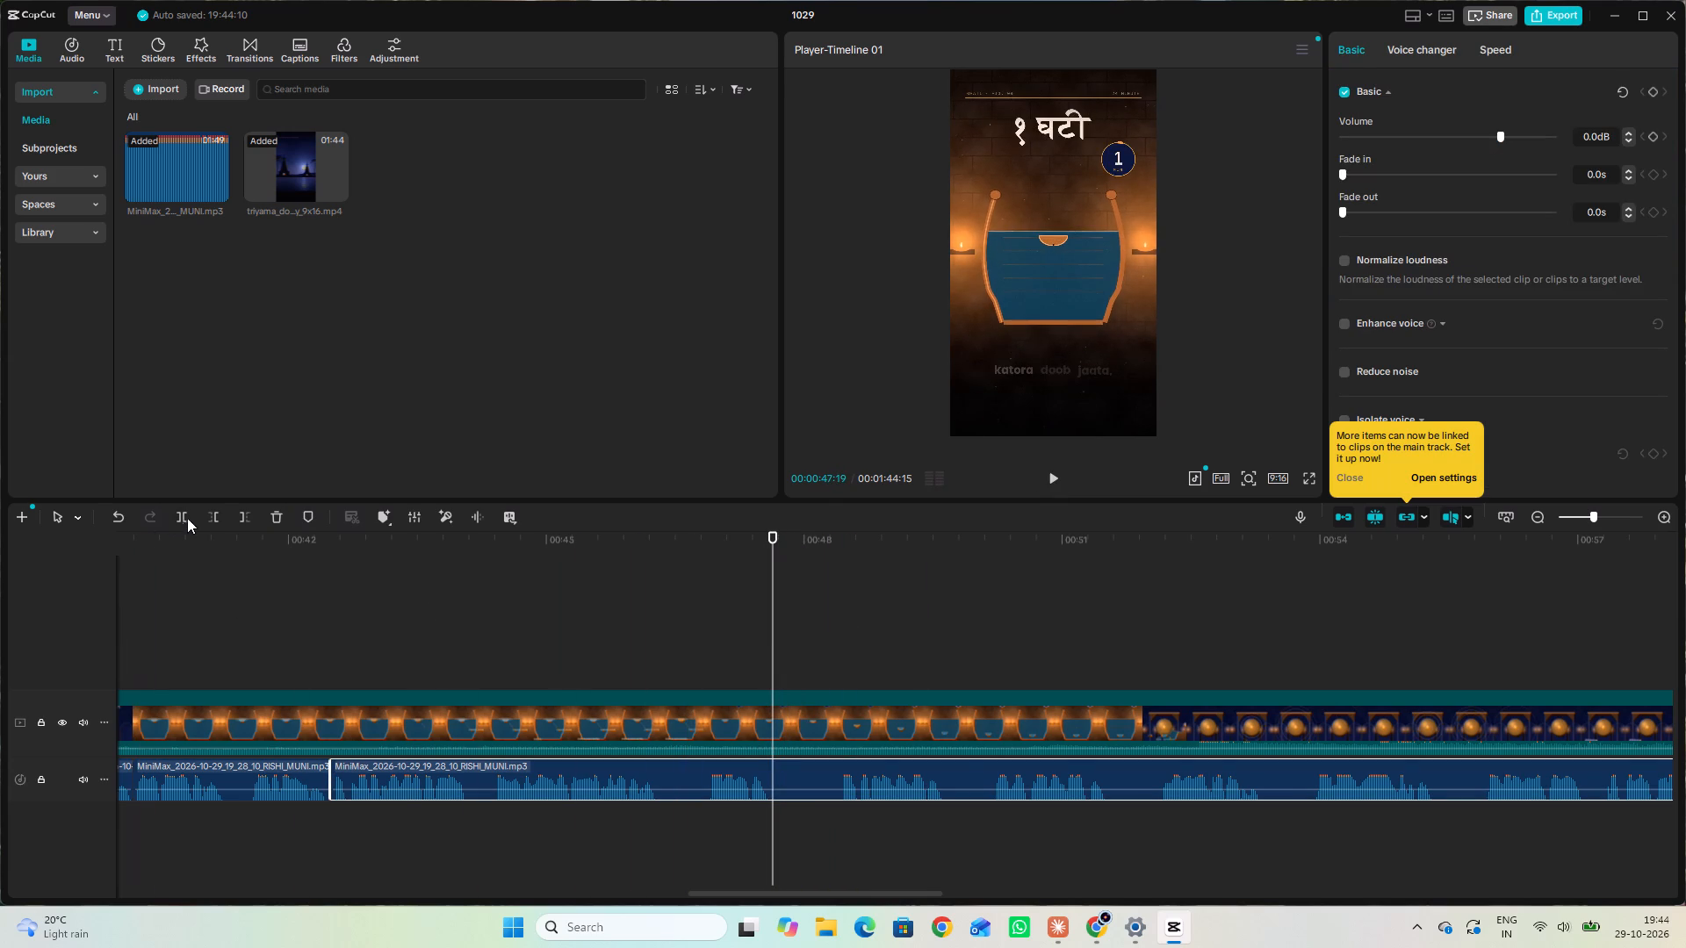
{"action": "left_click", "coordinate": [186, 513]}
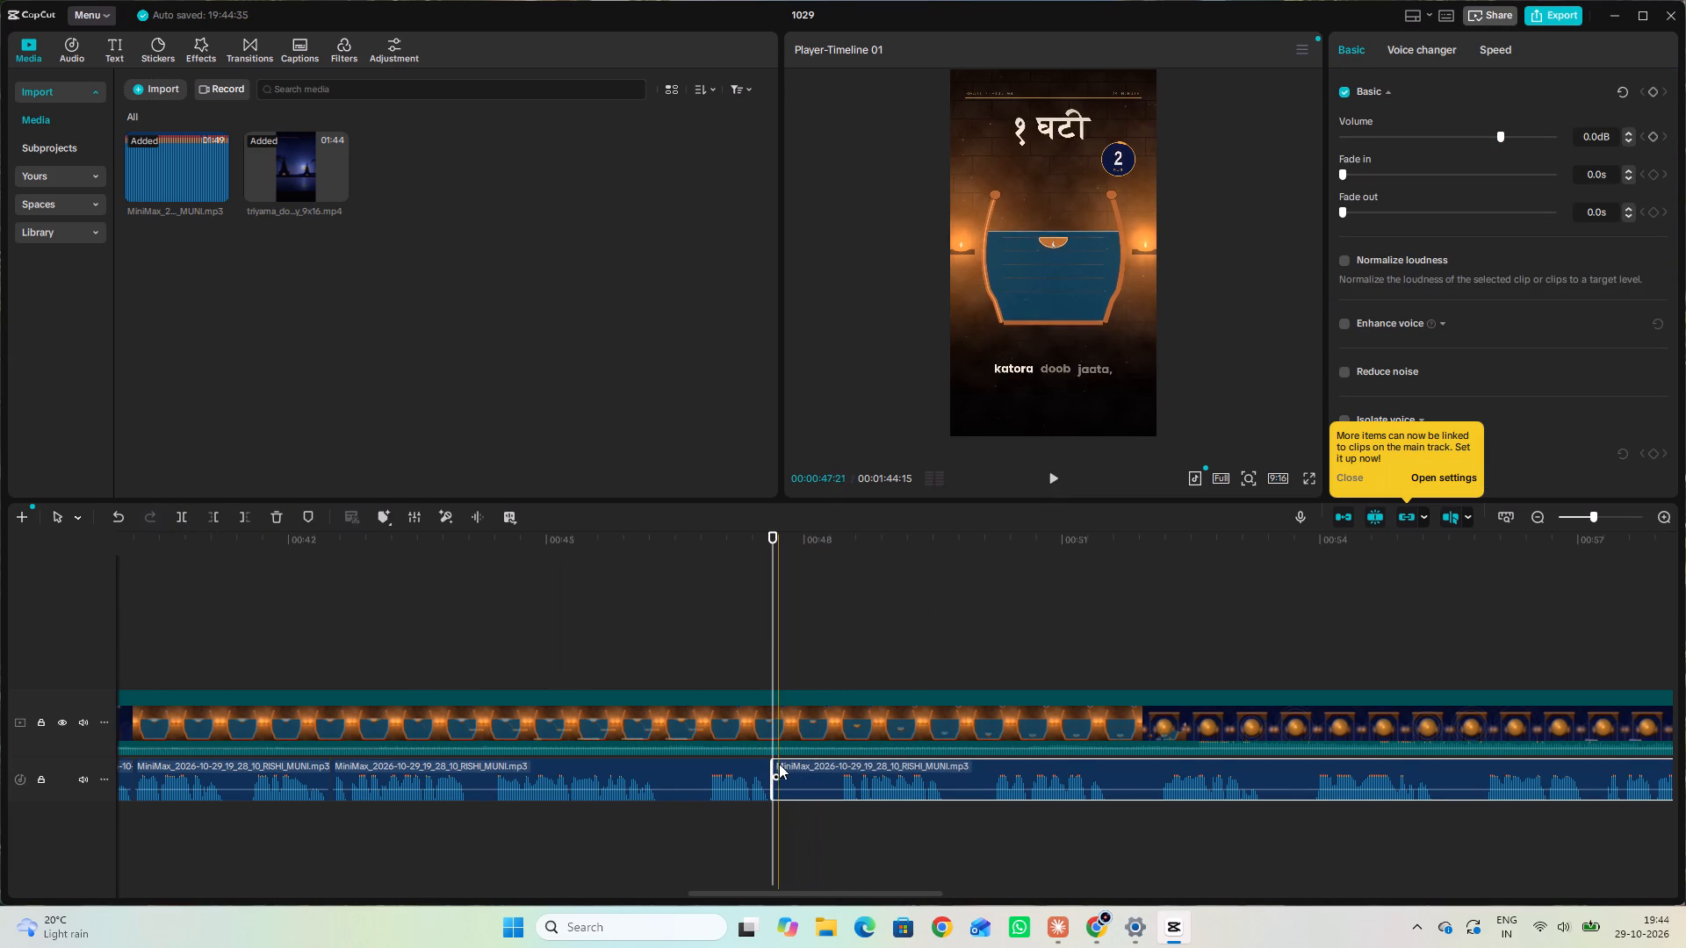
{"action": "left_click_drag", "start_coordinate": [773, 761], "coordinate": [836, 773]}
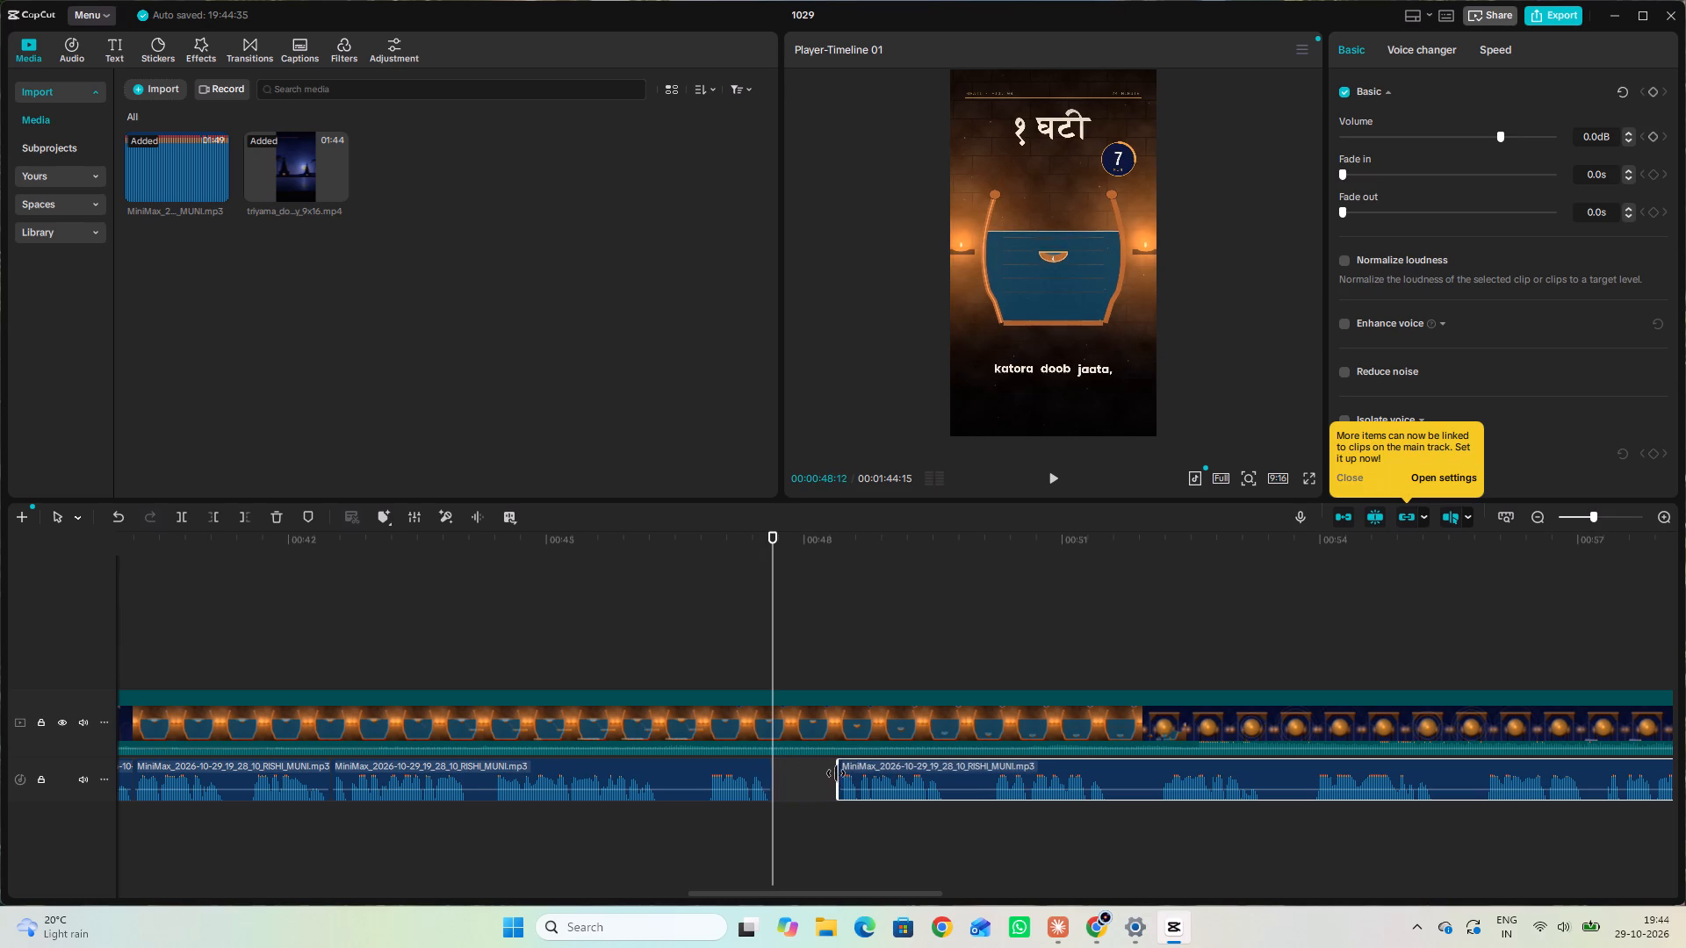
{"action": "left_click_drag", "start_coordinate": [836, 773], "coordinate": [835, 775]}
{"action": "left_click_drag", "start_coordinate": [866, 772], "coordinate": [841, 771]}
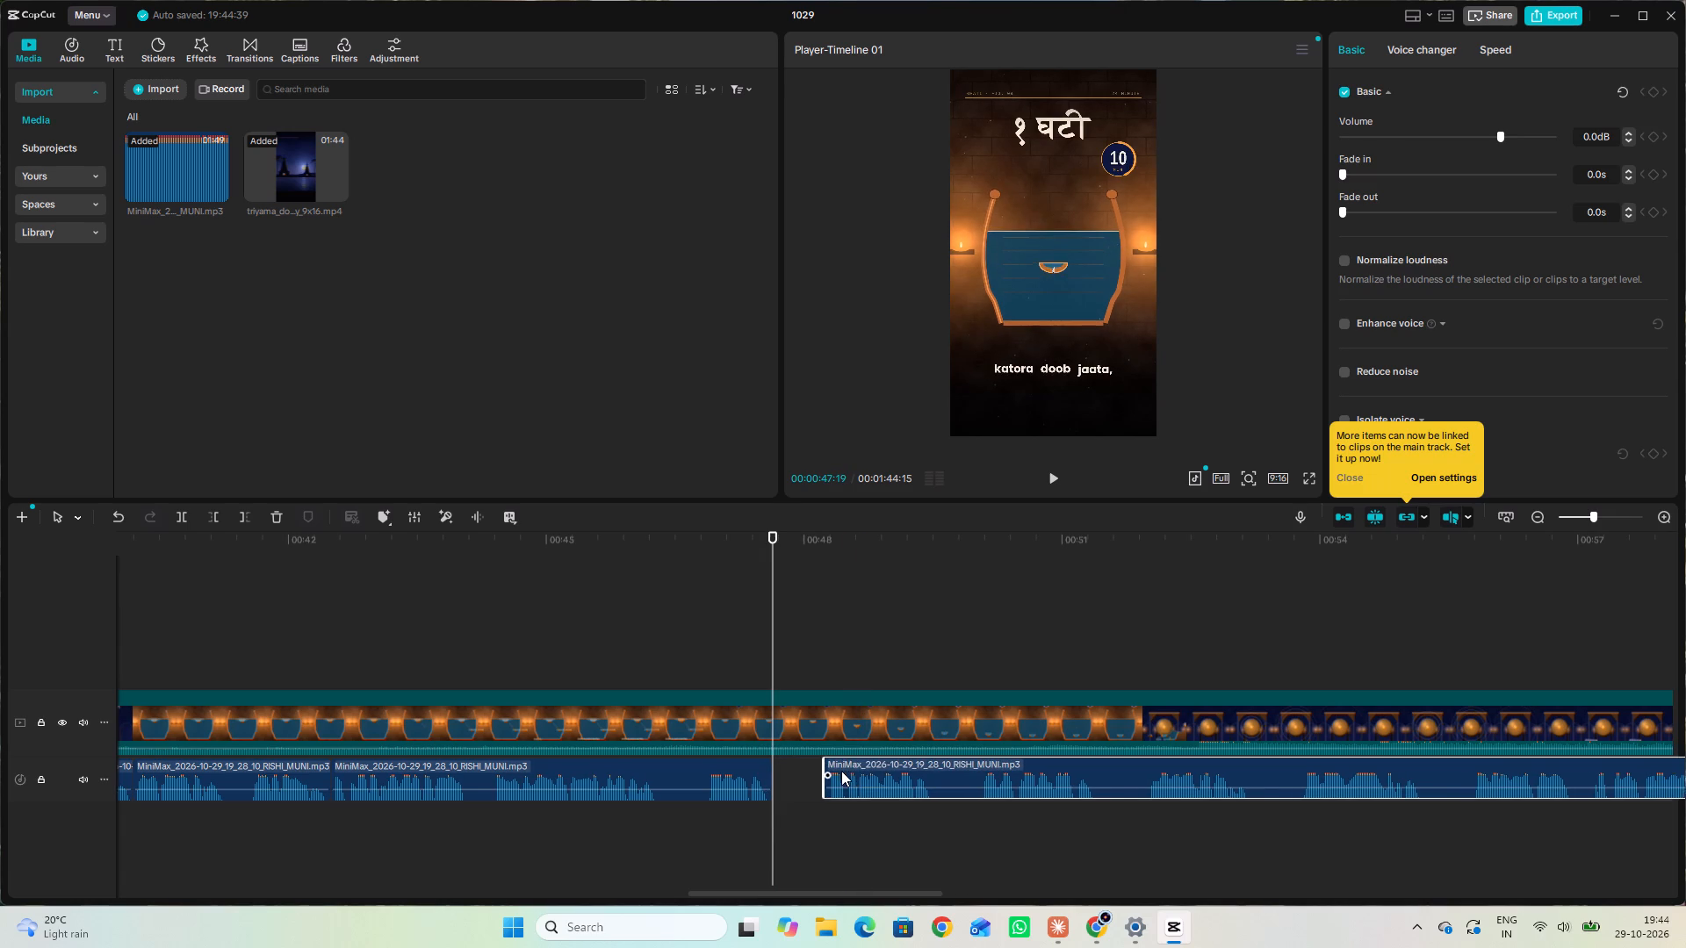
{"action": "left_click_drag", "start_coordinate": [841, 771], "coordinate": [806, 777]}
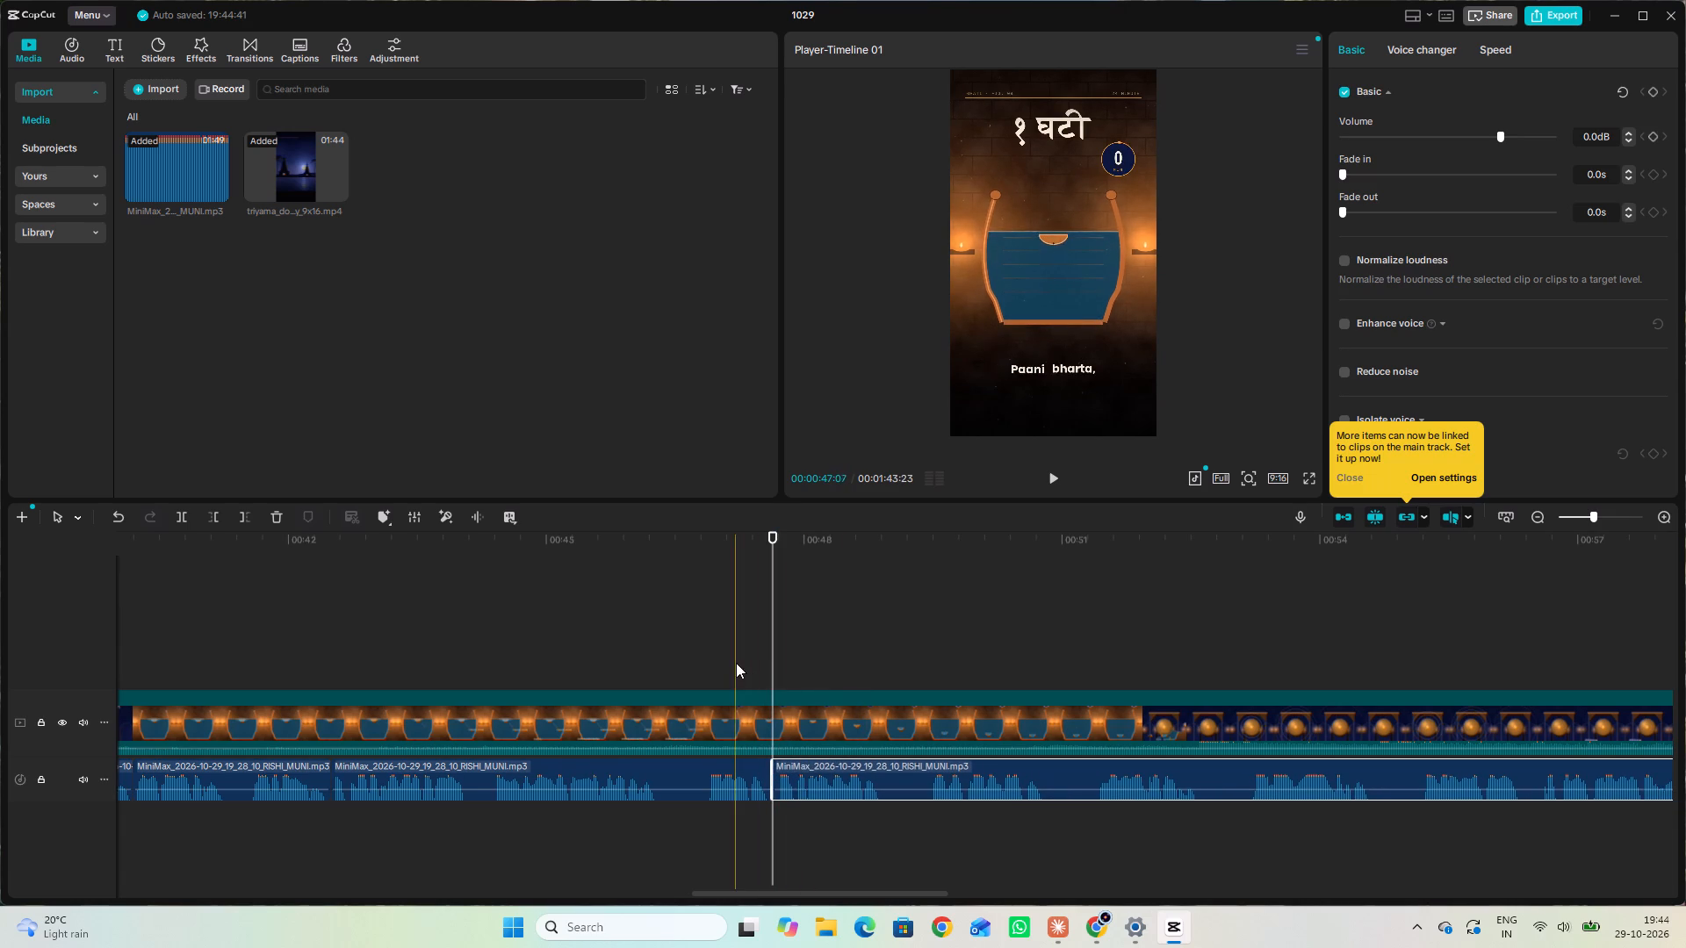
Play from 00:00:47:07, split the narration at 00:00:48:27, trim the silence from the following piece's start, and move it back to close the gap.
{"action": "left_click", "coordinate": [736, 663]}
{"action": "left_click", "coordinate": [1060, 474]}
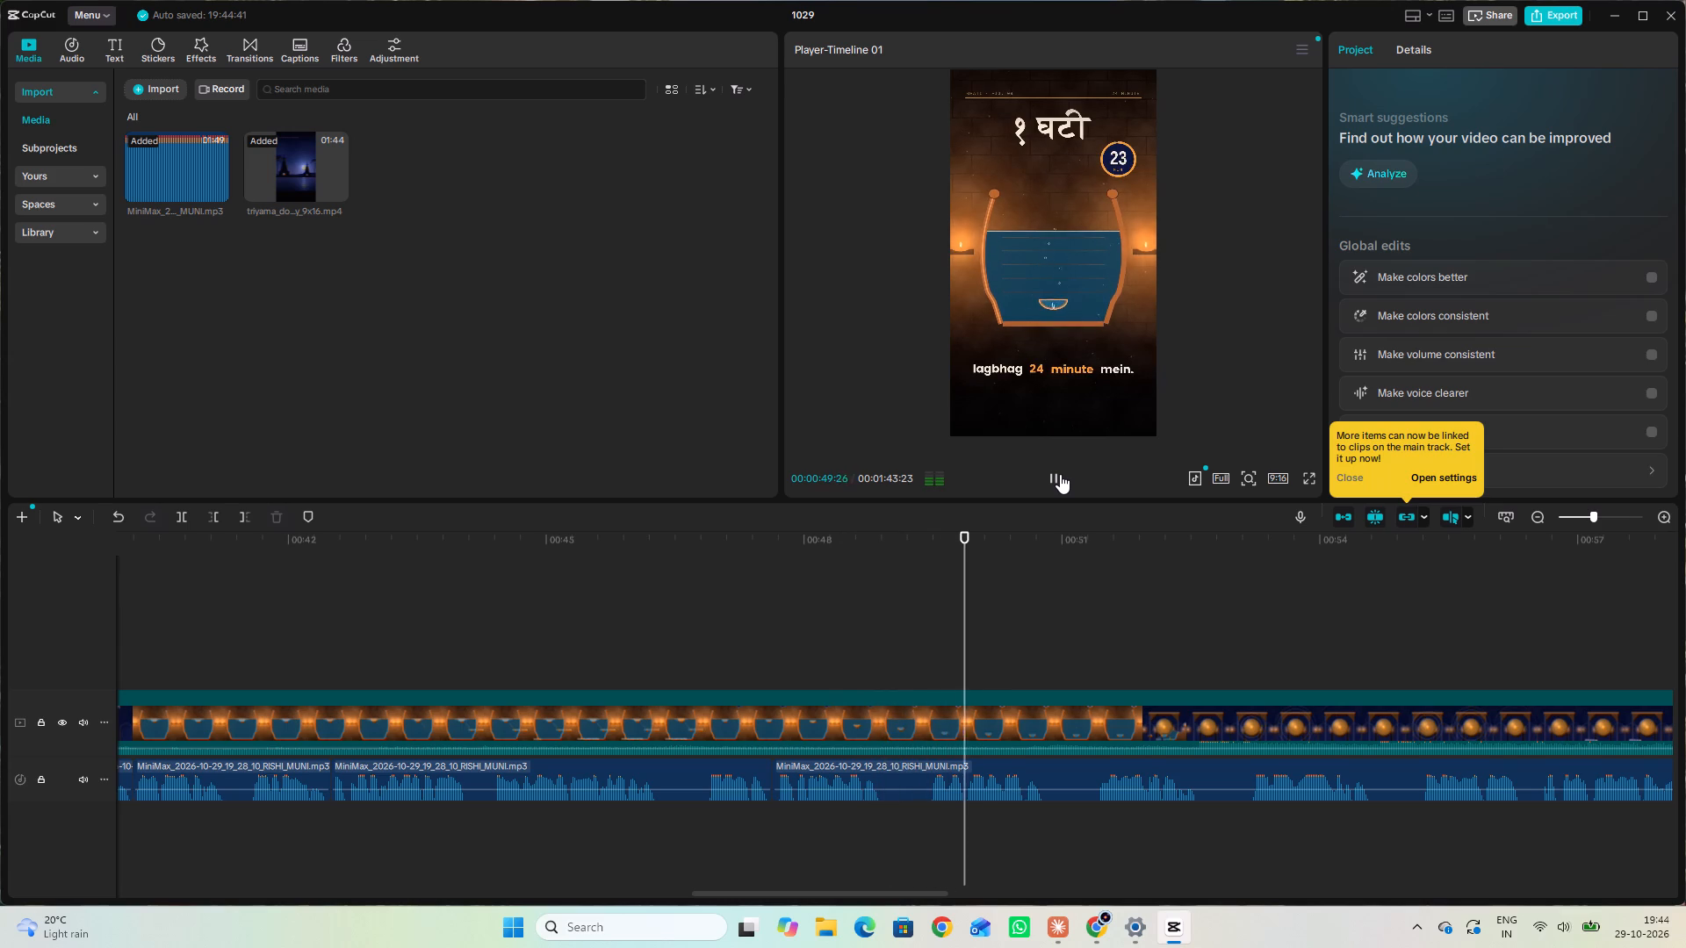
{"action": "left_click", "coordinate": [1060, 474]}
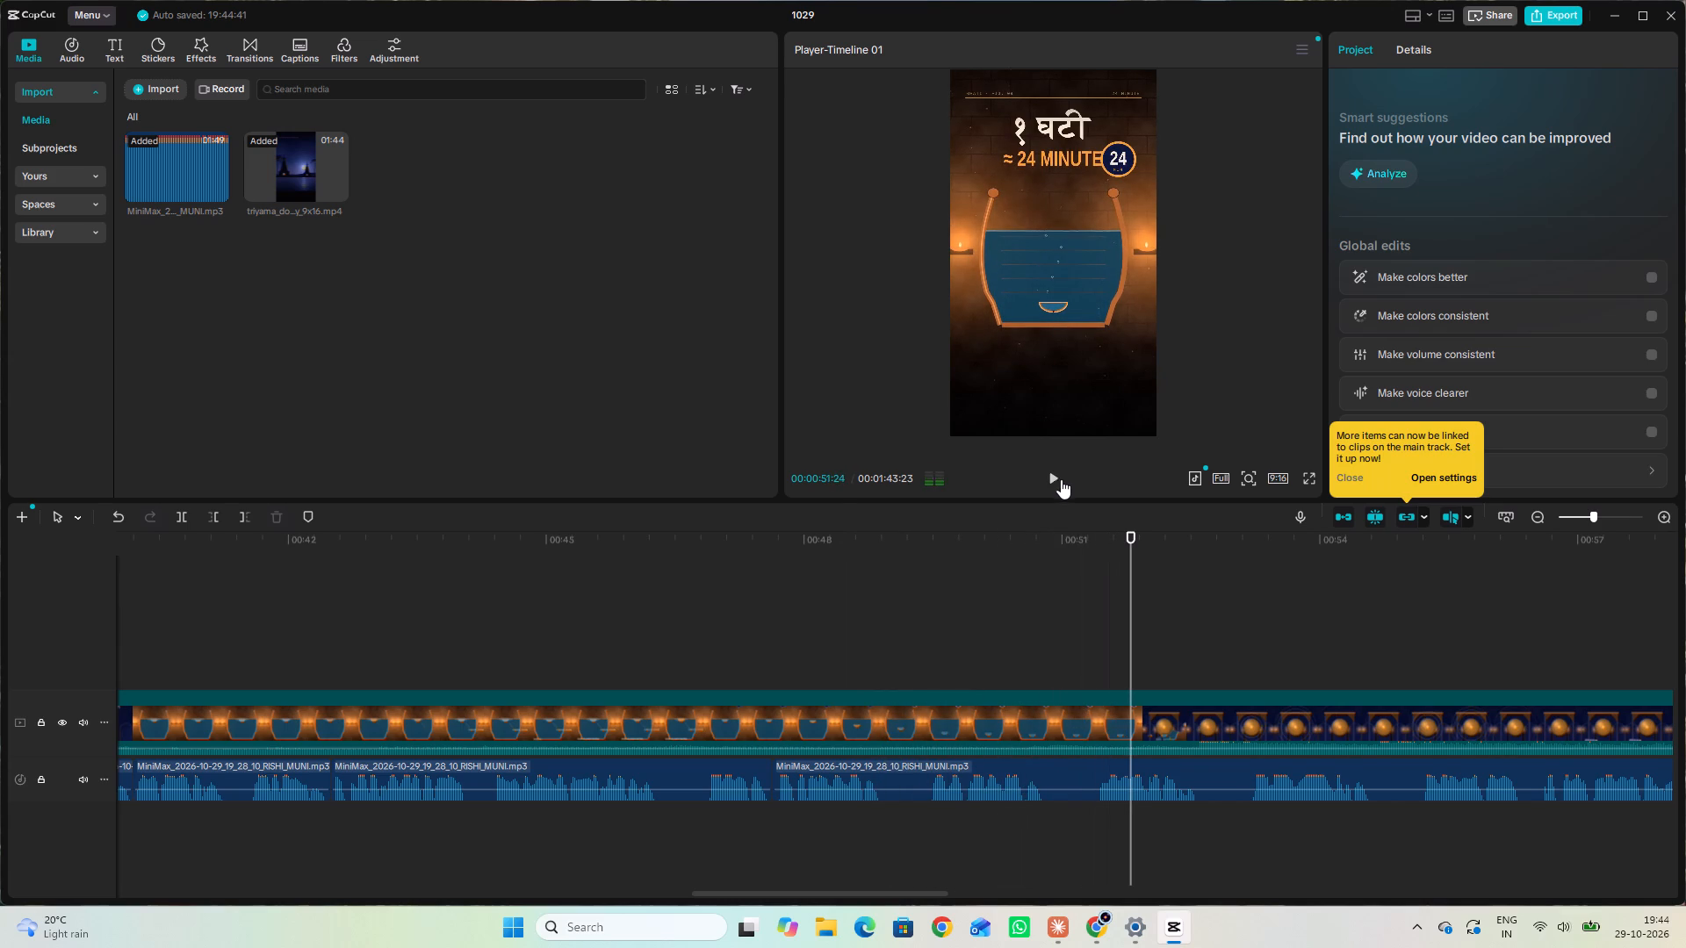
{"action": "left_click", "coordinate": [1054, 626]}
{"action": "left_click_drag", "start_coordinate": [1054, 626], "coordinate": [1044, 625]}
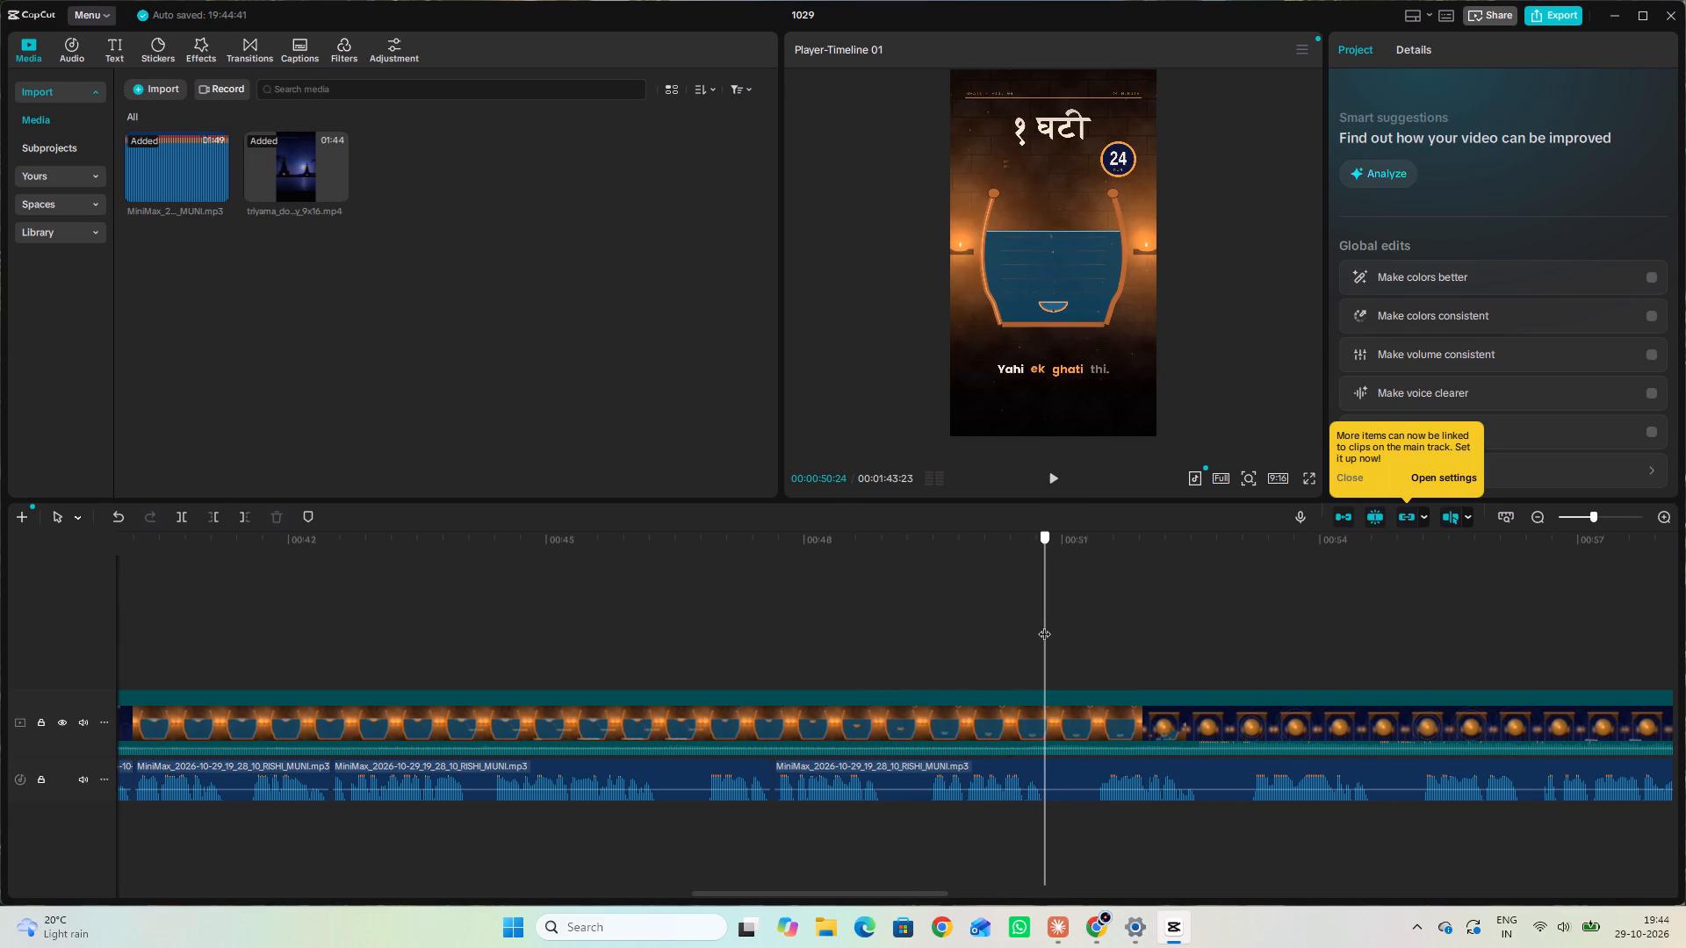
{"action": "left_click_drag", "start_coordinate": [1044, 625], "coordinate": [1027, 620]}
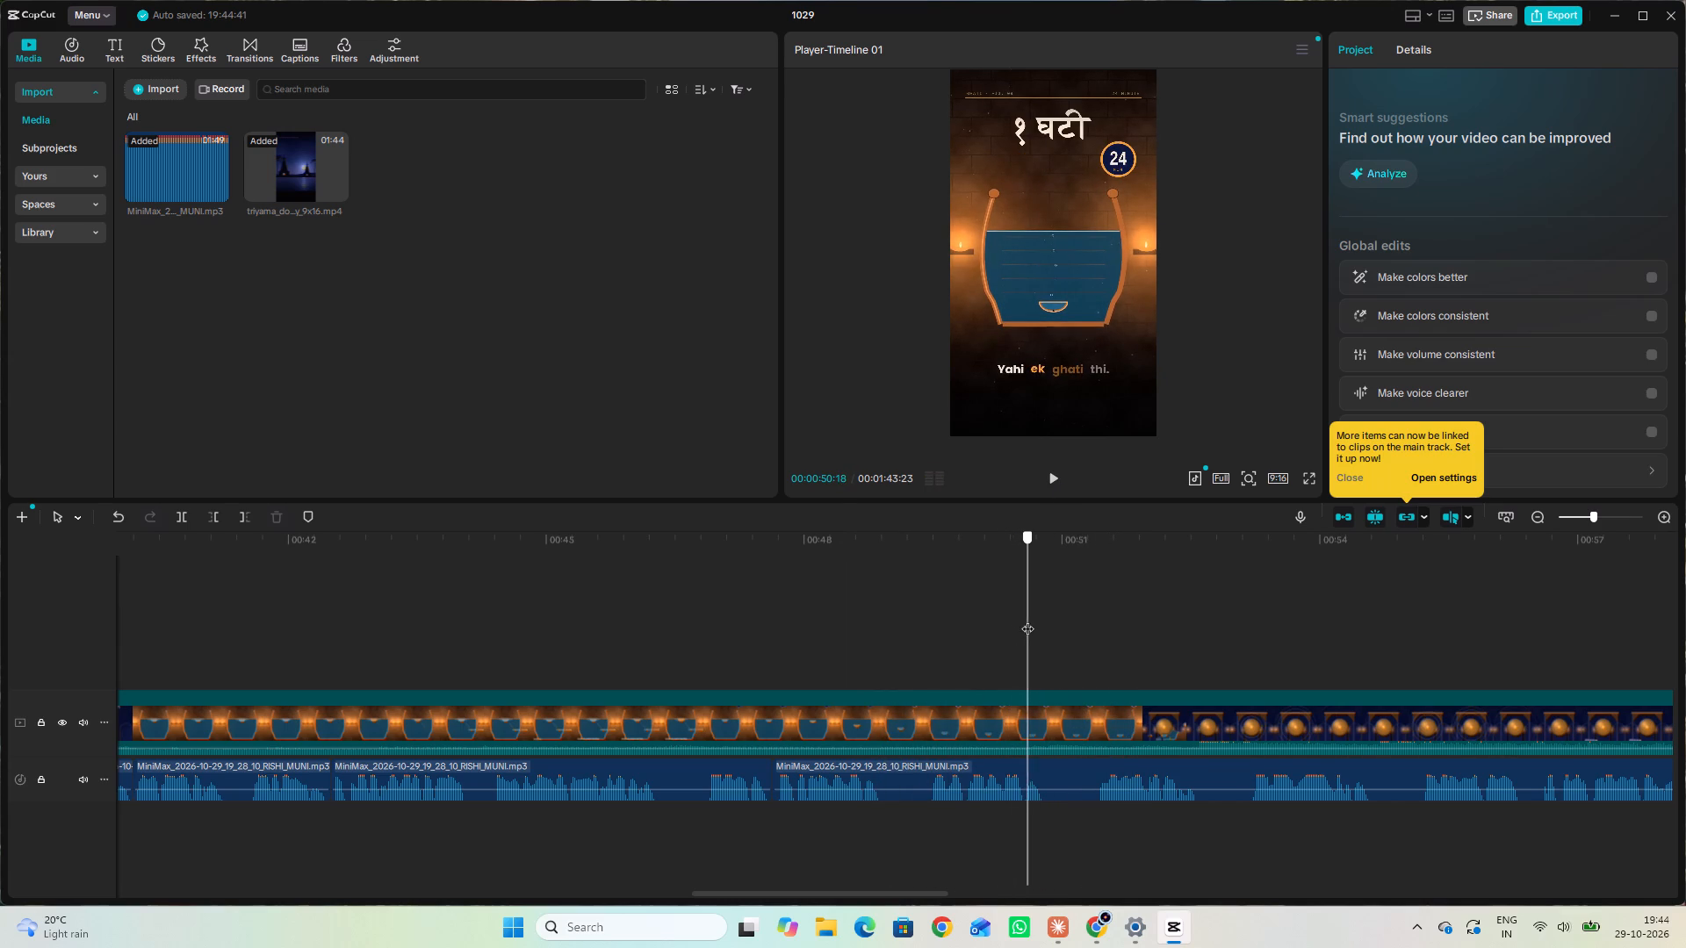
{"action": "left_click_drag", "start_coordinate": [1027, 620], "coordinate": [883, 605]}
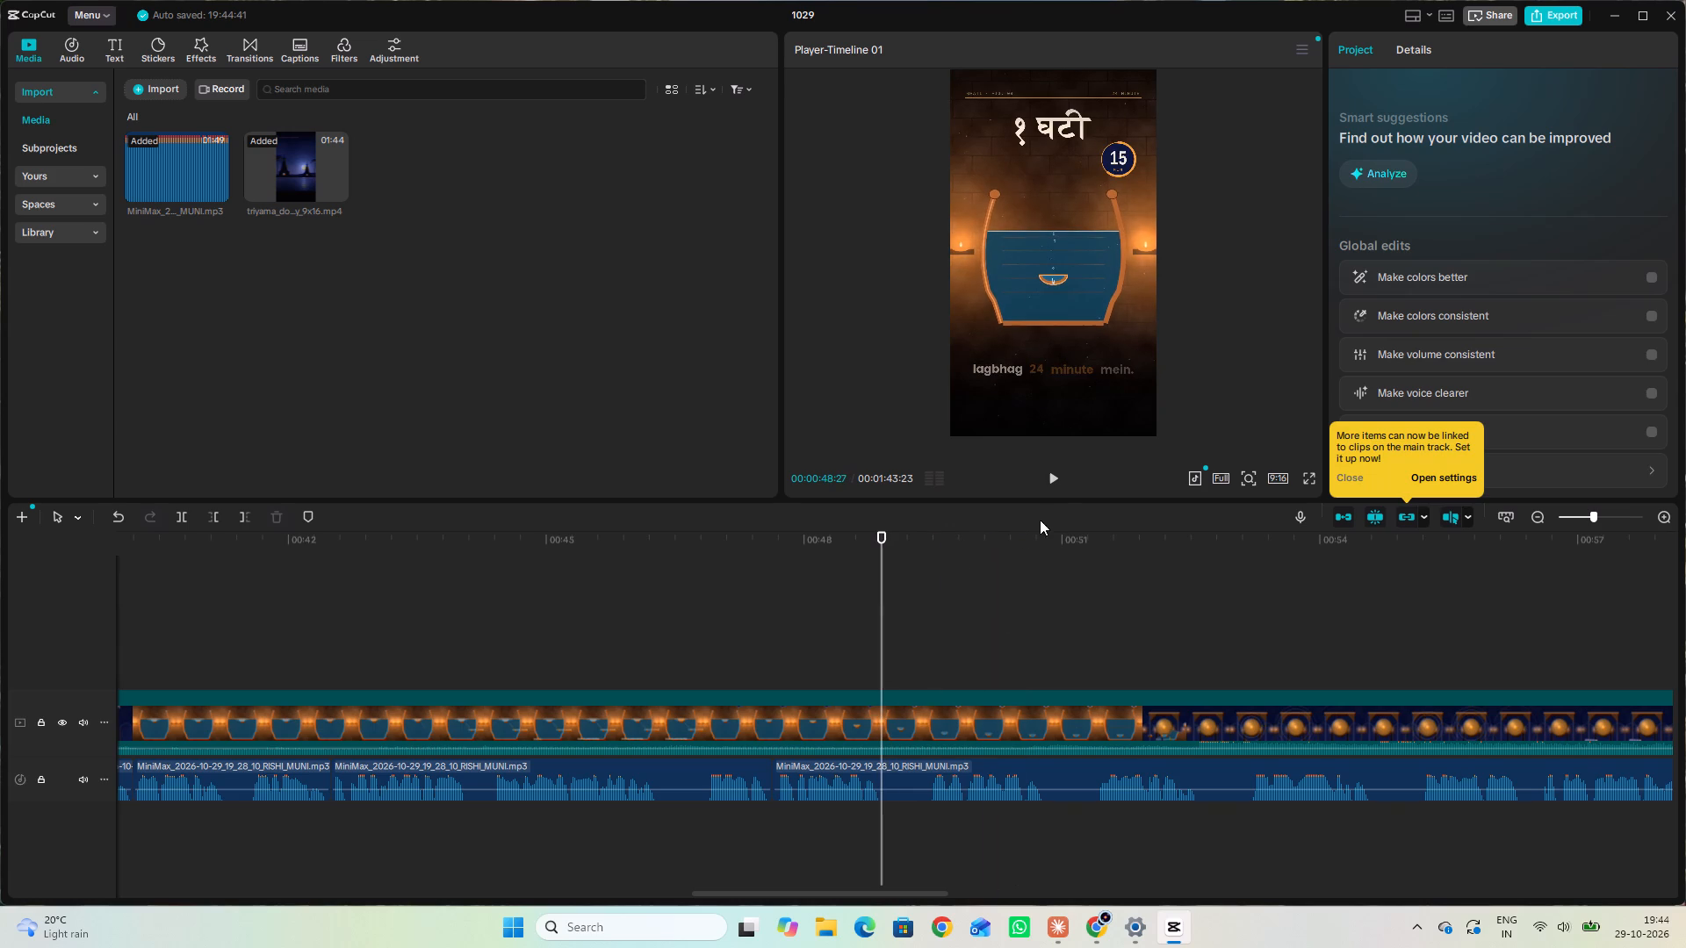
{"action": "left_click", "coordinate": [1056, 472]}
{"action": "left_click", "coordinate": [1056, 472]}
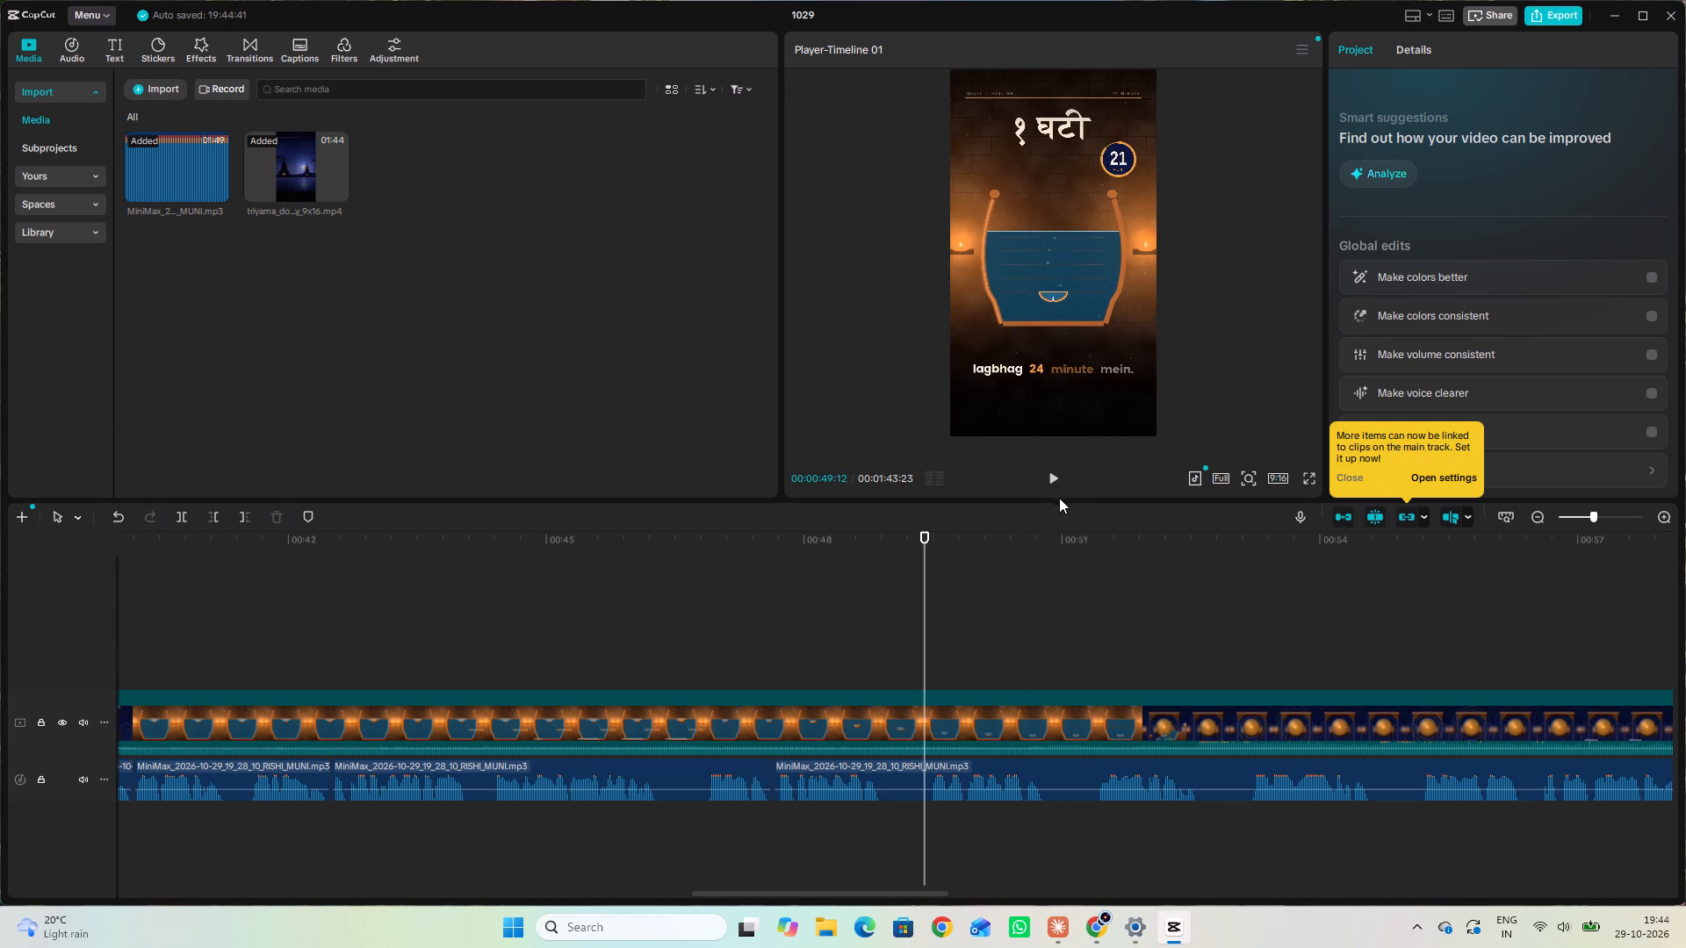
{"action": "left_click", "coordinate": [1062, 492]}
{"action": "left_click", "coordinate": [1057, 483]}
{"action": "left_click", "coordinate": [1057, 483]}
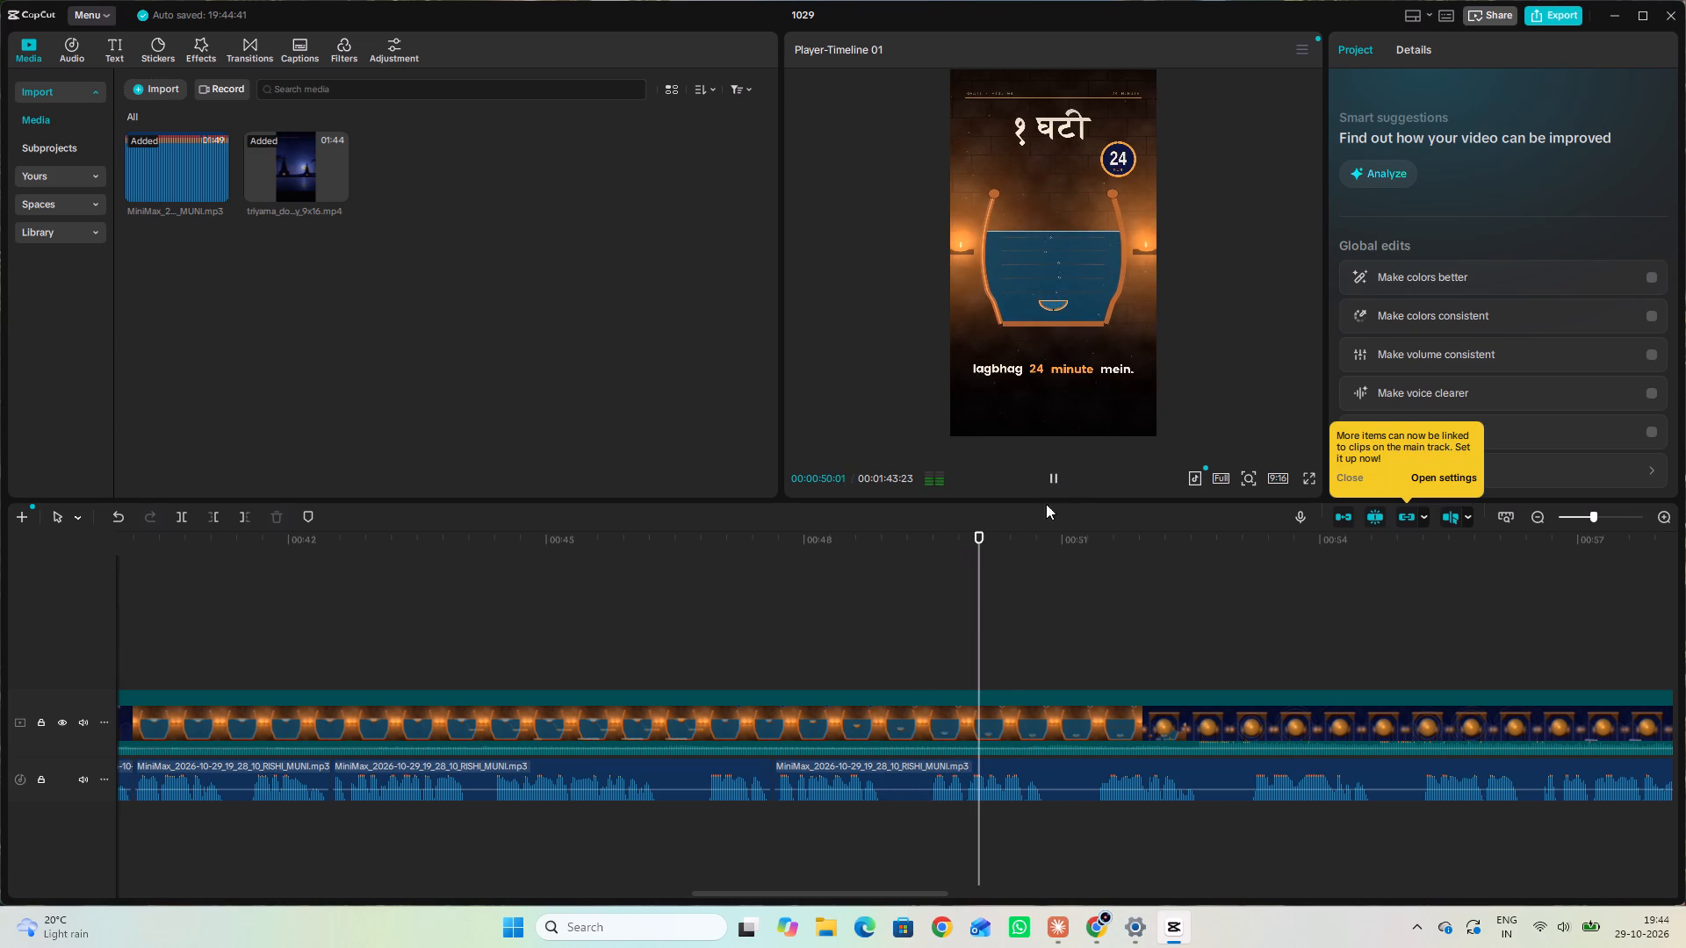
{"action": "left_click", "coordinate": [876, 628]}
{"action": "left_click", "coordinate": [881, 628]}
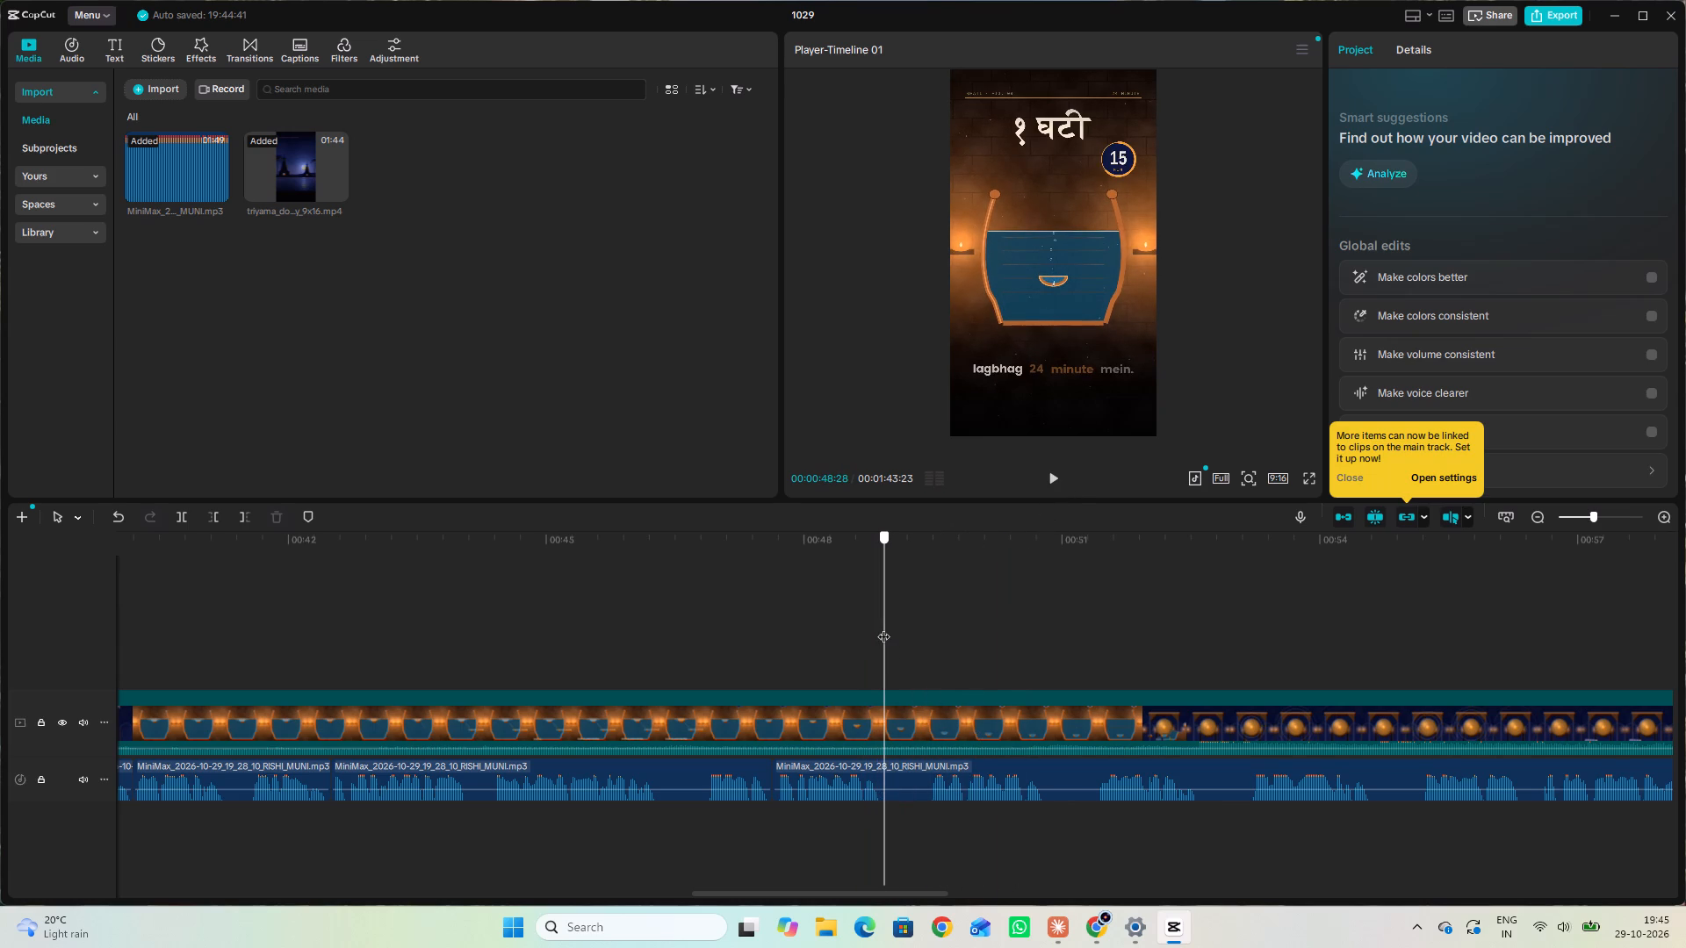
{"action": "left_click", "coordinate": [899, 784]}
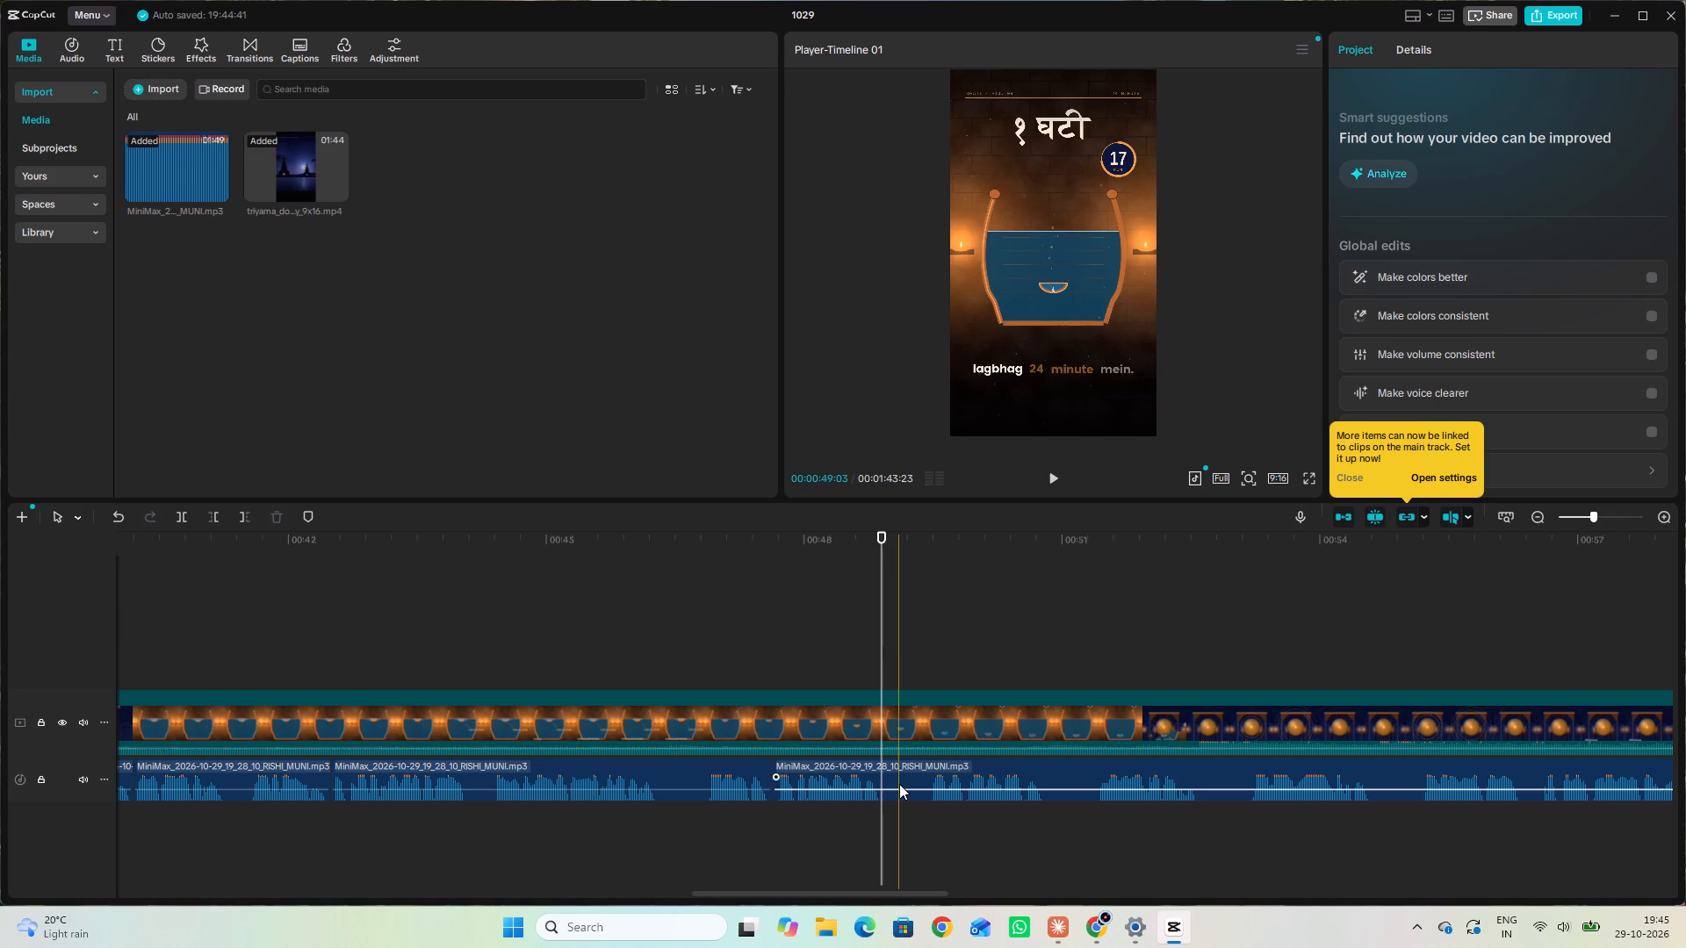
{"action": "left_click", "coordinate": [189, 514]}
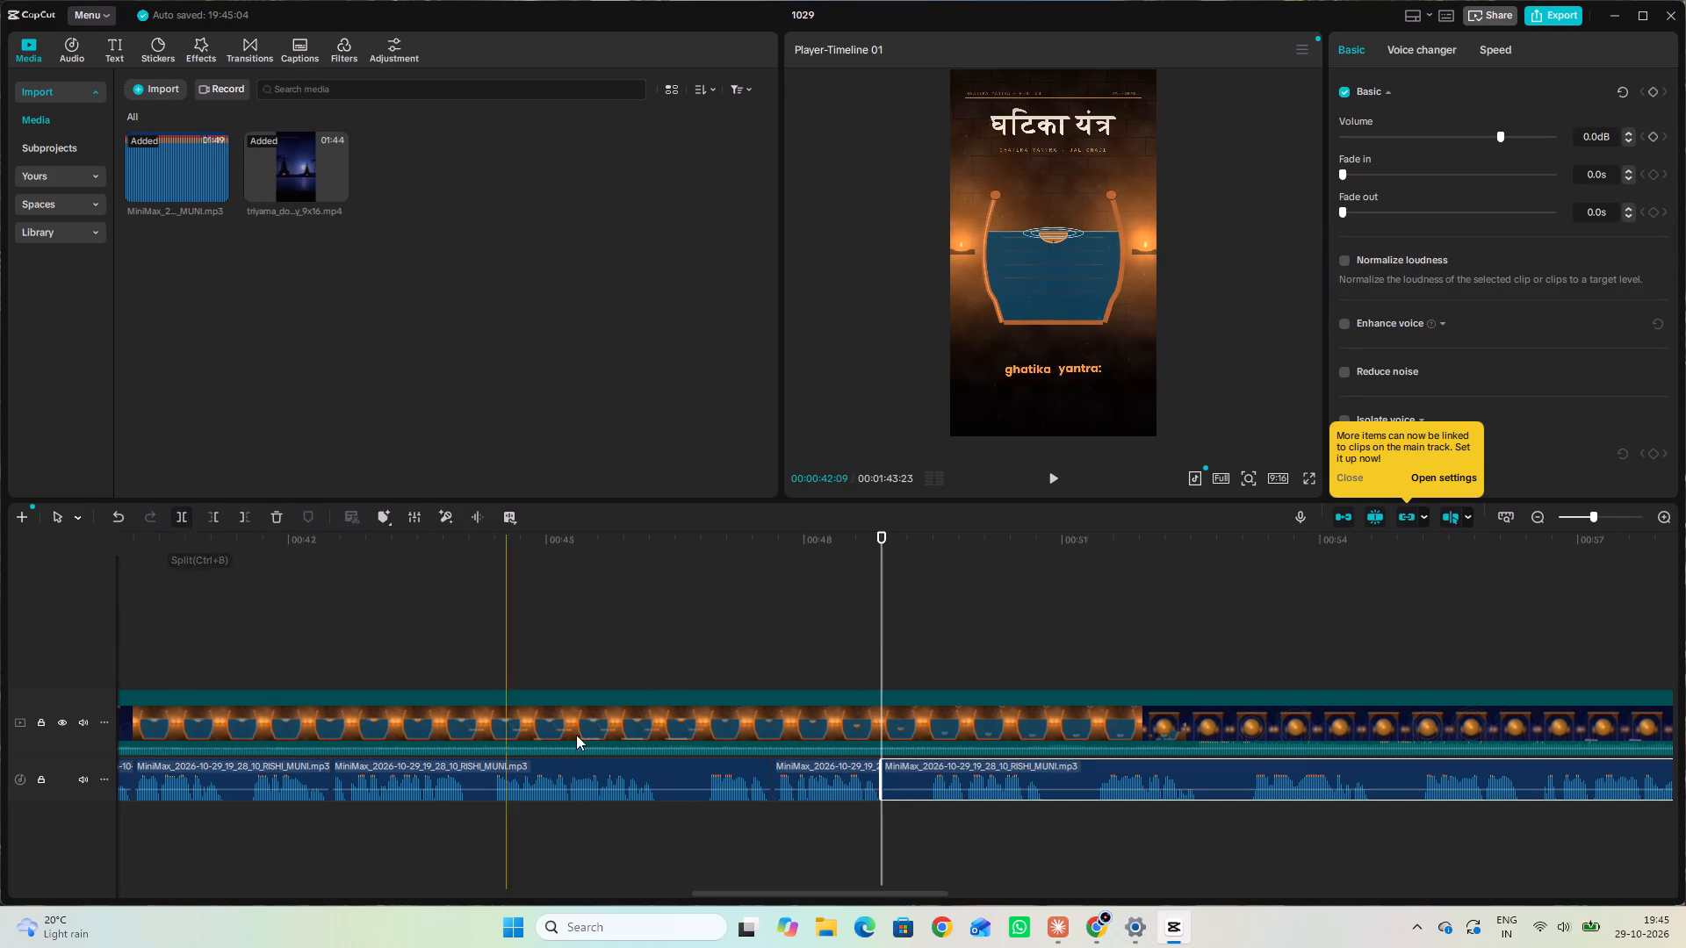
{"action": "left_click_drag", "start_coordinate": [880, 772], "coordinate": [932, 775]}
{"action": "left_click_drag", "start_coordinate": [961, 766], "coordinate": [915, 766]}
Play from 00:00:48:01, split the narration at 00:00:50:11, trim the silence from the following piece's start, and move it back to close the gap.
{"action": "left_click", "coordinate": [808, 616]}
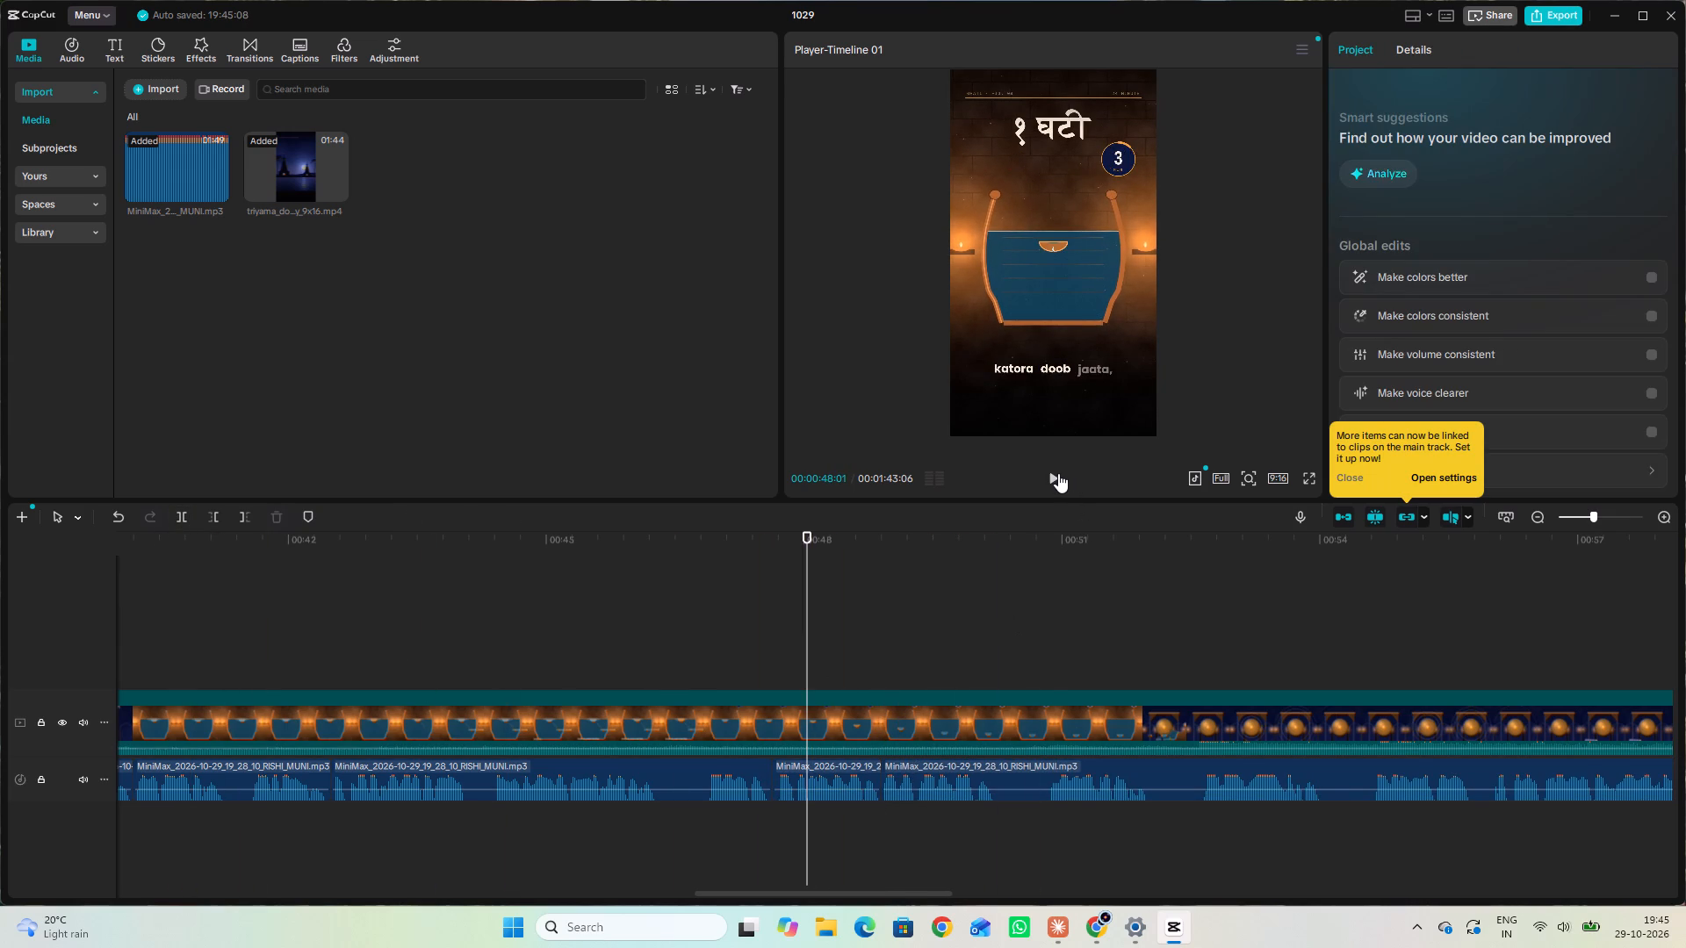
{"action": "left_click", "coordinate": [1058, 473]}
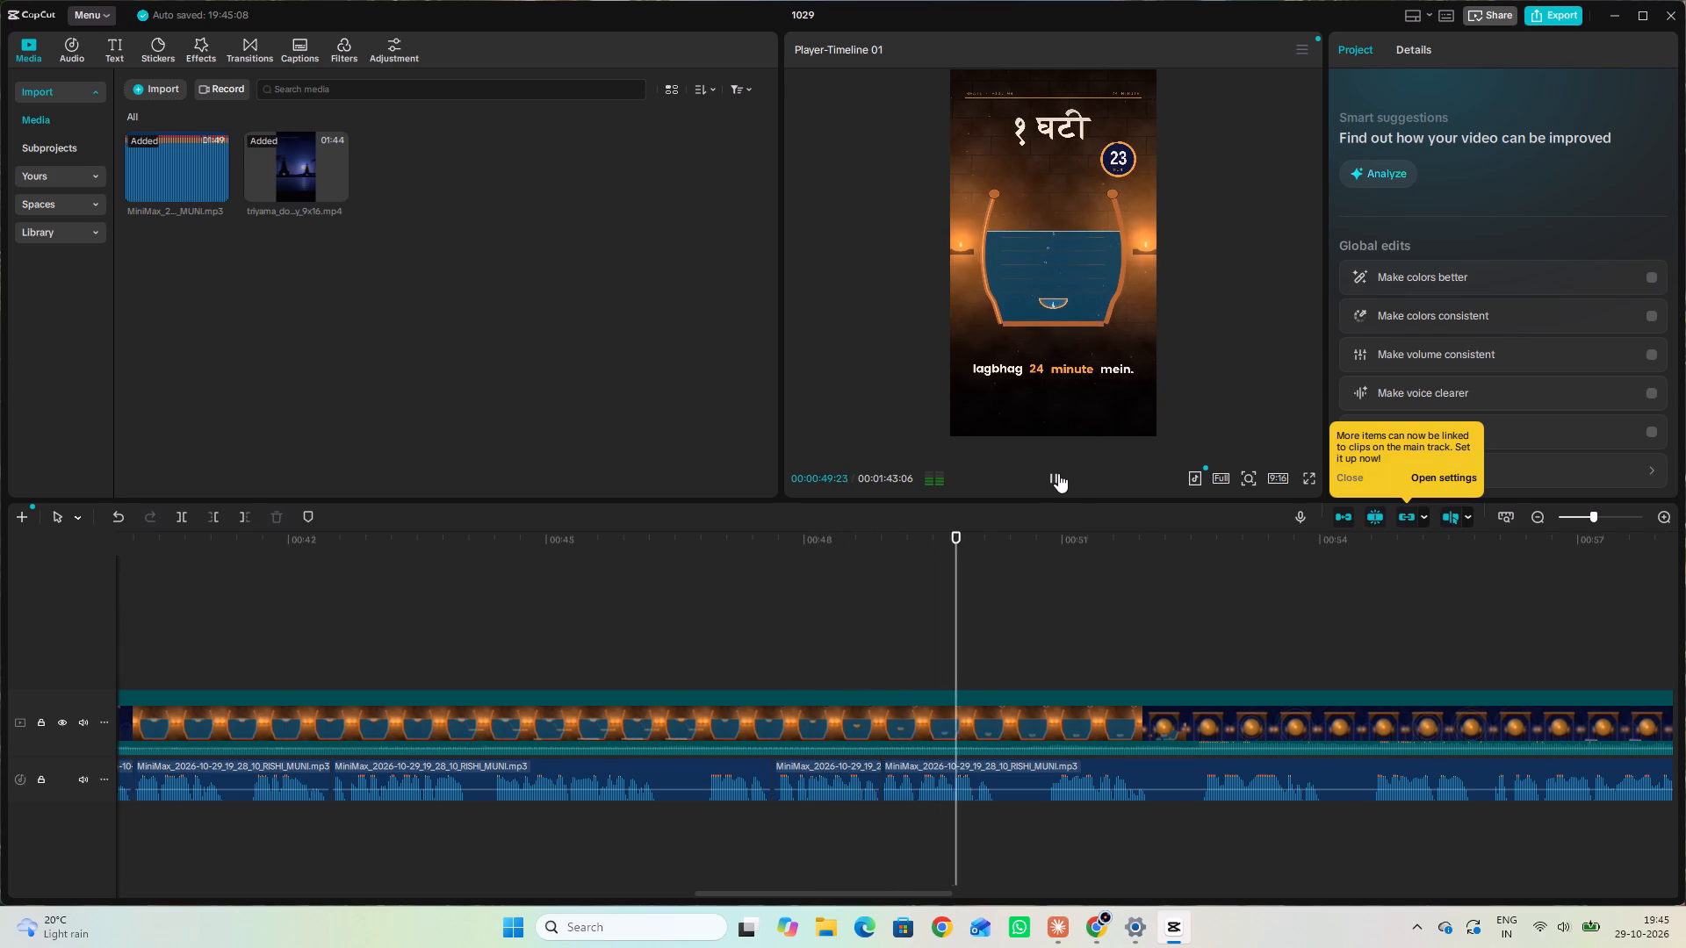
{"action": "left_click", "coordinate": [1058, 473]}
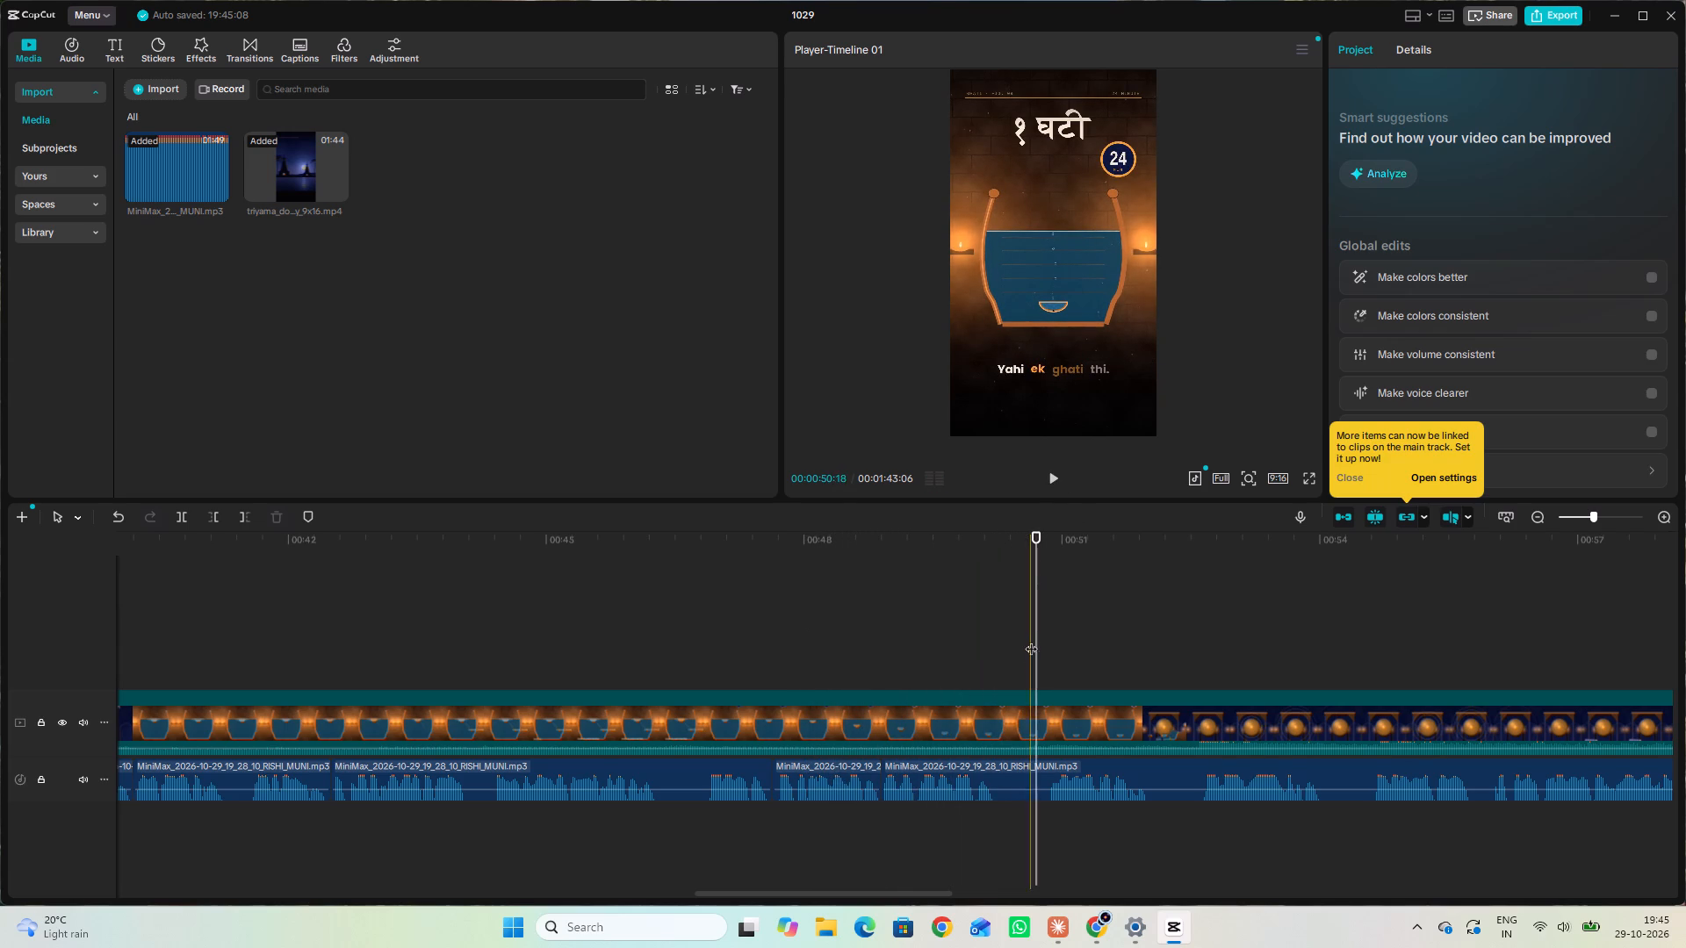
{"action": "left_click_drag", "start_coordinate": [1034, 636], "coordinate": [992, 624]}
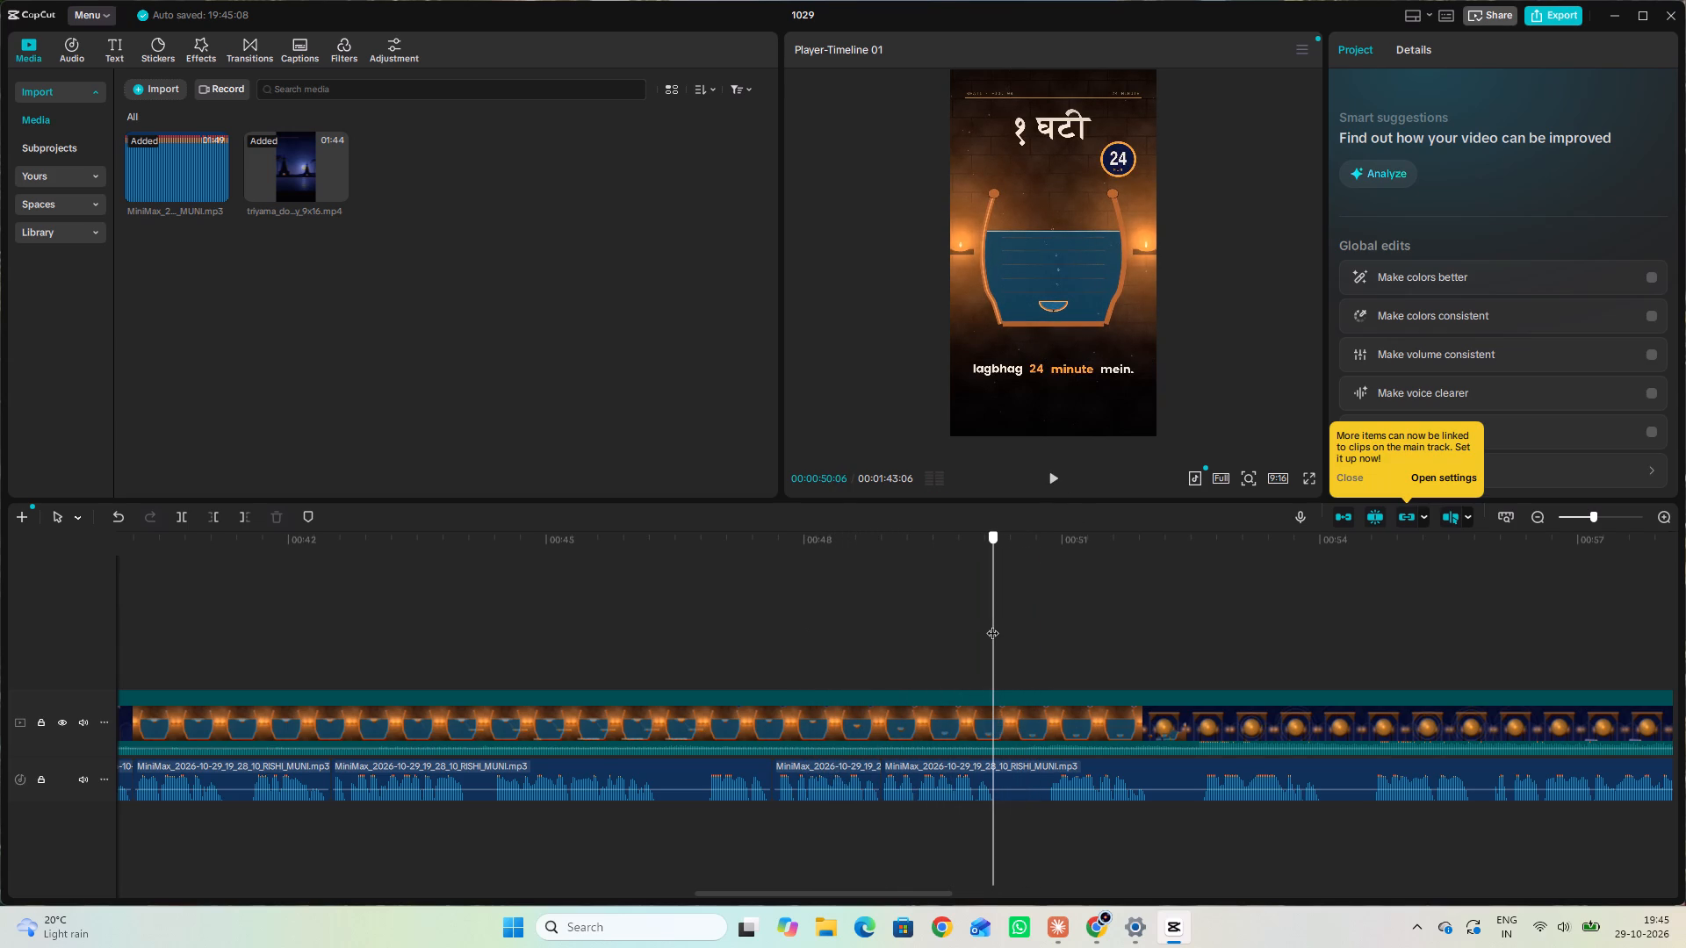
{"action": "left_click_drag", "start_coordinate": [992, 624], "coordinate": [1009, 624]}
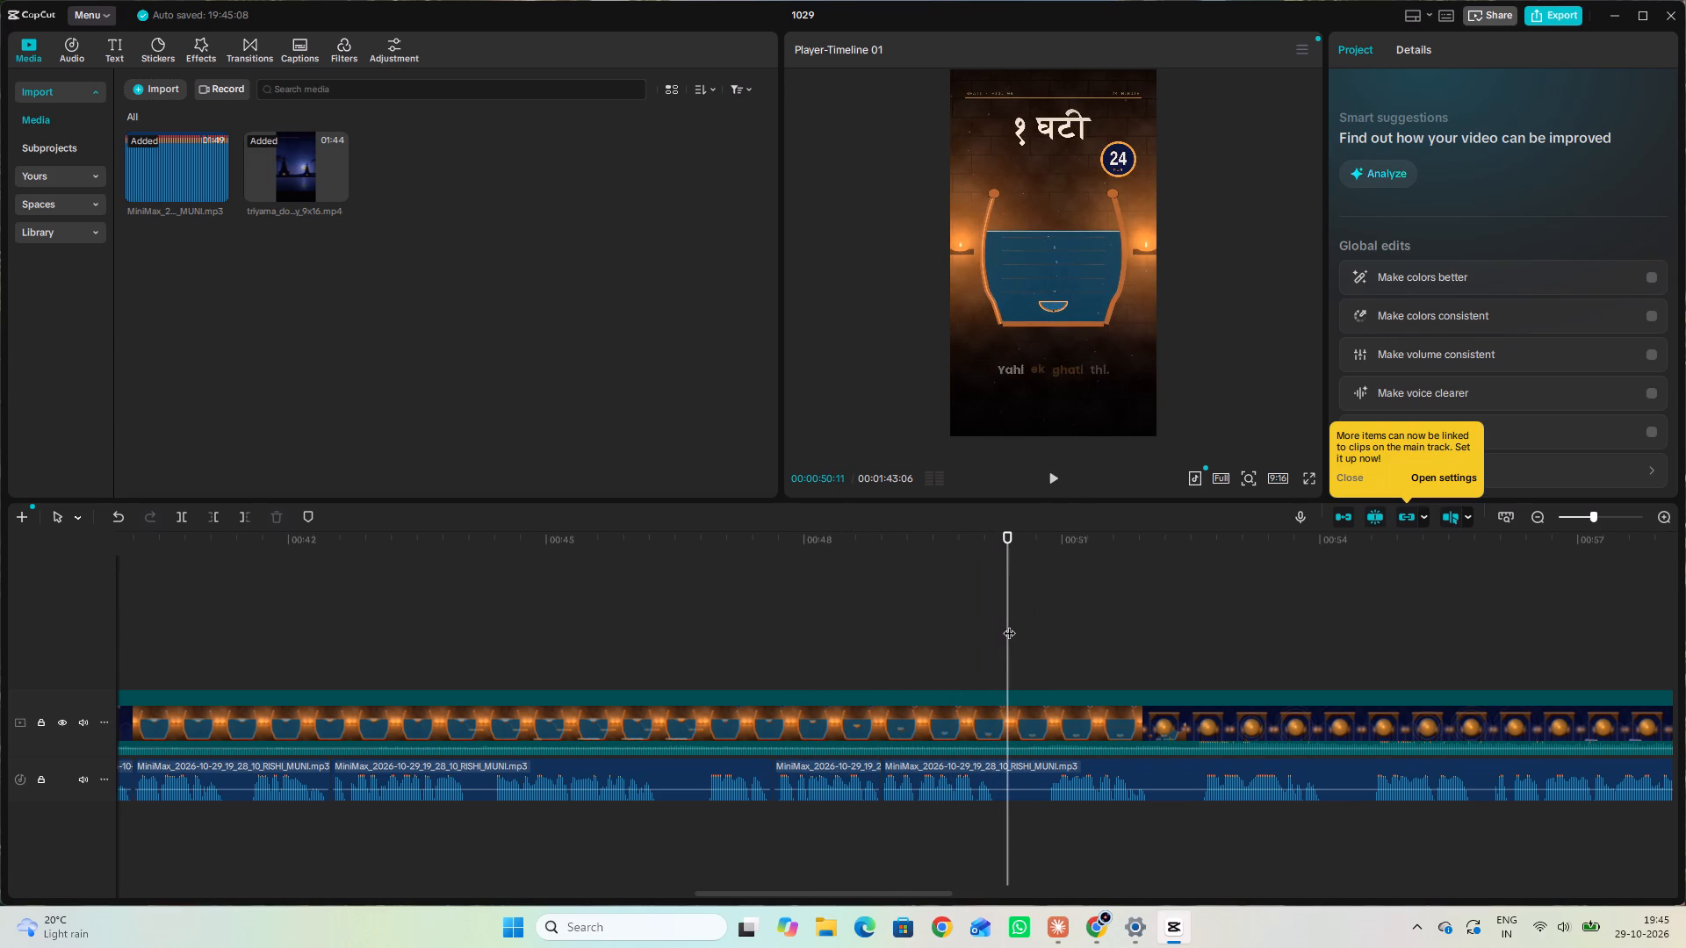
{"action": "left_click", "coordinate": [1018, 796]}
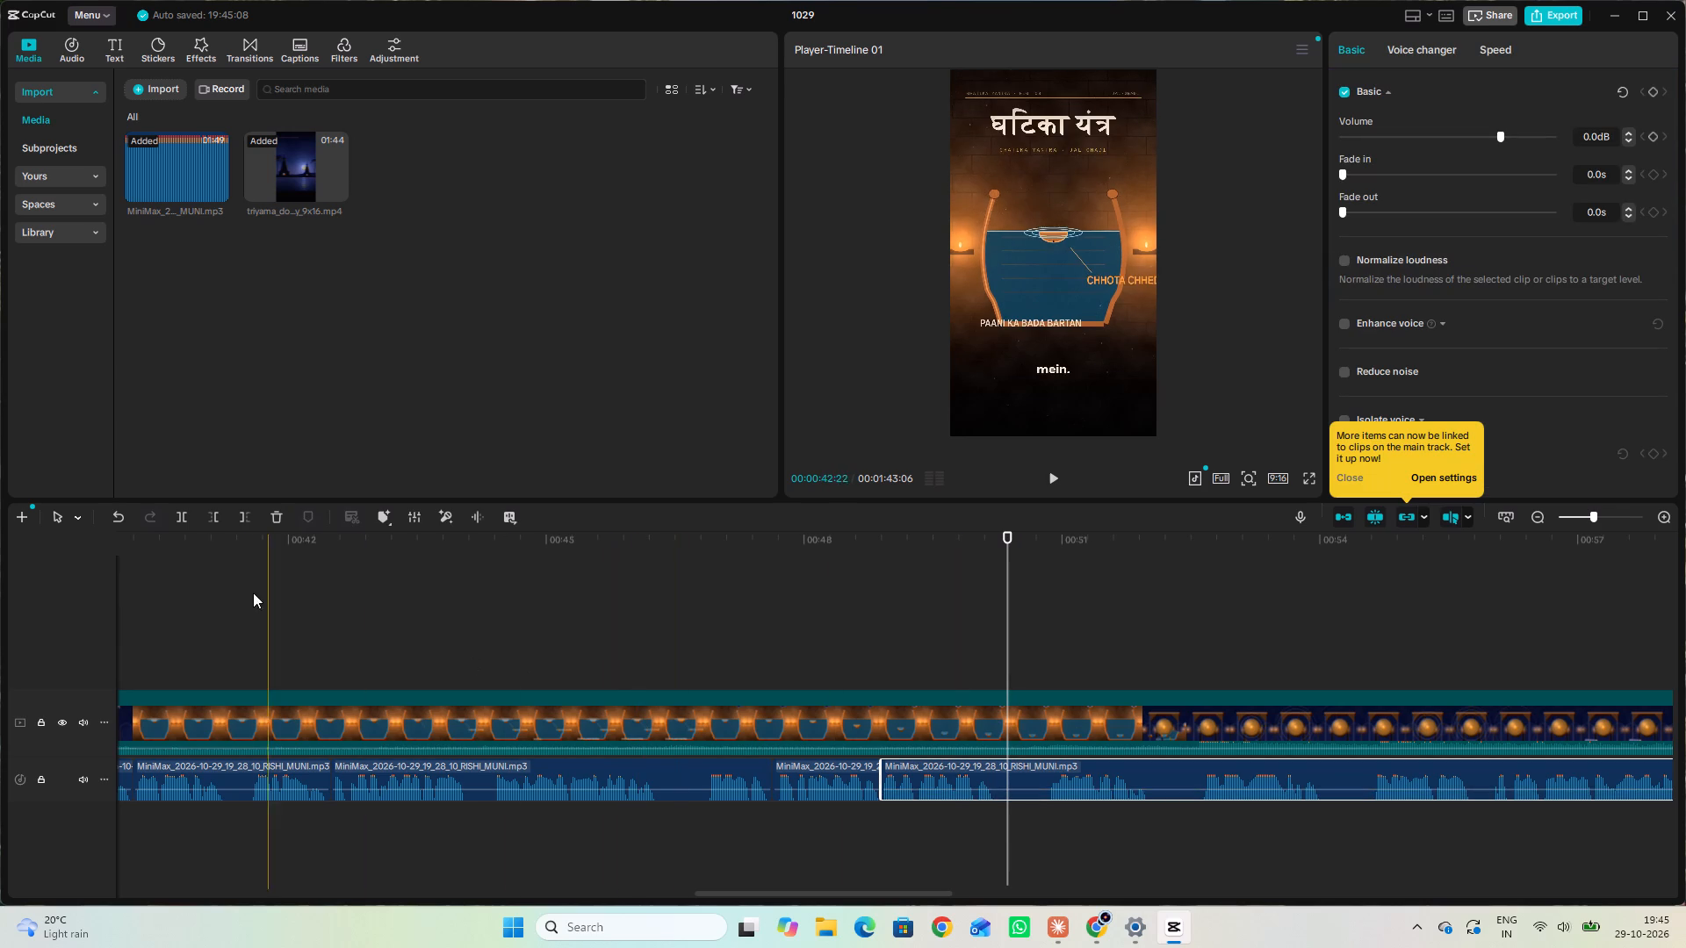
{"action": "left_click", "coordinate": [185, 513]}
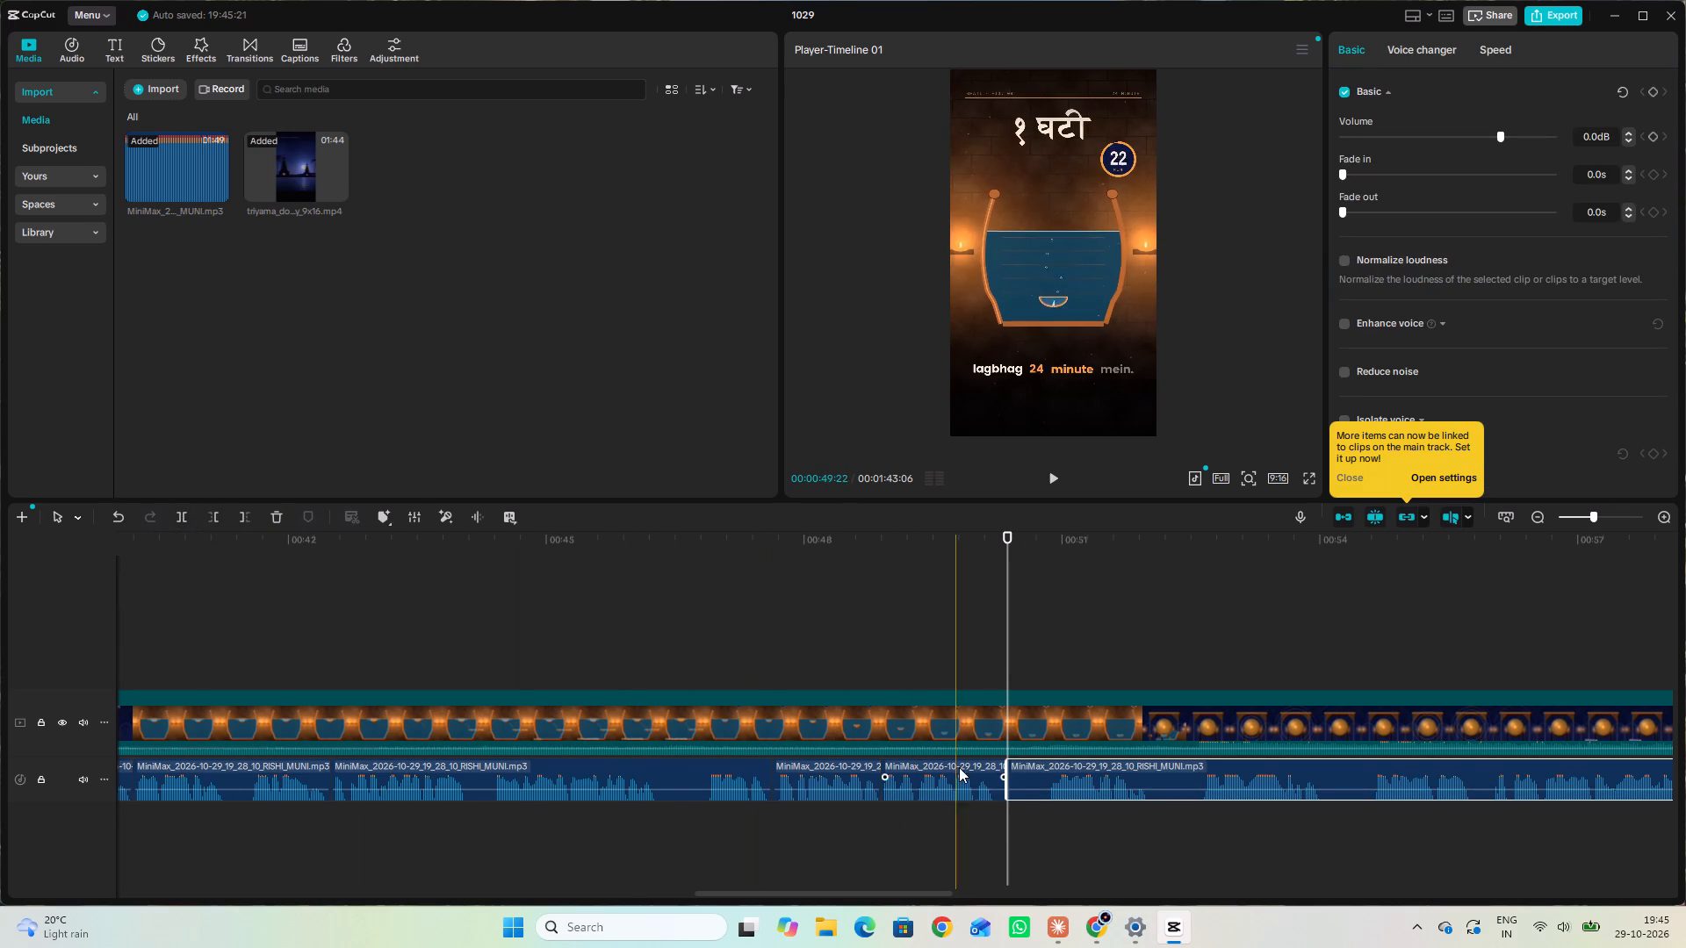
{"action": "left_click_drag", "start_coordinate": [1005, 781], "coordinate": [1045, 778]}
{"action": "left_click_drag", "start_coordinate": [1107, 762], "coordinate": [1079, 764]}
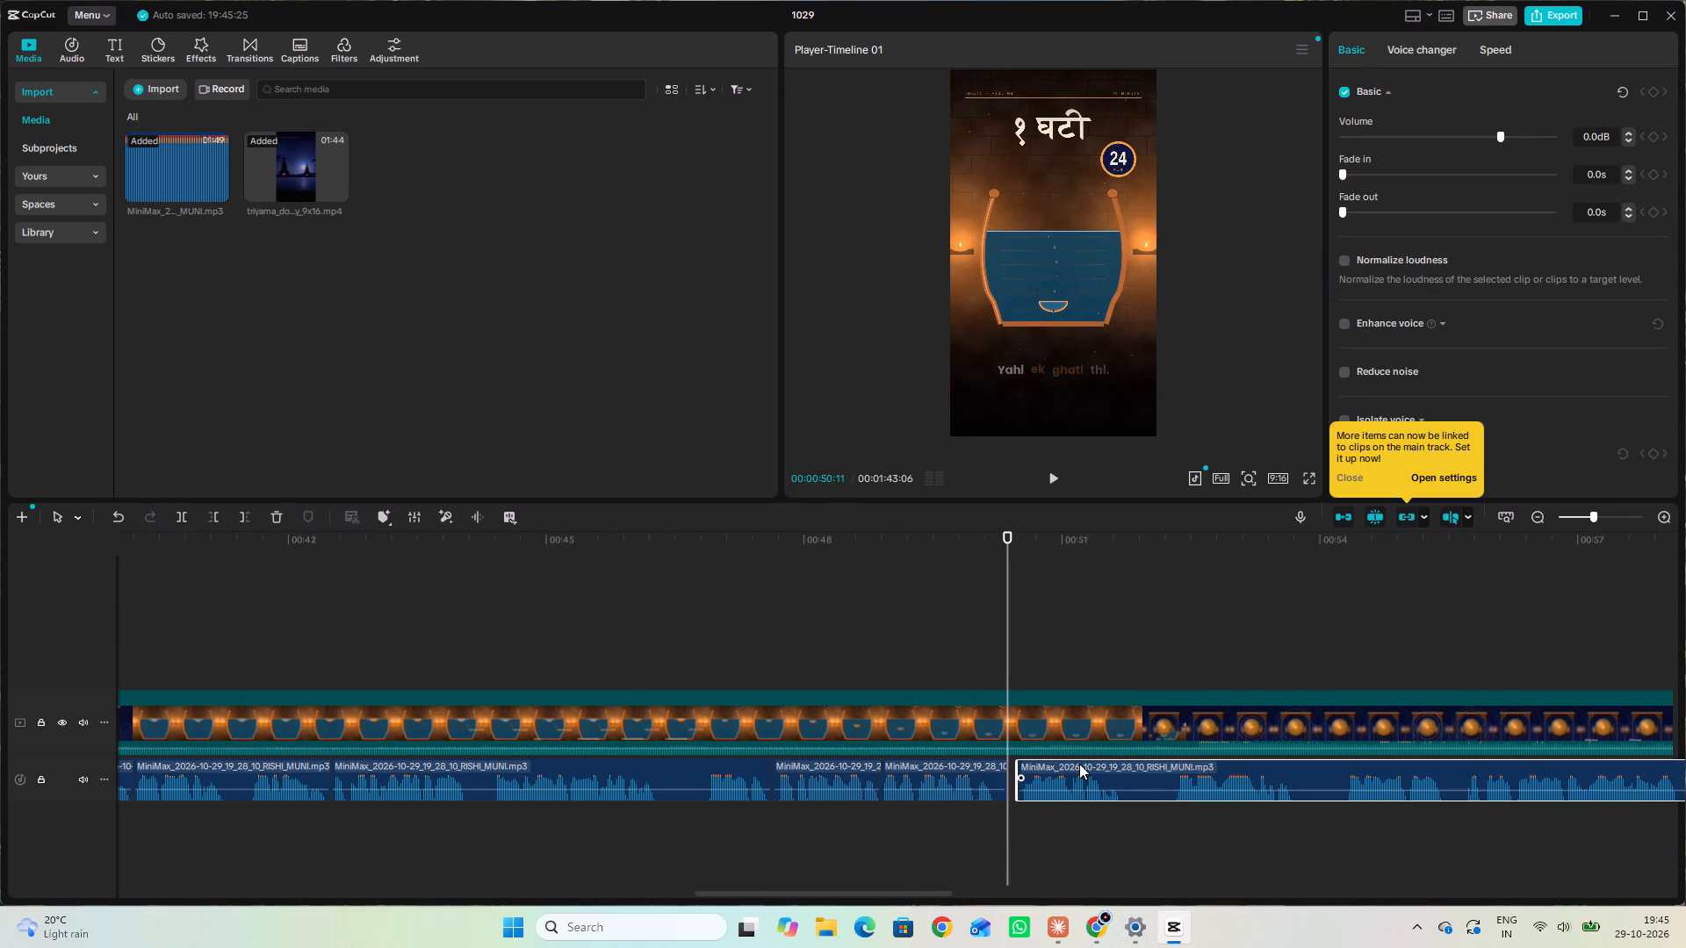
{"action": "left_click_drag", "start_coordinate": [1079, 764], "coordinate": [1074, 764]}
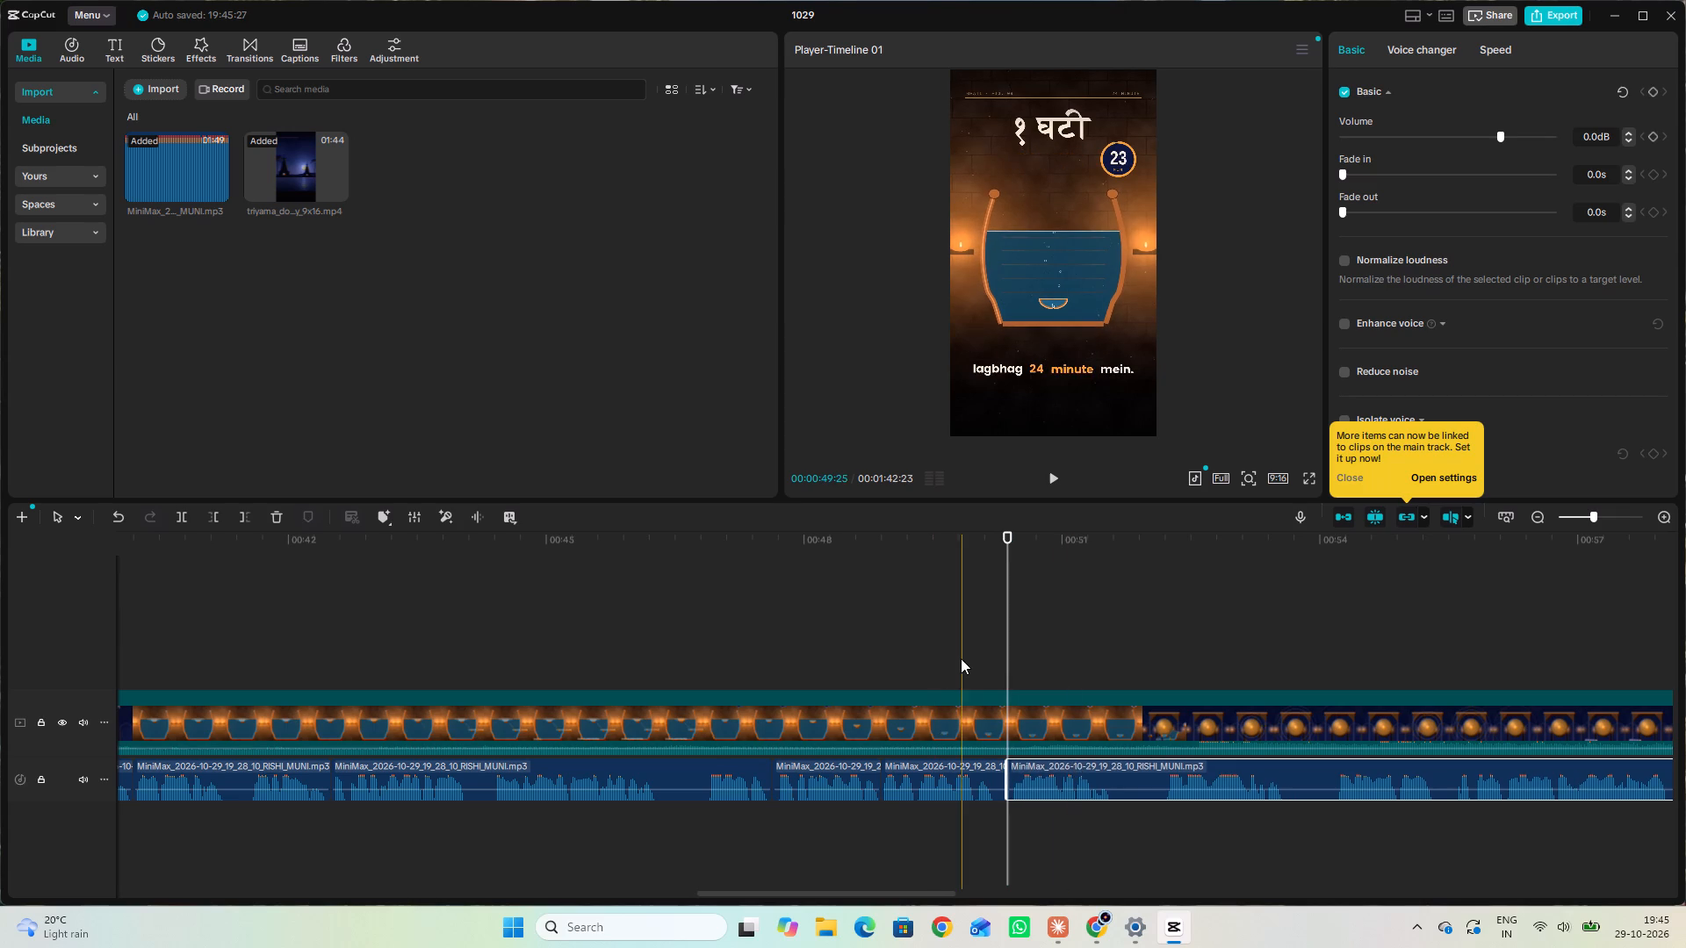
Play from 00:00:49:25 through the ghadiyal section into the brahma muhurta section, checking the narration against the captions.
{"action": "left_click", "coordinate": [961, 658]}
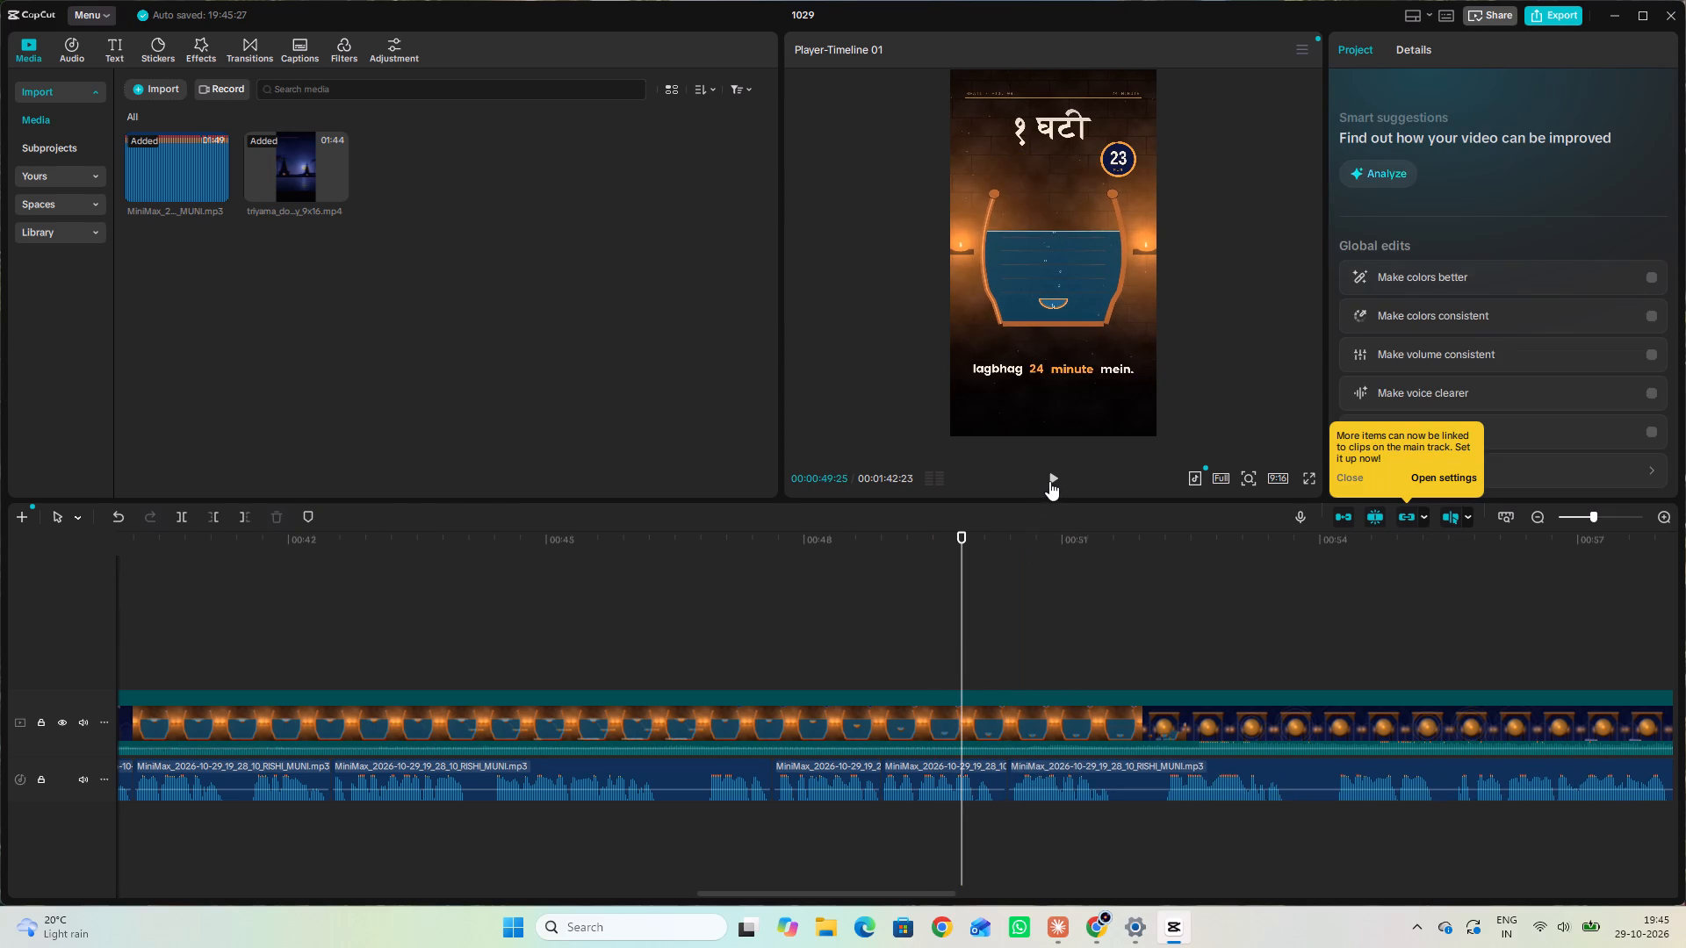
{"action": "left_click", "coordinate": [1052, 481]}
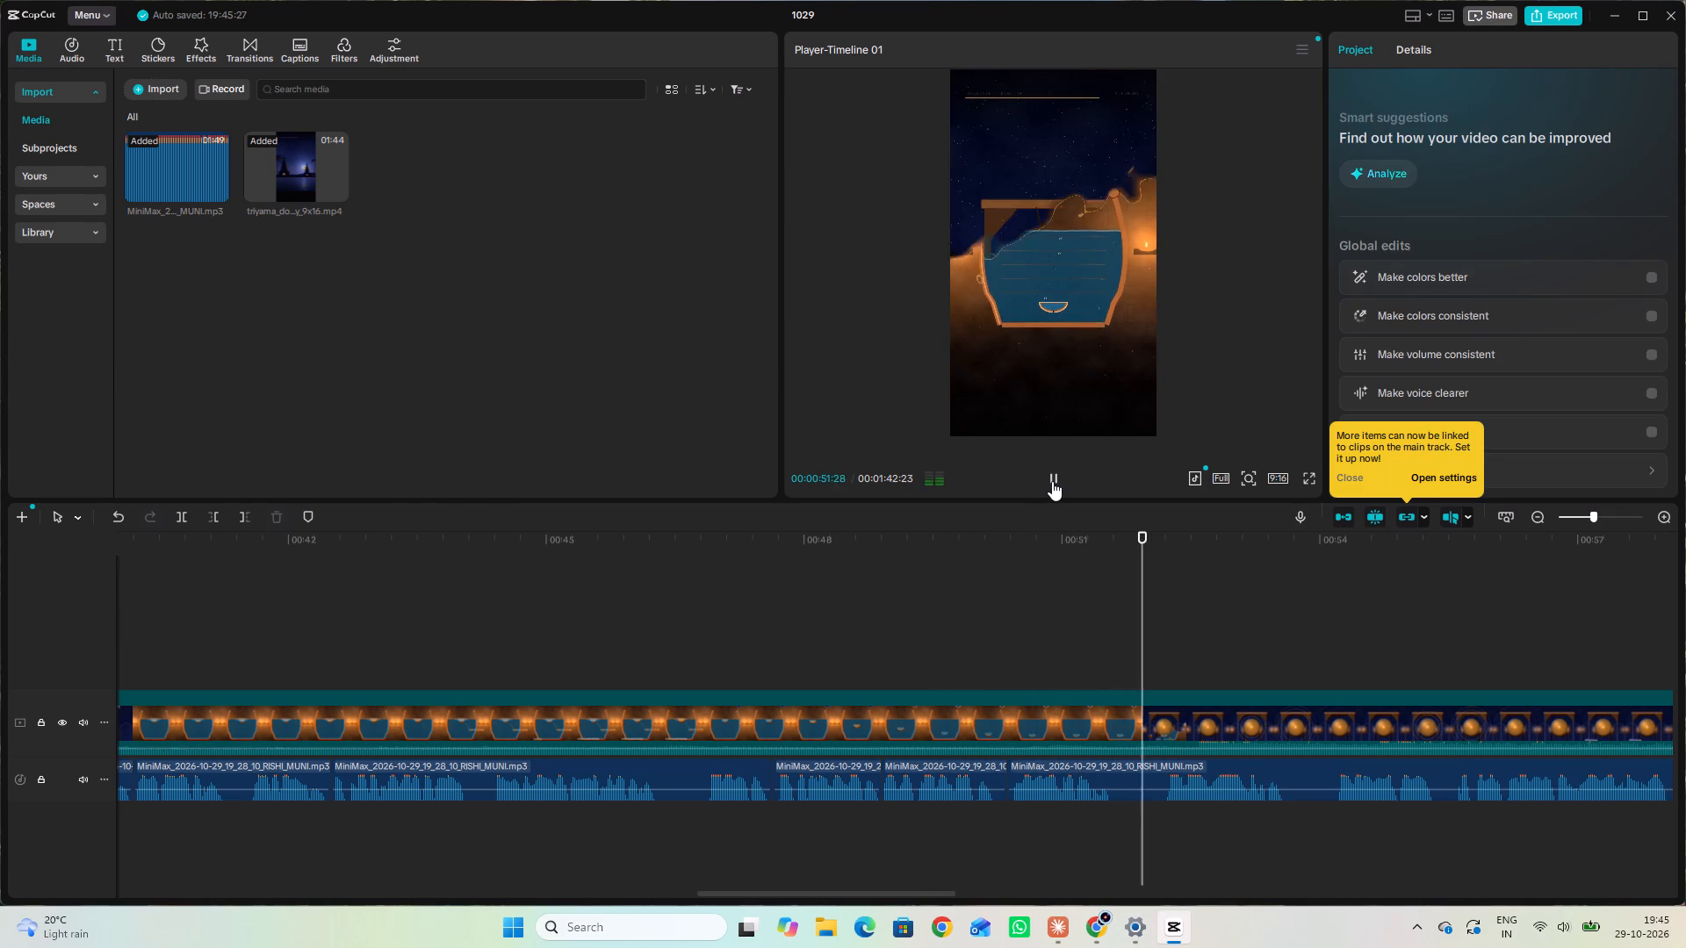
{"action": "left_click", "coordinate": [1052, 481]}
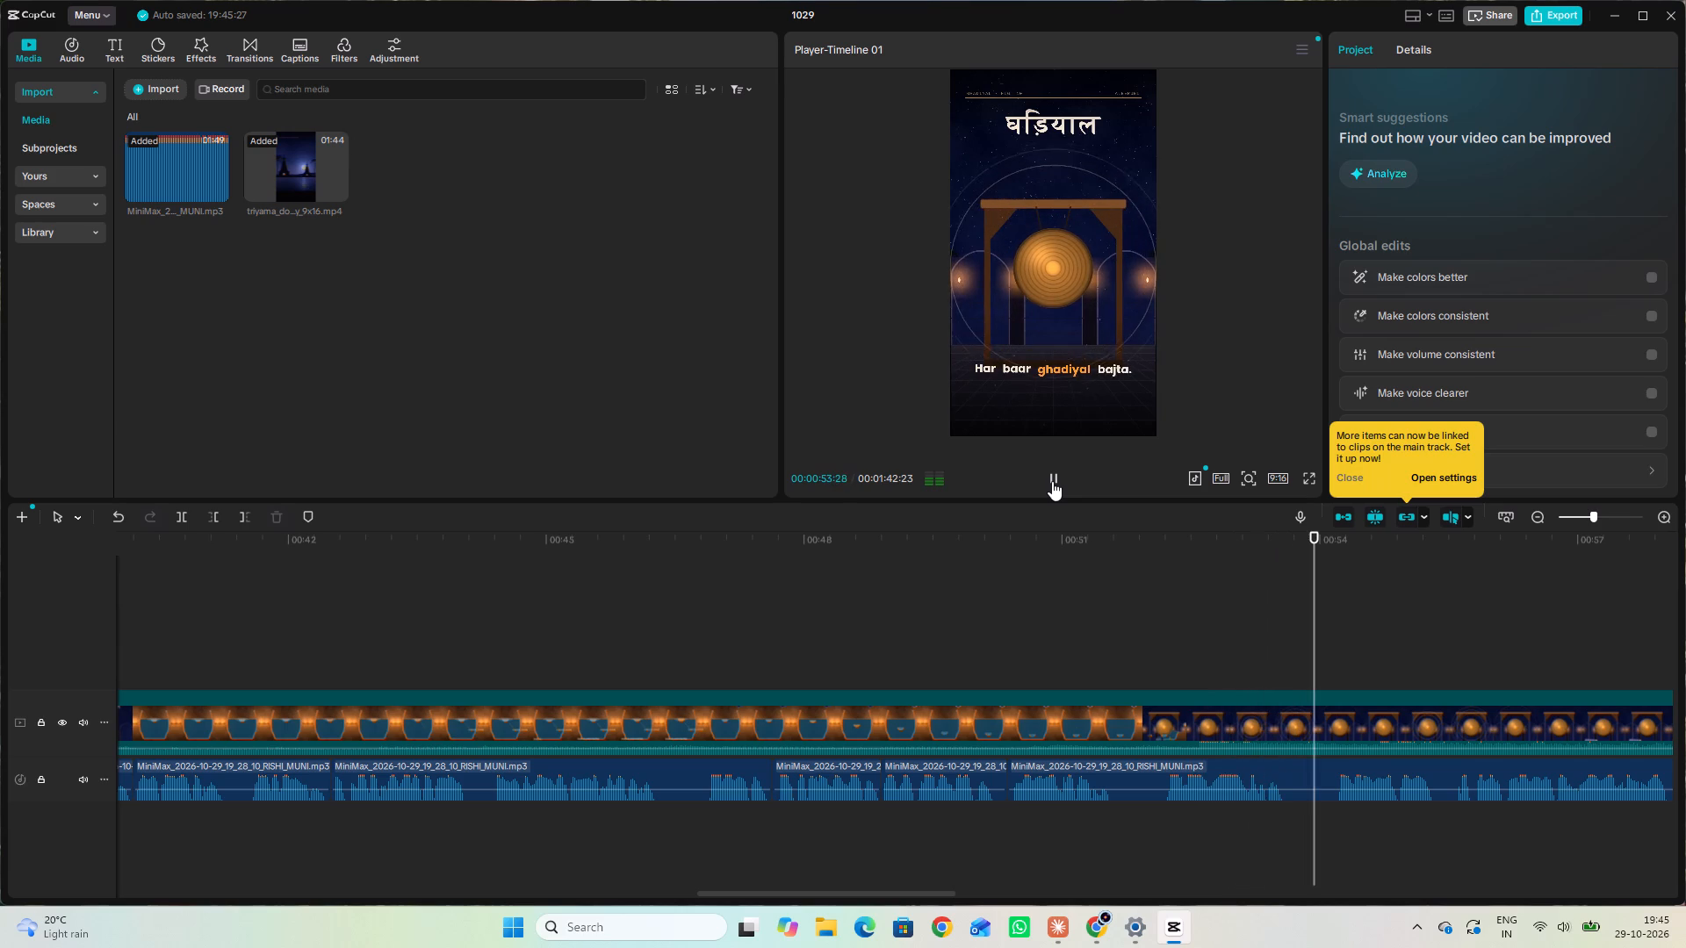
{"action": "left_click", "coordinate": [1052, 481]}
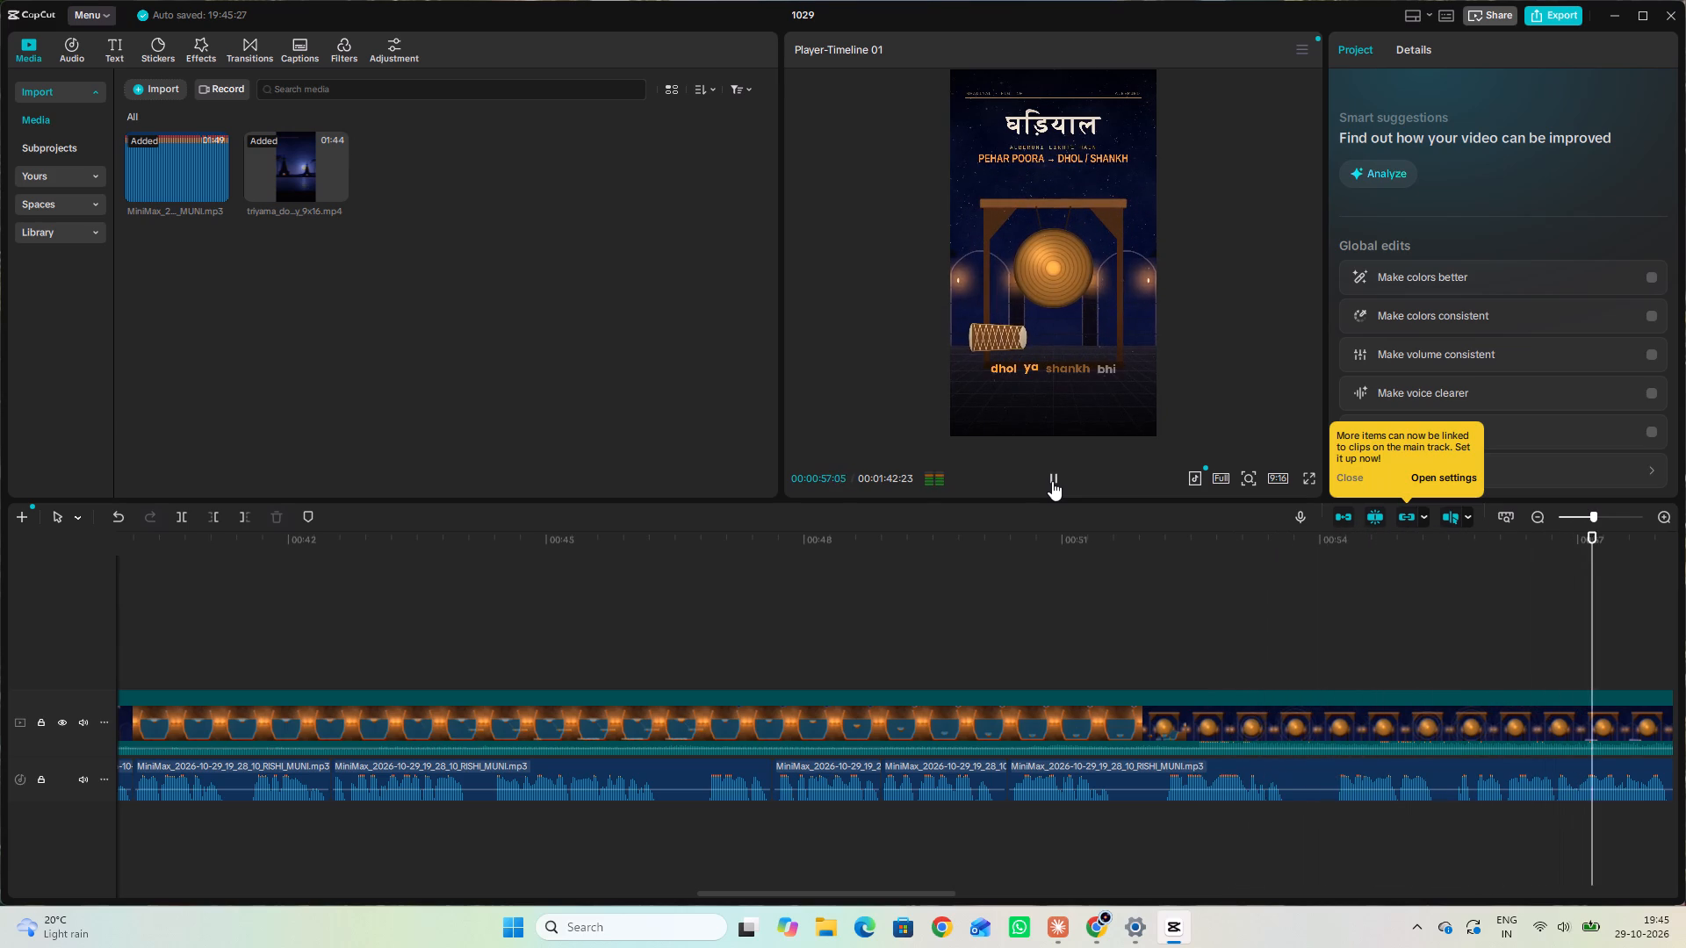
{"action": "left_click", "coordinate": [1052, 481]}
{"action": "left_click_drag", "start_coordinate": [885, 894], "coordinate": [925, 887]}
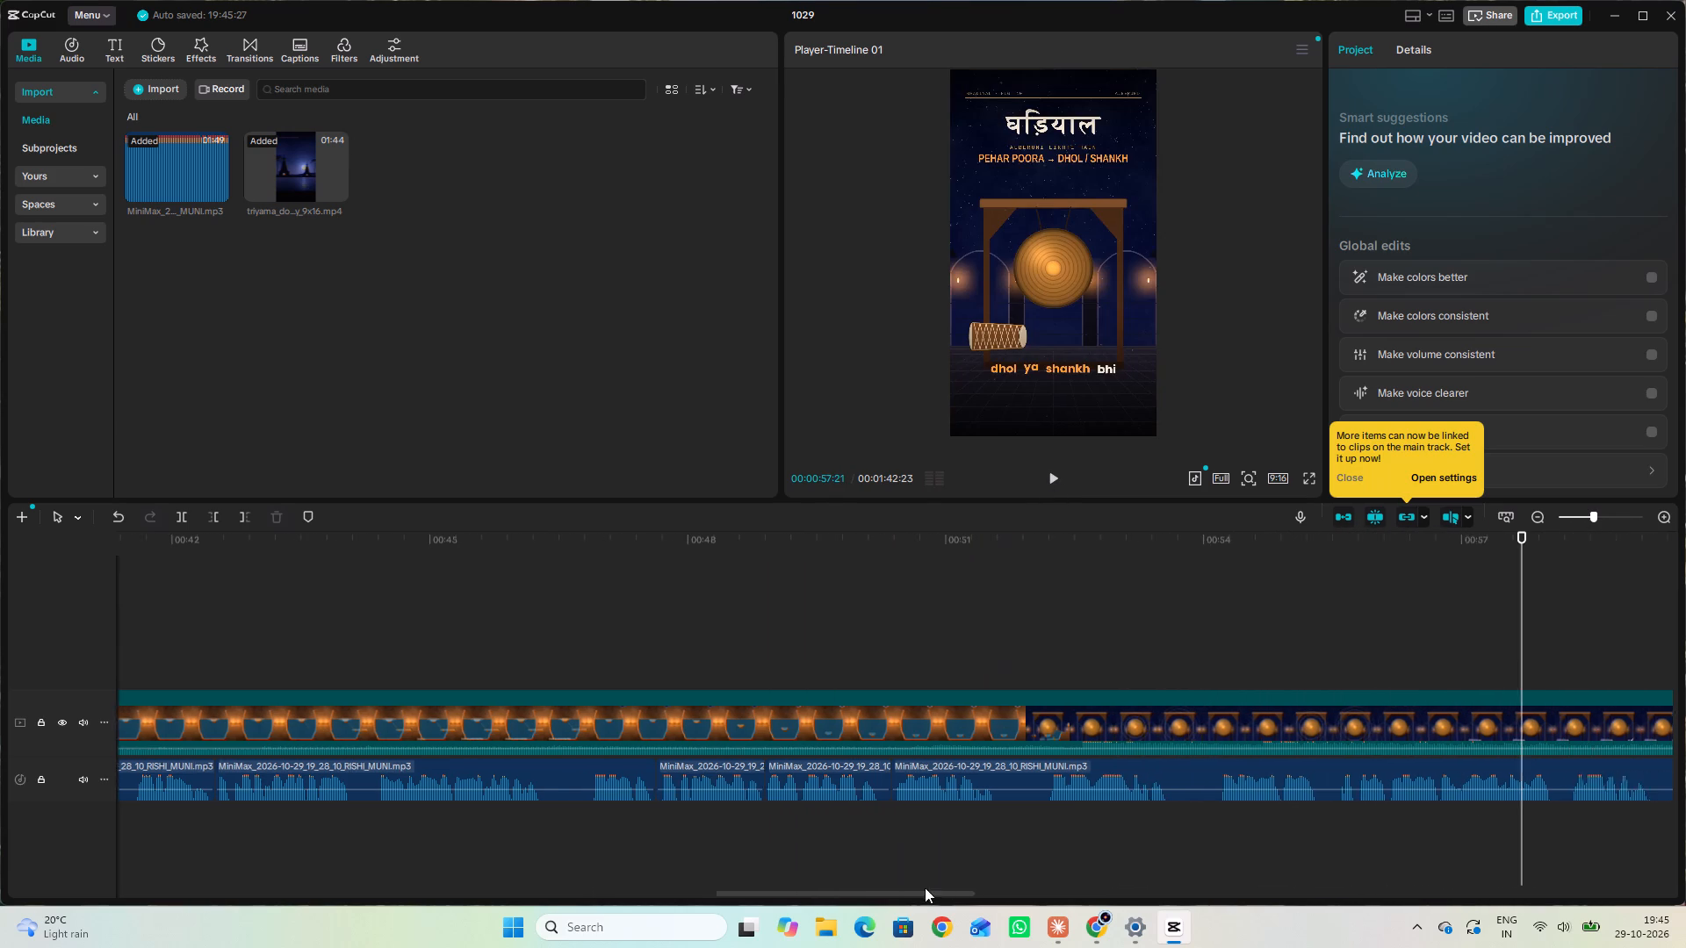
{"action": "left_click_drag", "start_coordinate": [925, 887], "coordinate": [1024, 885]}
{"action": "scroll", "coordinate": [1021, 885], "scroll_direction": "up", "scroll_amount": 1}
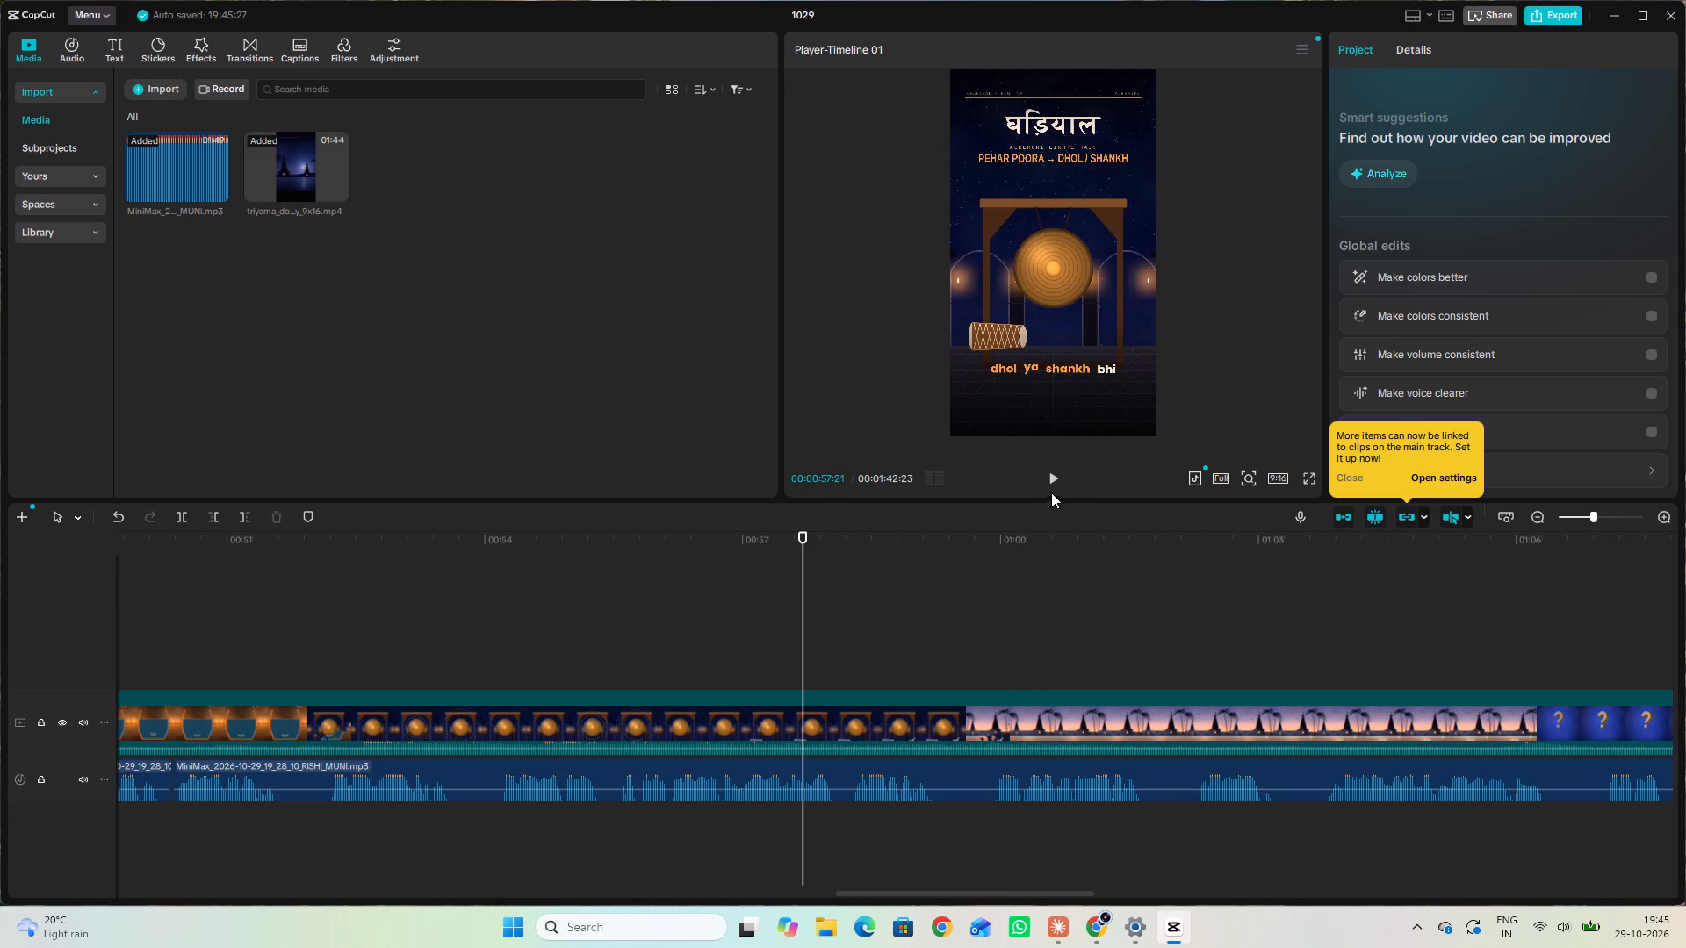
{"action": "left_click", "coordinate": [1049, 479]}
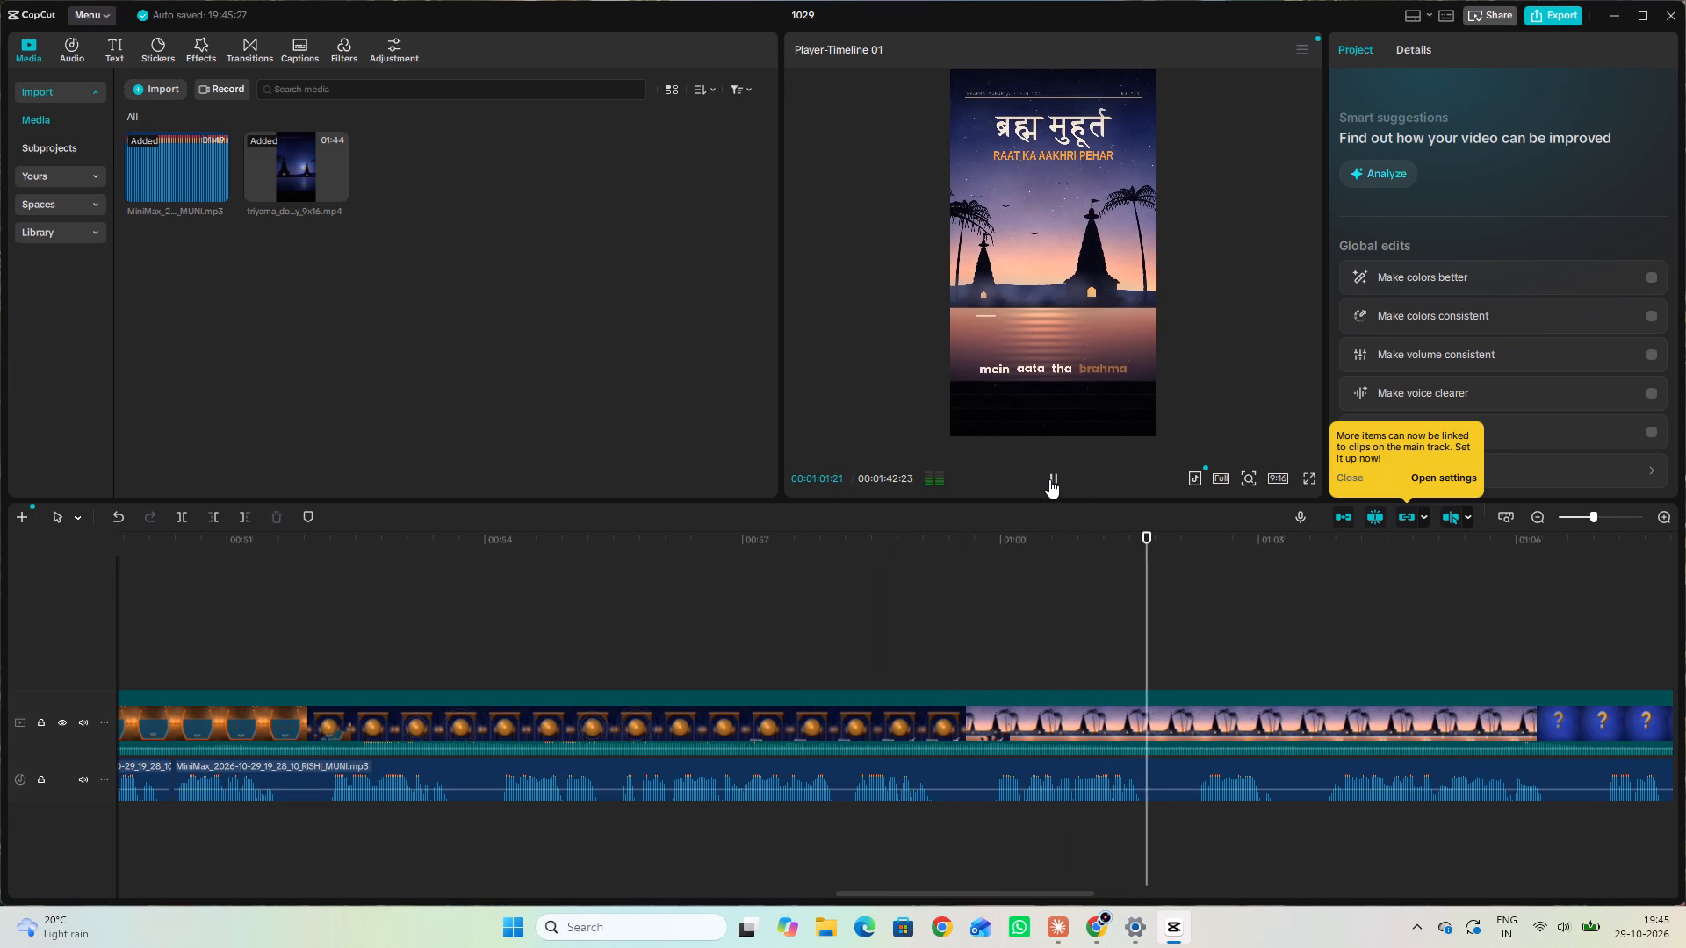
{"action": "left_click", "coordinate": [1049, 479]}
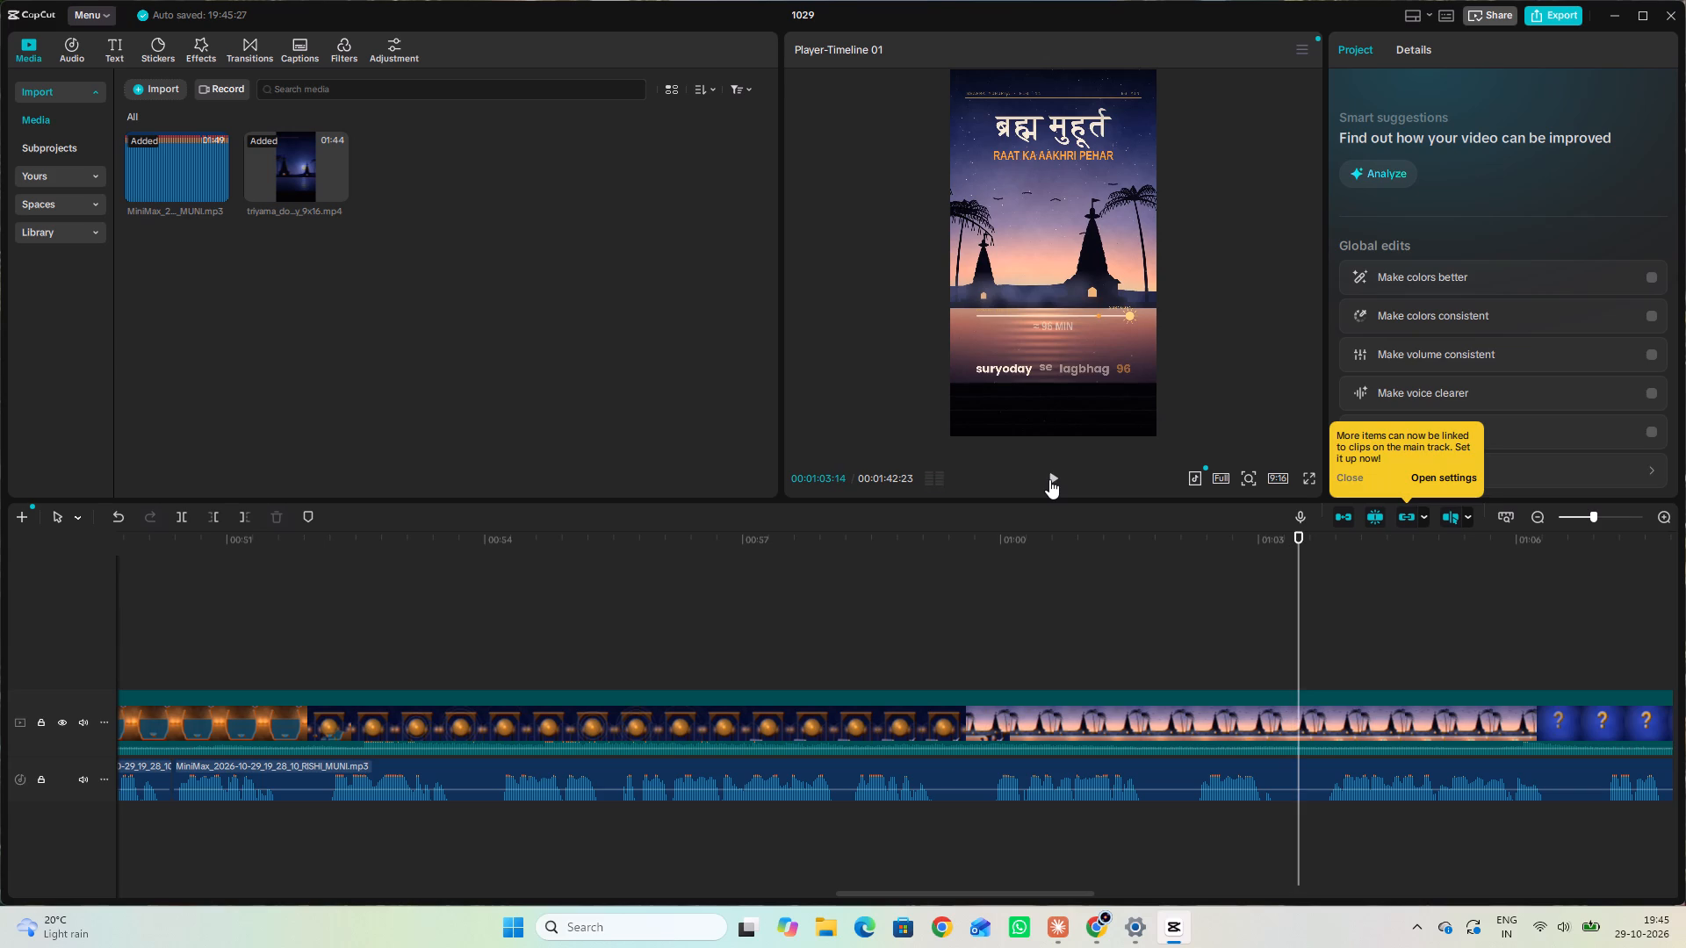
Replay from 00:01:00:18, split the narration at 00:01:01:22, trim the silence from the following piece's start, and move it back to close the gap.
{"action": "left_click", "coordinate": [1051, 671]}
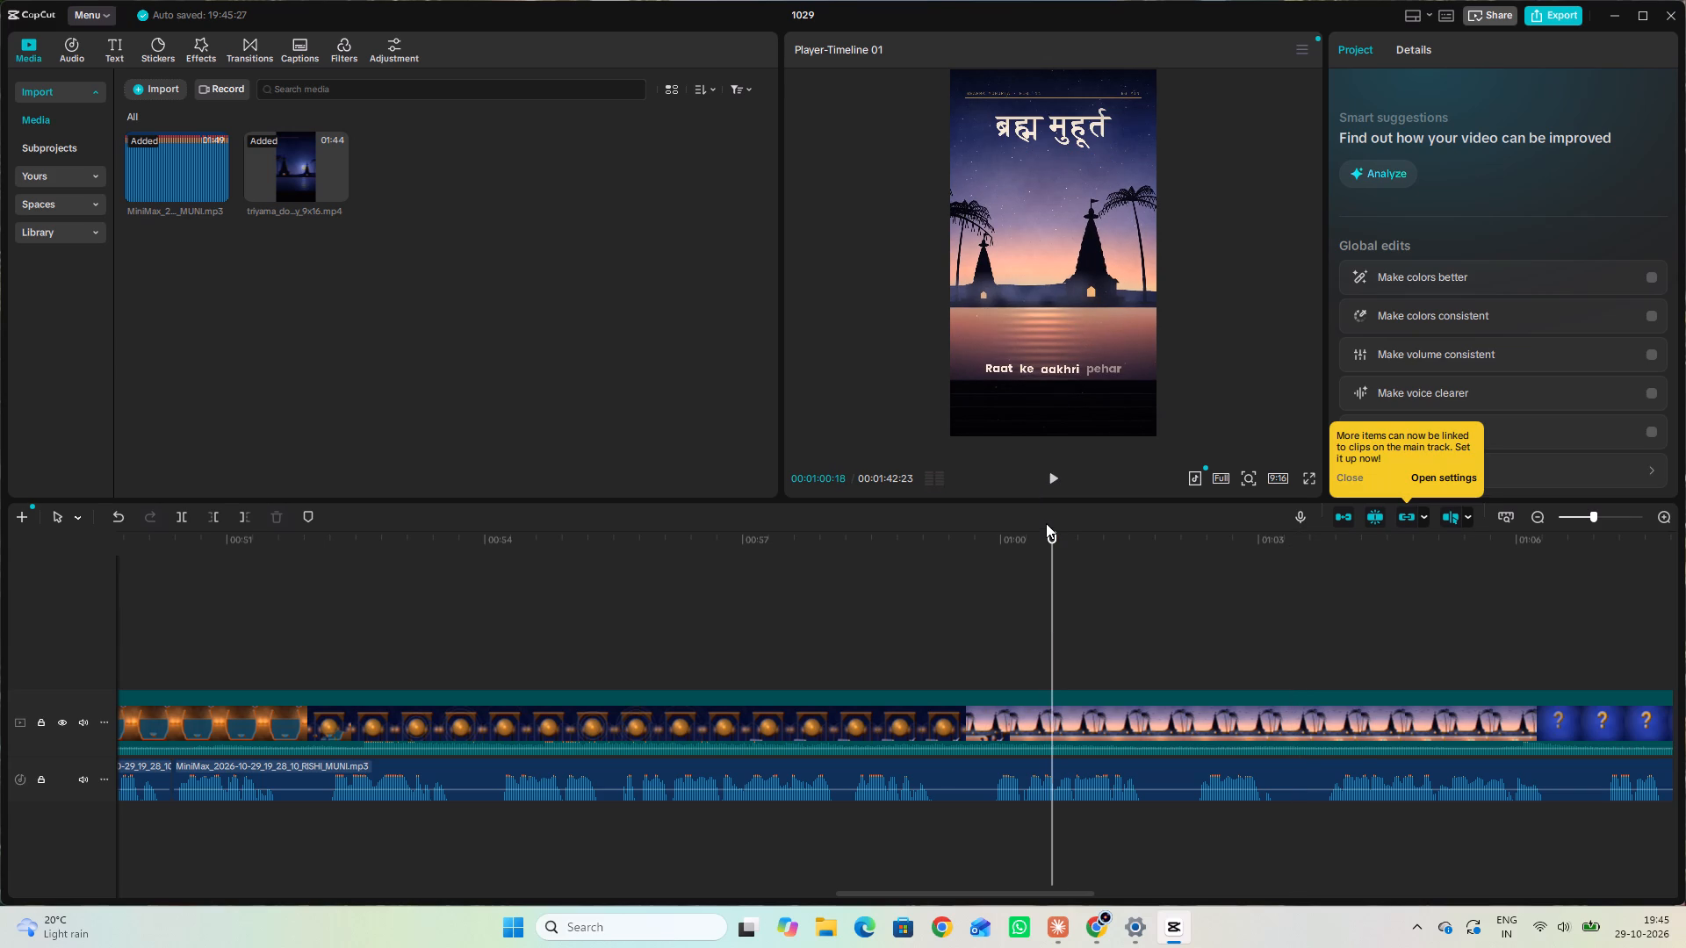
{"action": "left_click", "coordinate": [1049, 476]}
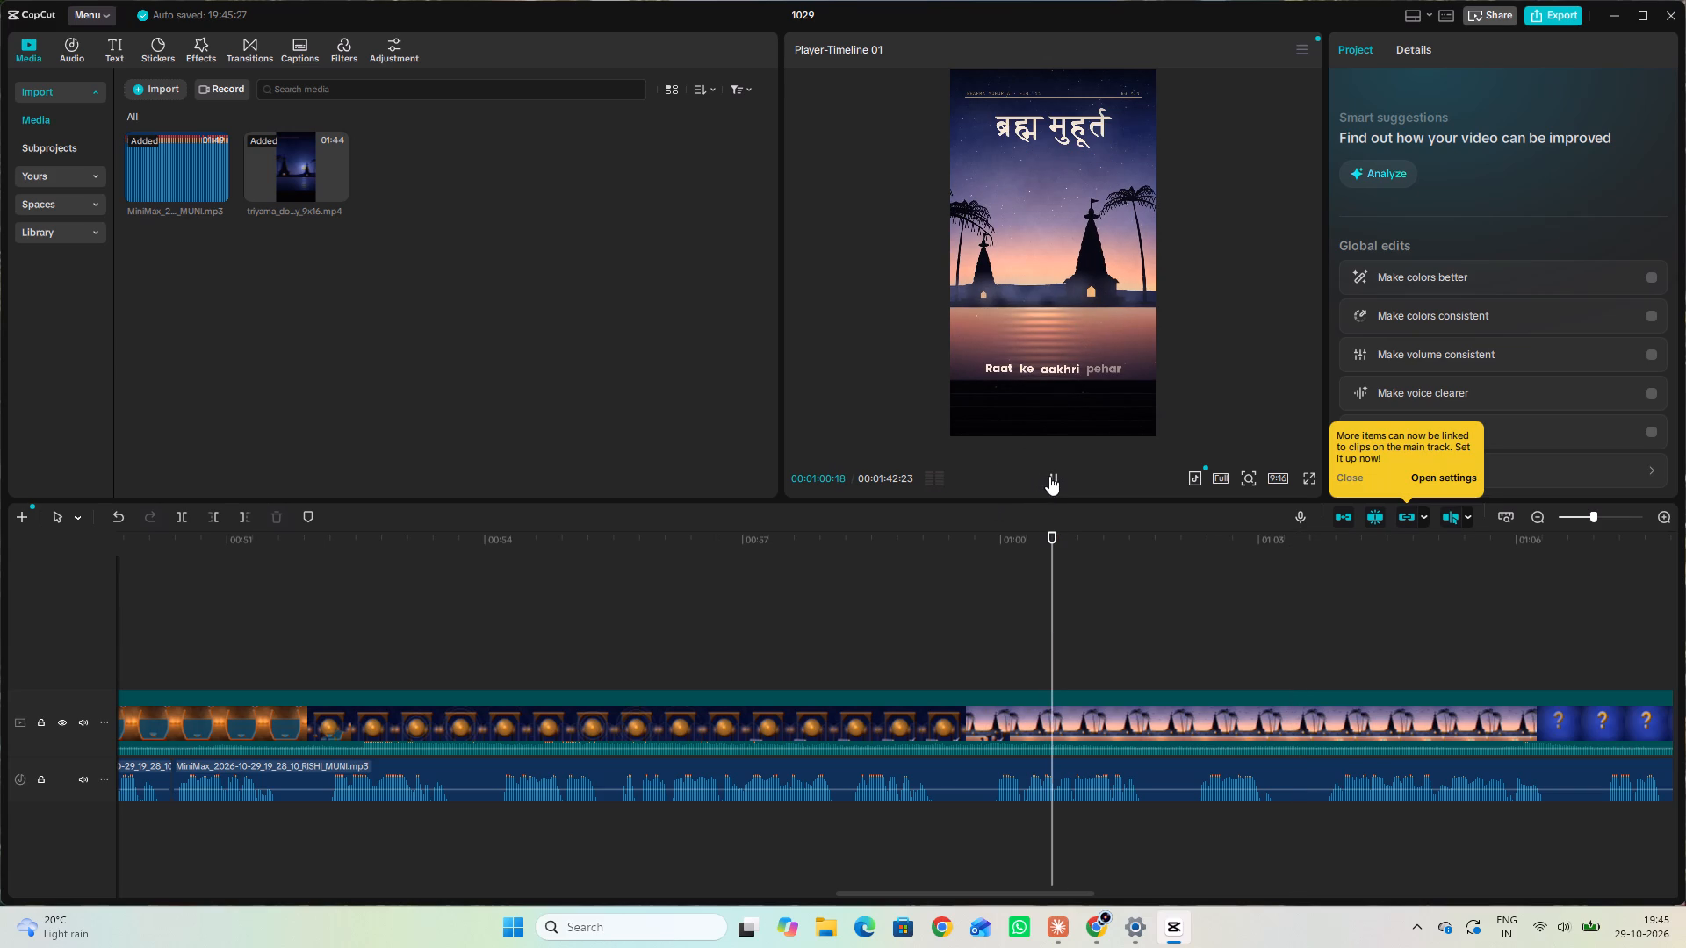
{"action": "left_click", "coordinate": [1049, 476]}
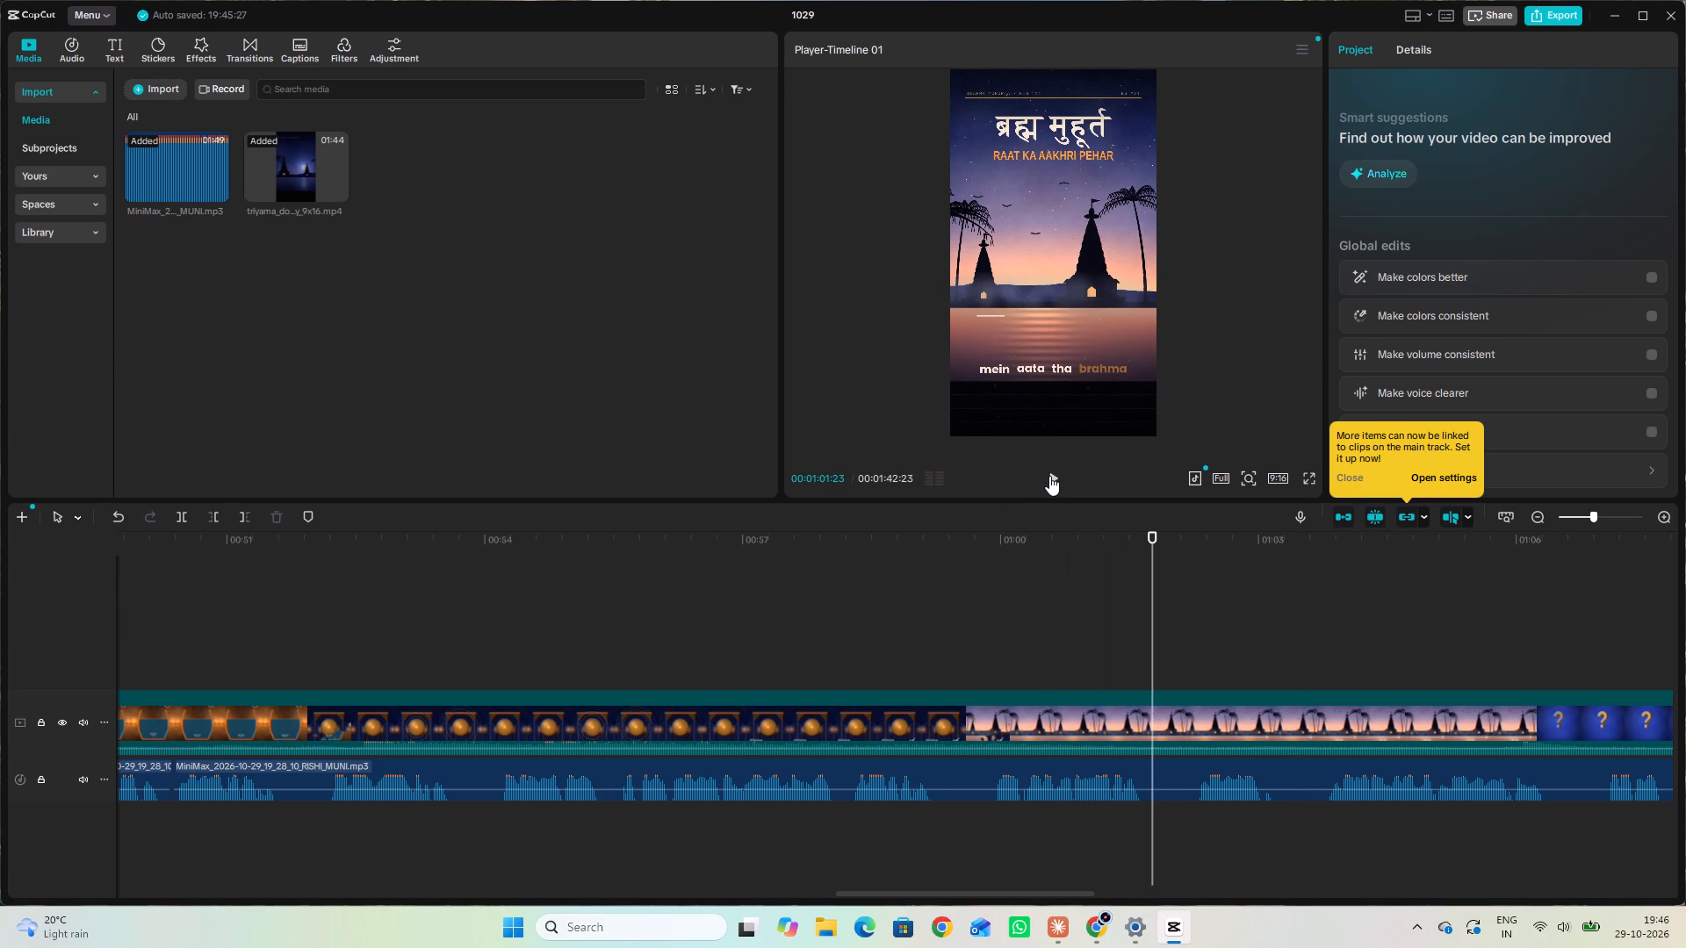
{"action": "triple_click", "coordinate": [1052, 477]}
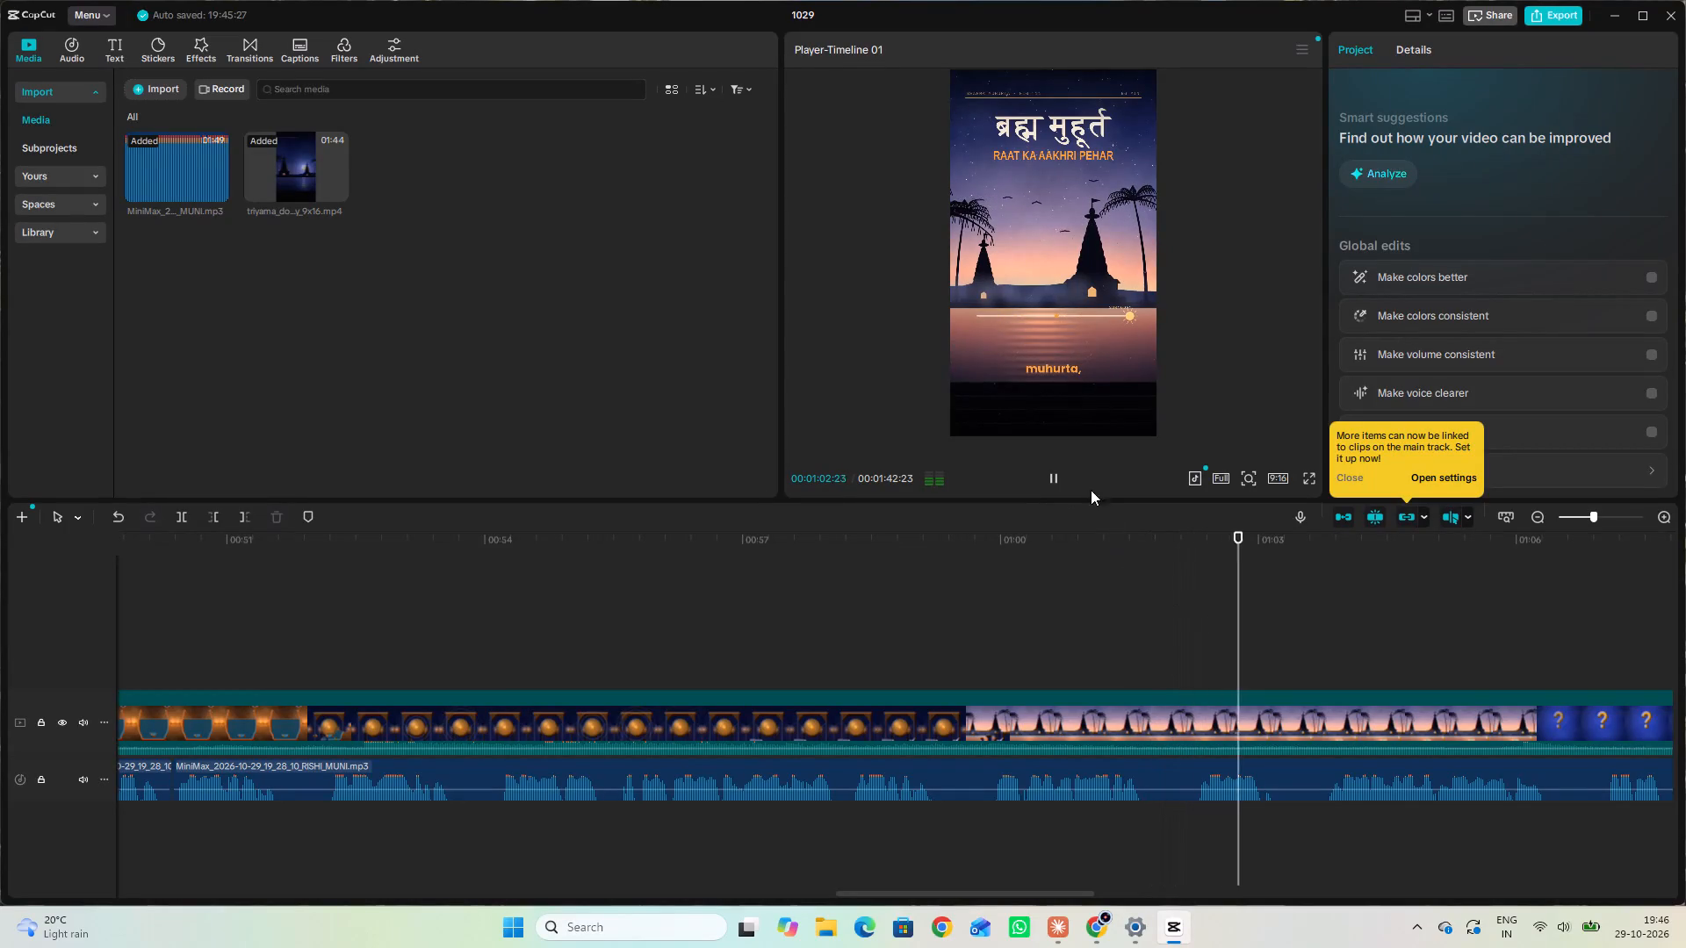
{"action": "left_click", "coordinate": [1058, 467]}
{"action": "left_click", "coordinate": [1191, 652]}
{"action": "left_click_drag", "start_coordinate": [1191, 653], "coordinate": [1181, 653]}
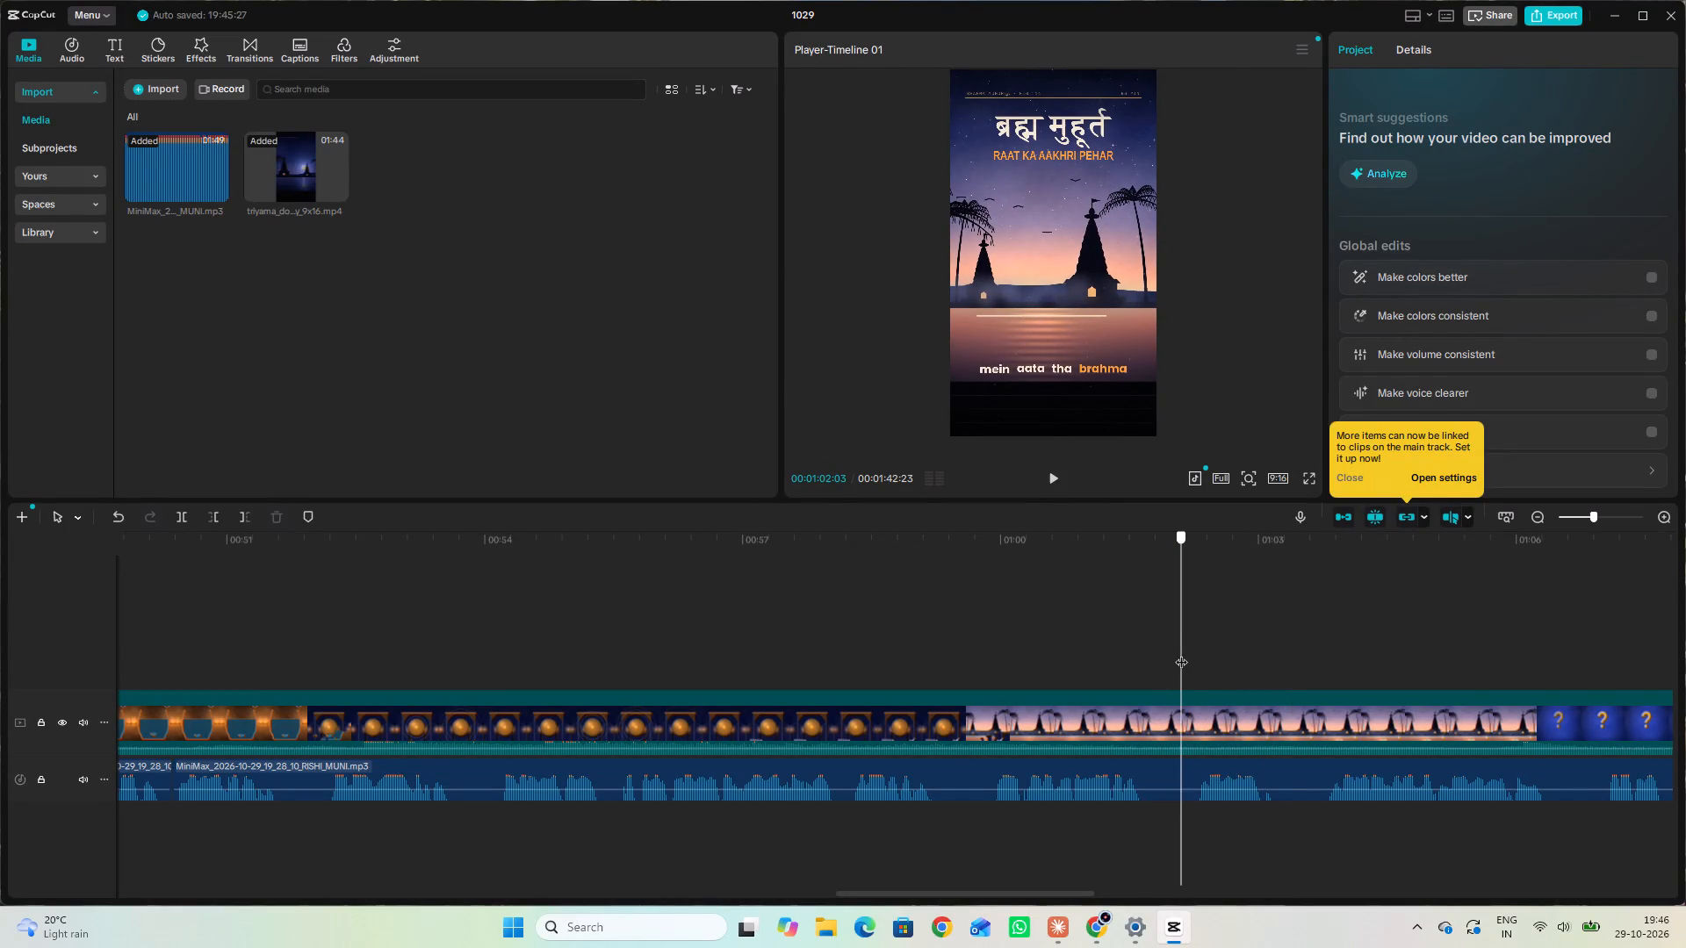
{"action": "left_click_drag", "start_coordinate": [1181, 653], "coordinate": [1149, 646]}
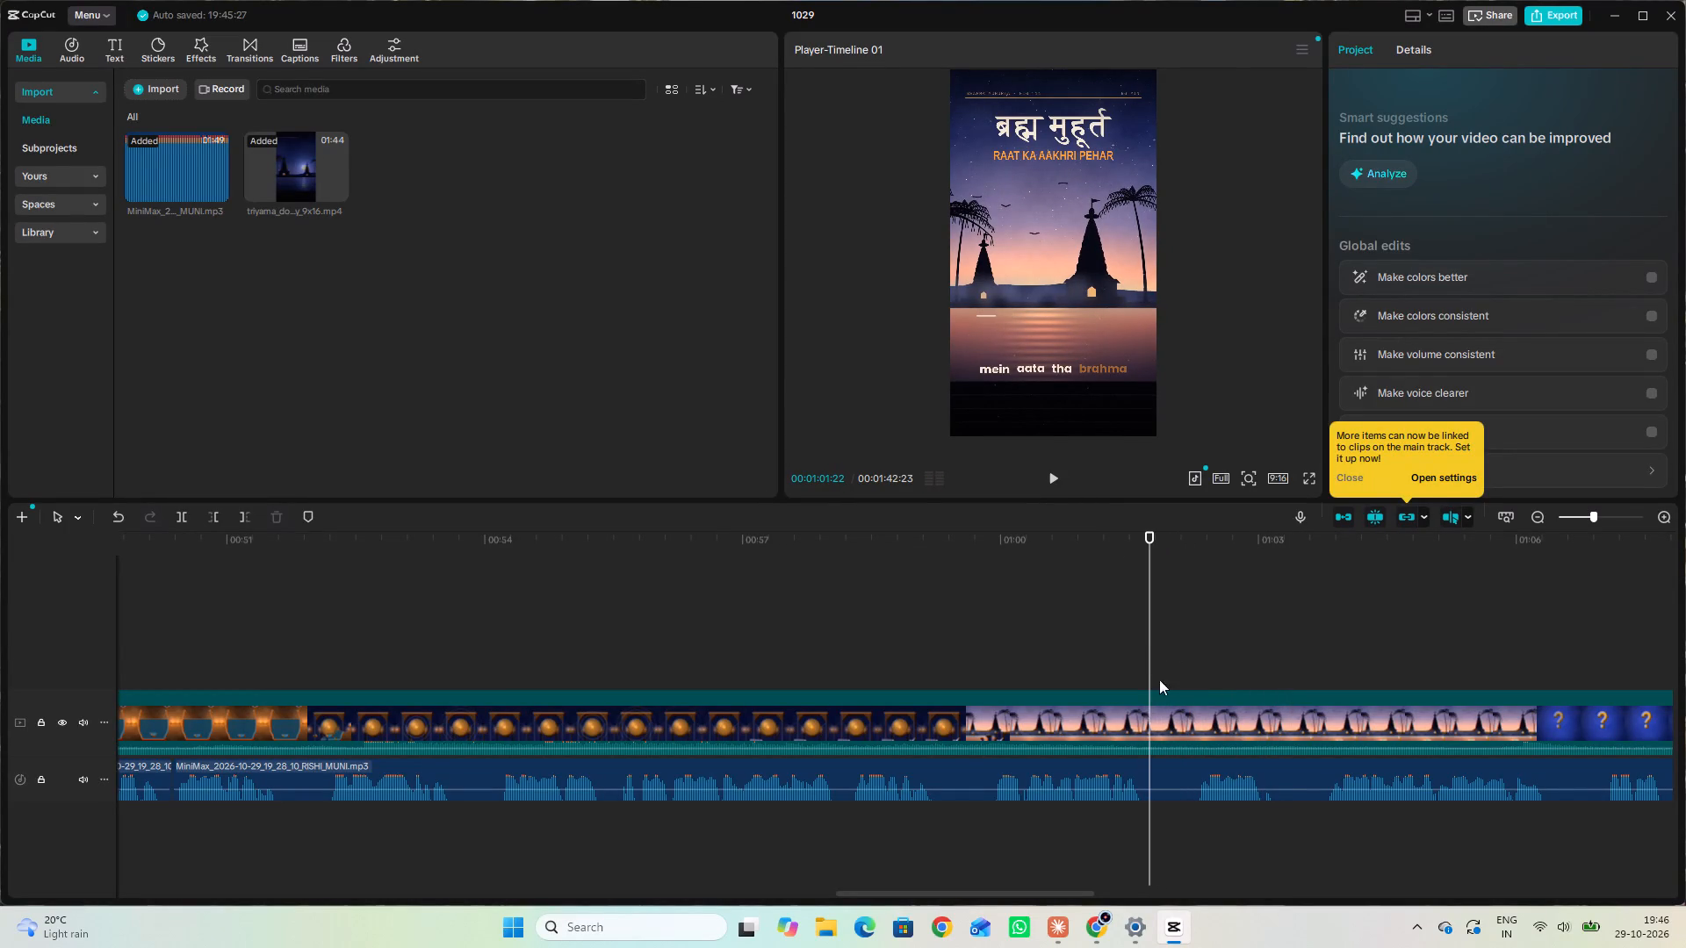
{"action": "left_click", "coordinate": [1164, 786]}
{"action": "left_click", "coordinate": [183, 516]}
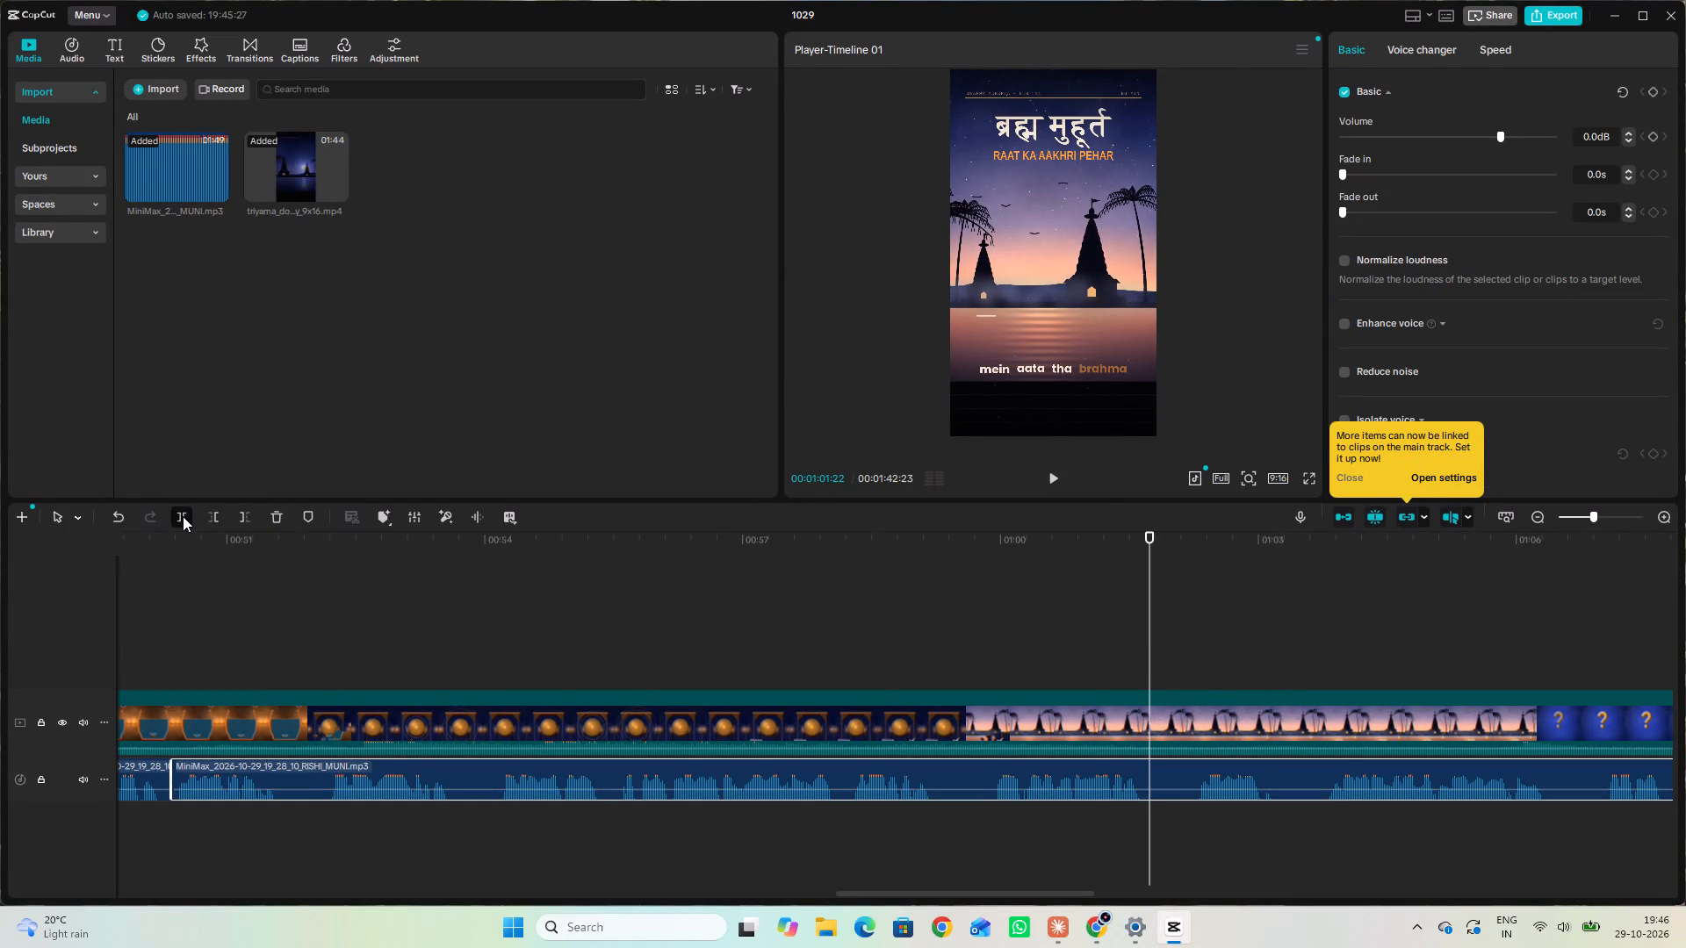
{"action": "left_click_drag", "start_coordinate": [1148, 781], "coordinate": [1184, 780]}
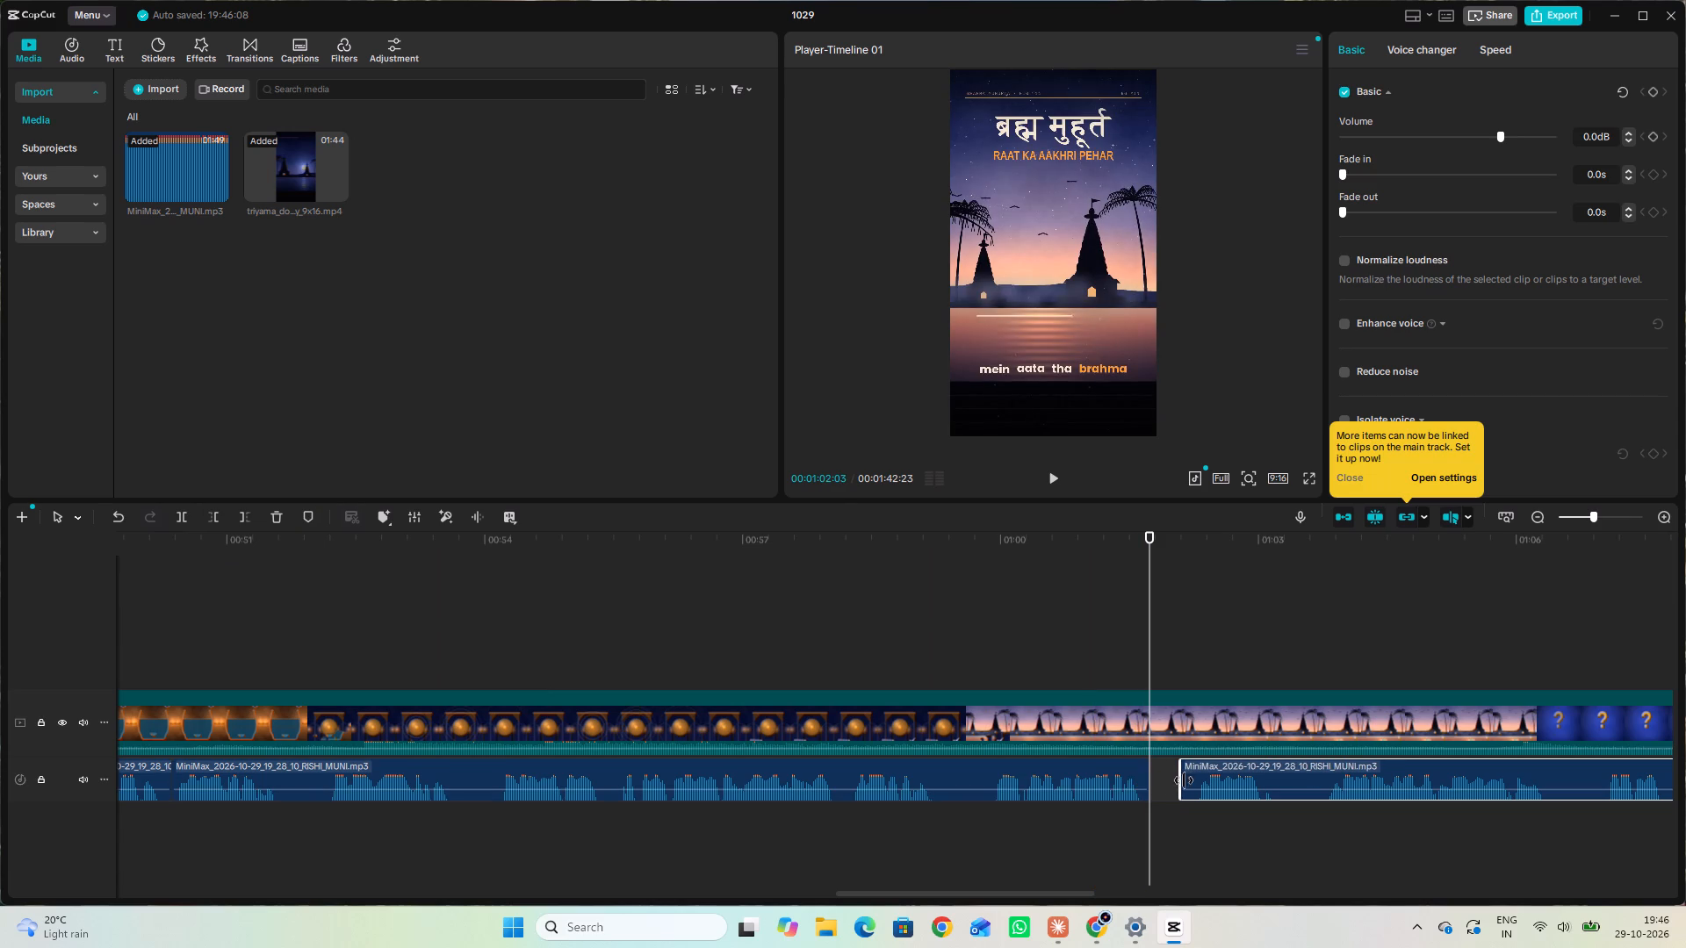
{"action": "left_click_drag", "start_coordinate": [1184, 780], "coordinate": [1197, 786]}
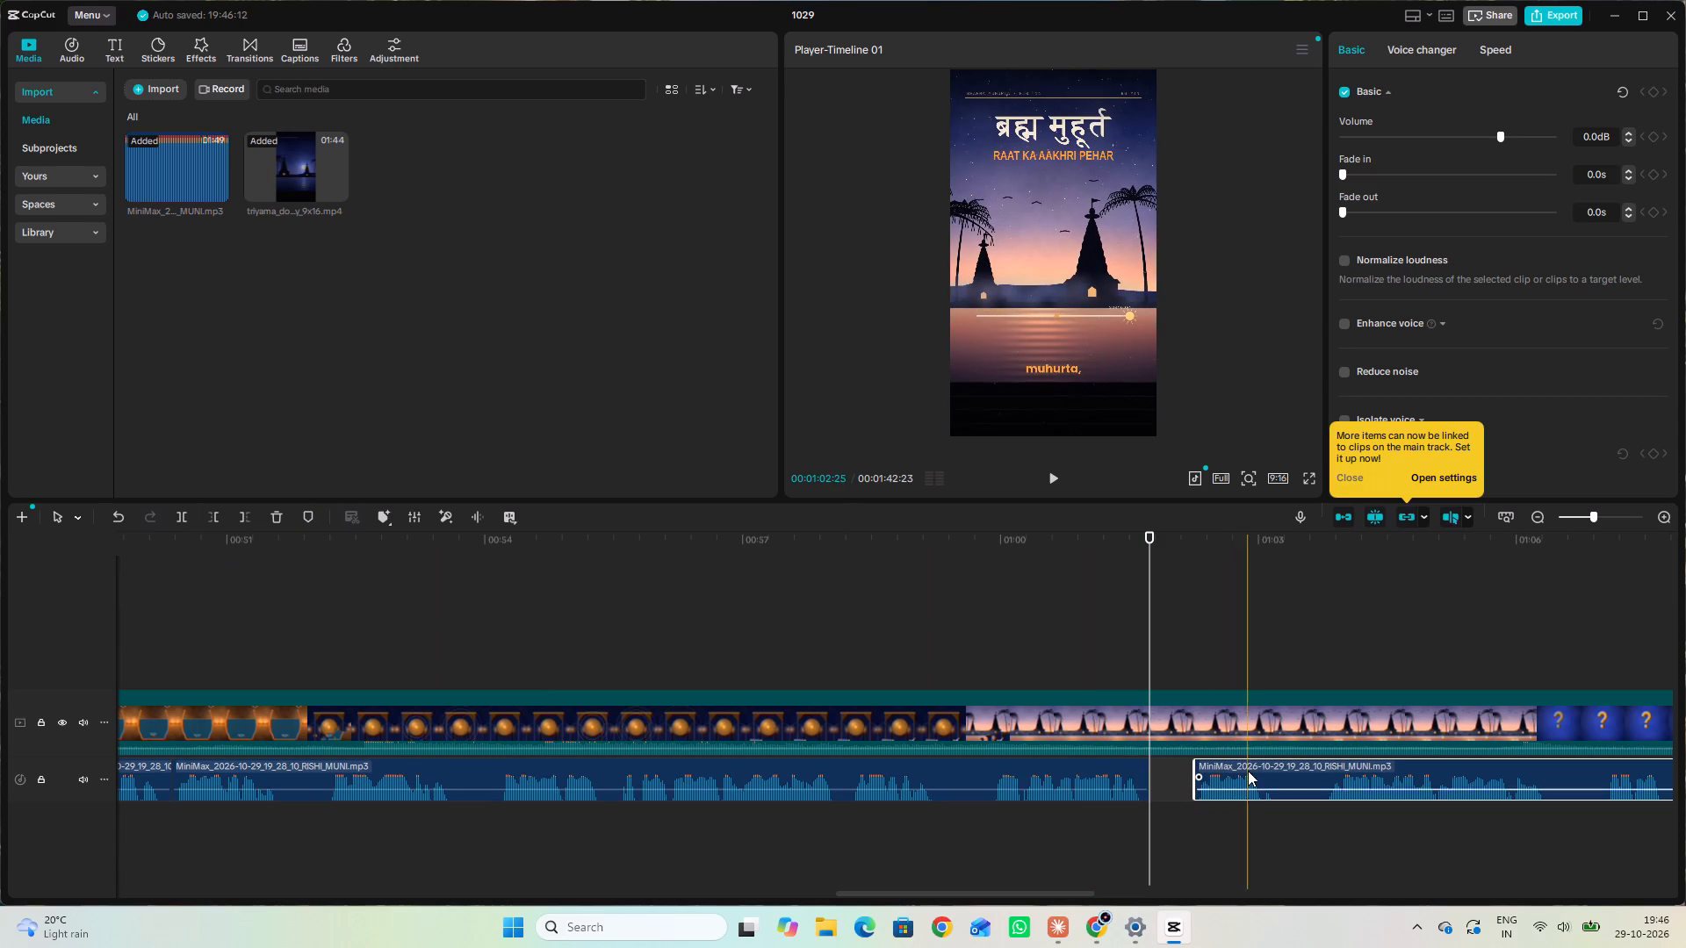
{"action": "left_click_drag", "start_coordinate": [1249, 764], "coordinate": [1207, 768]}
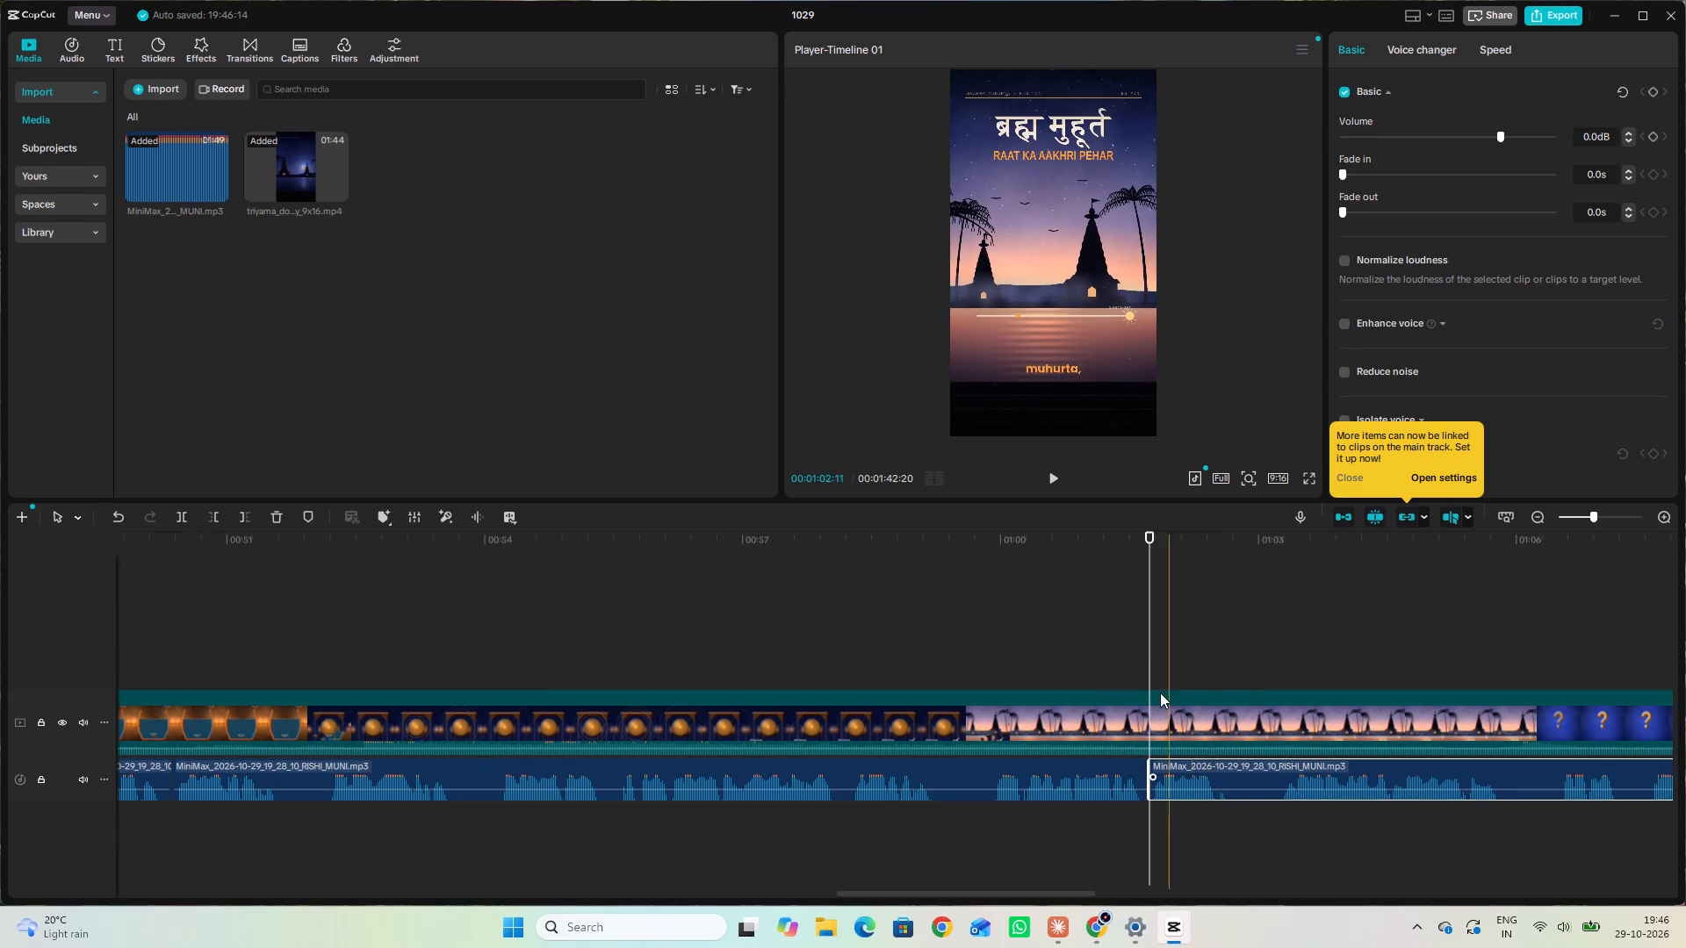
Play across the new narration join through the "minute pehle." caption to check the audio sync.
{"action": "left_click", "coordinate": [1118, 649]}
{"action": "left_click", "coordinate": [1057, 475]}
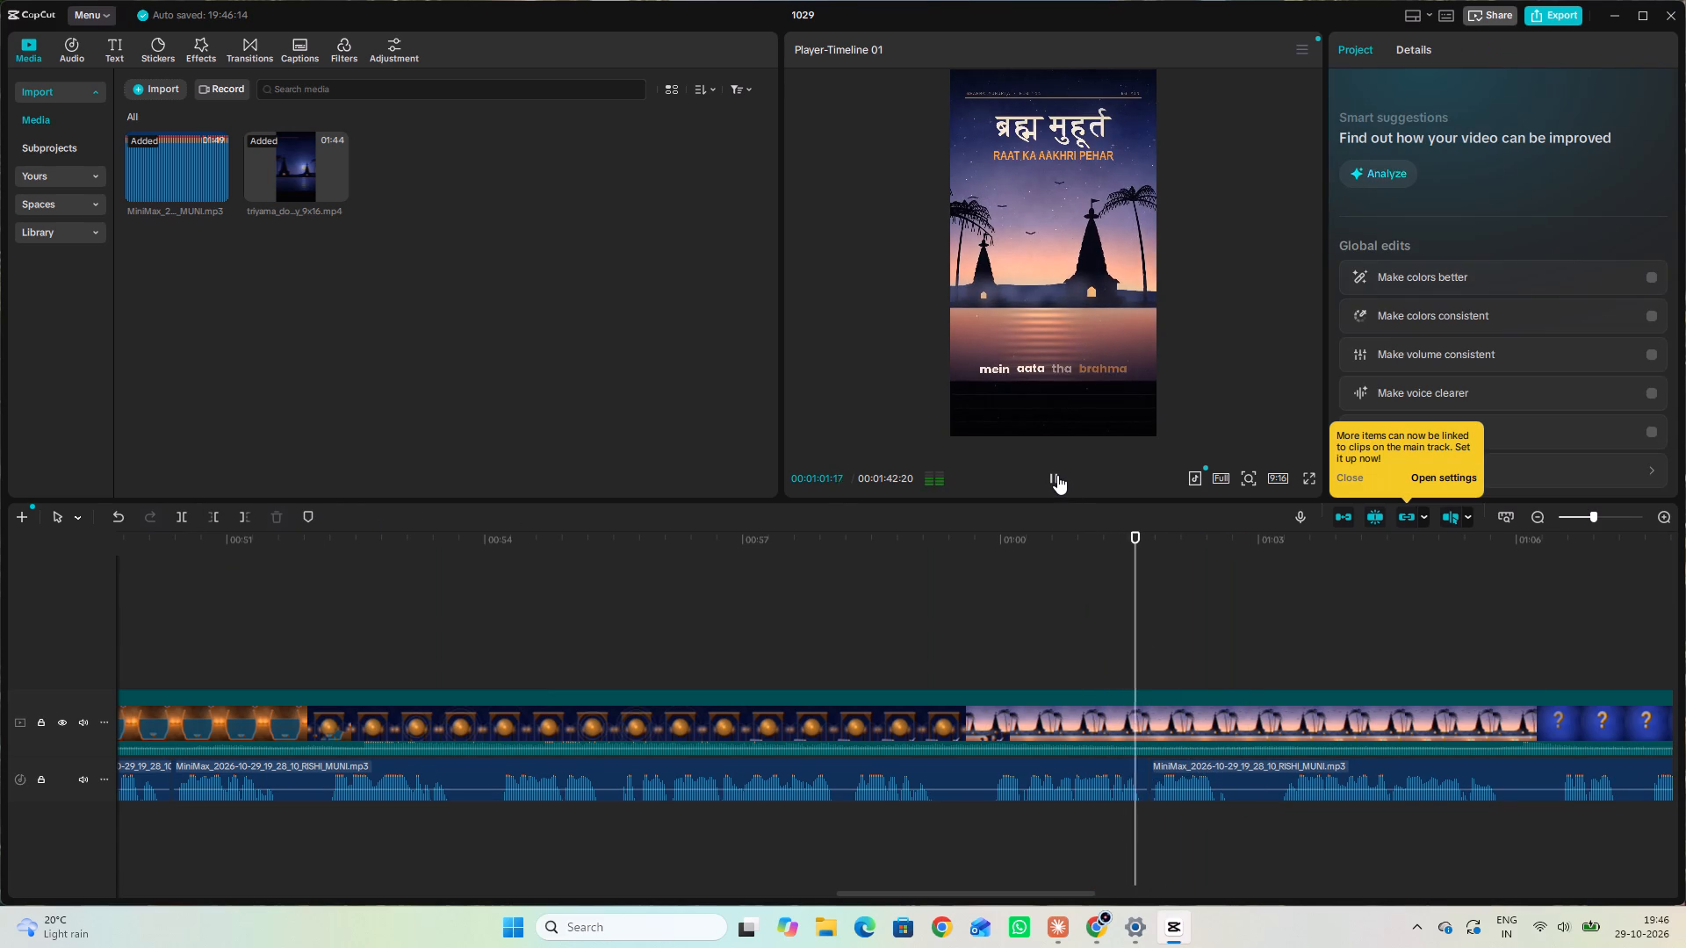
{"action": "left_click", "coordinate": [1059, 475]}
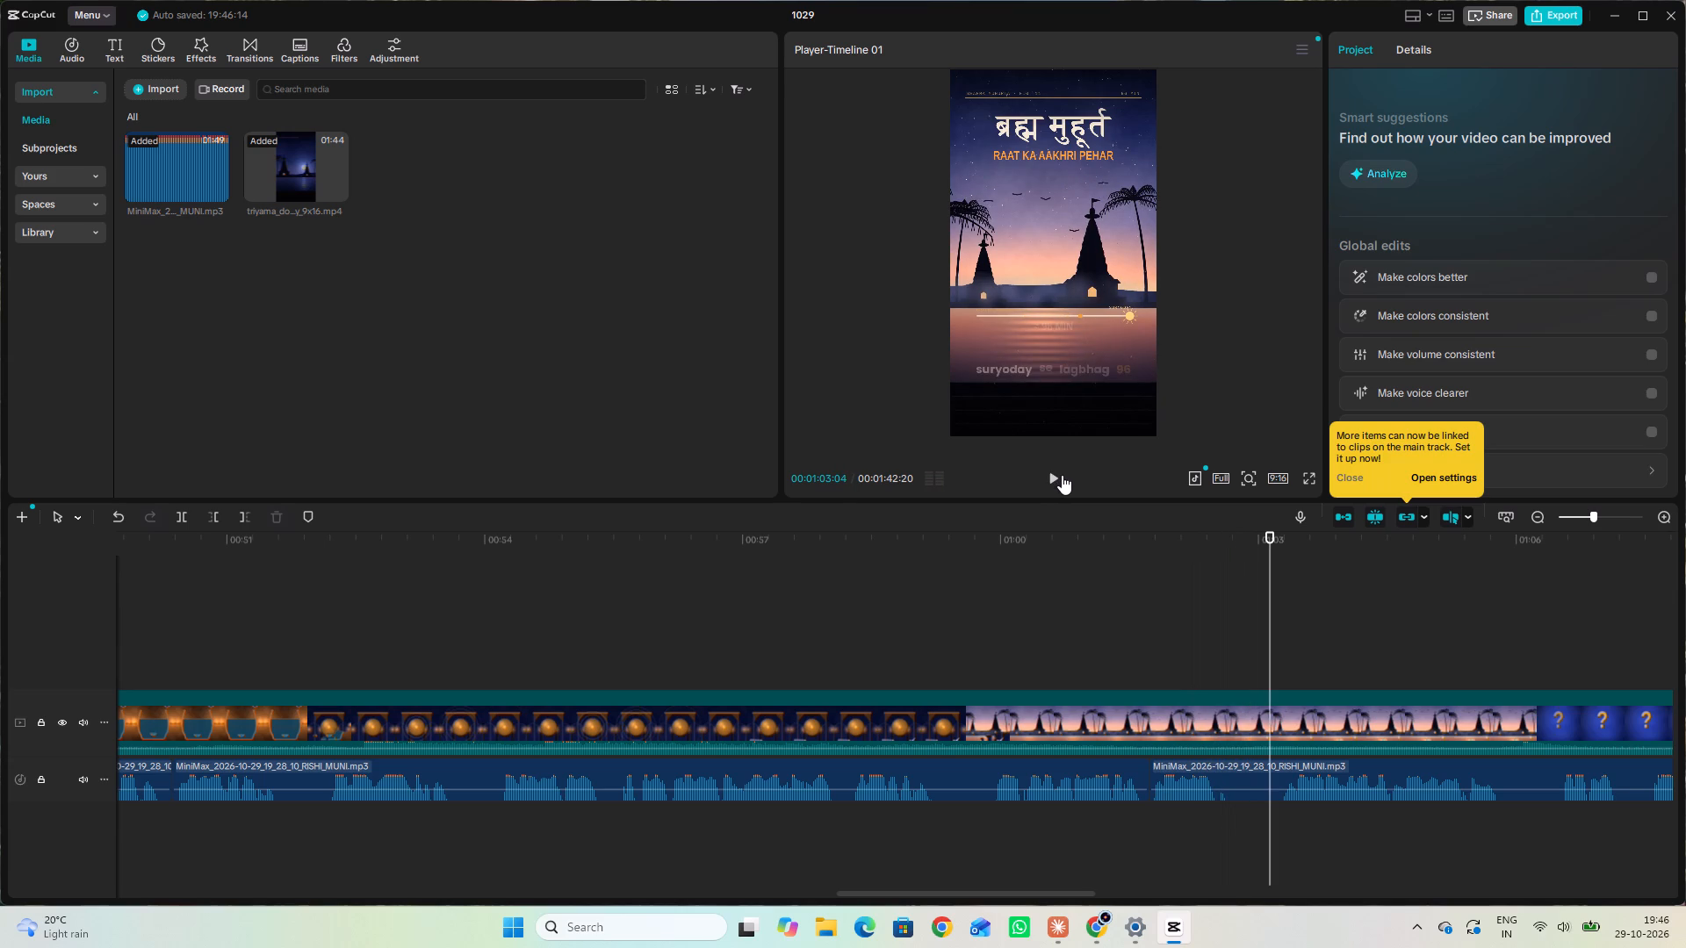
{"action": "left_click", "coordinate": [1054, 476]}
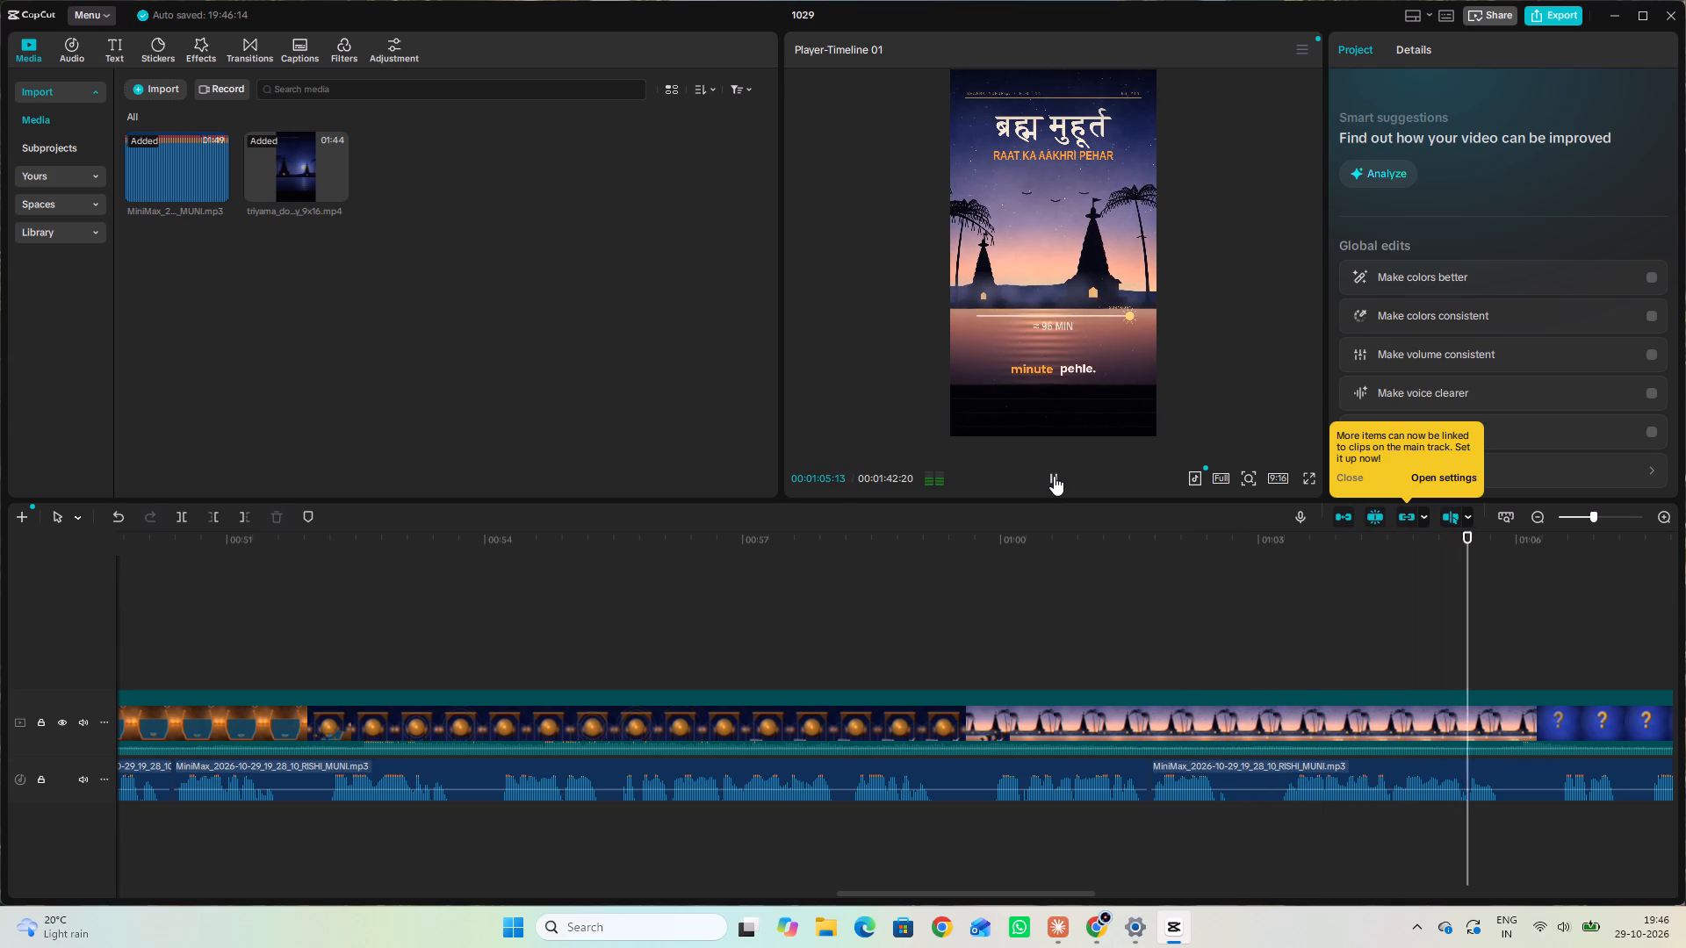
{"action": "left_click", "coordinate": [1054, 476]}
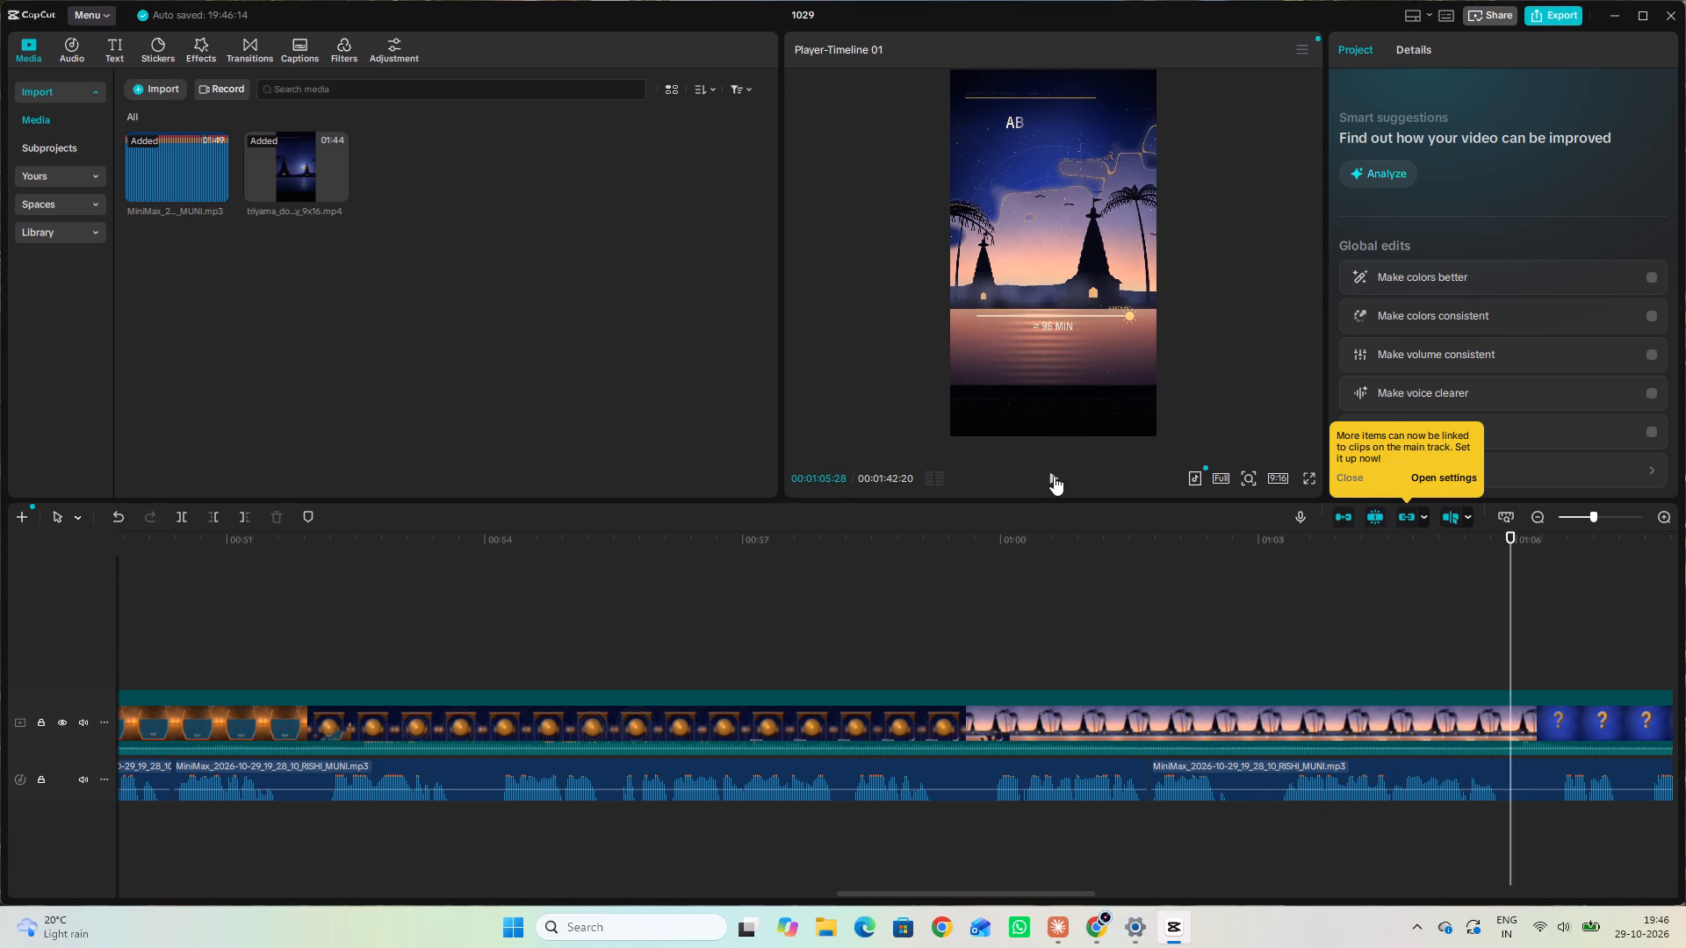
Play on from the "Ab triyama ki paheli" section through the four-yaam and Ramayana sections, checking the narration against the captions.
{"action": "left_click", "coordinate": [1054, 476]}
{"action": "left_click", "coordinate": [1054, 476]}
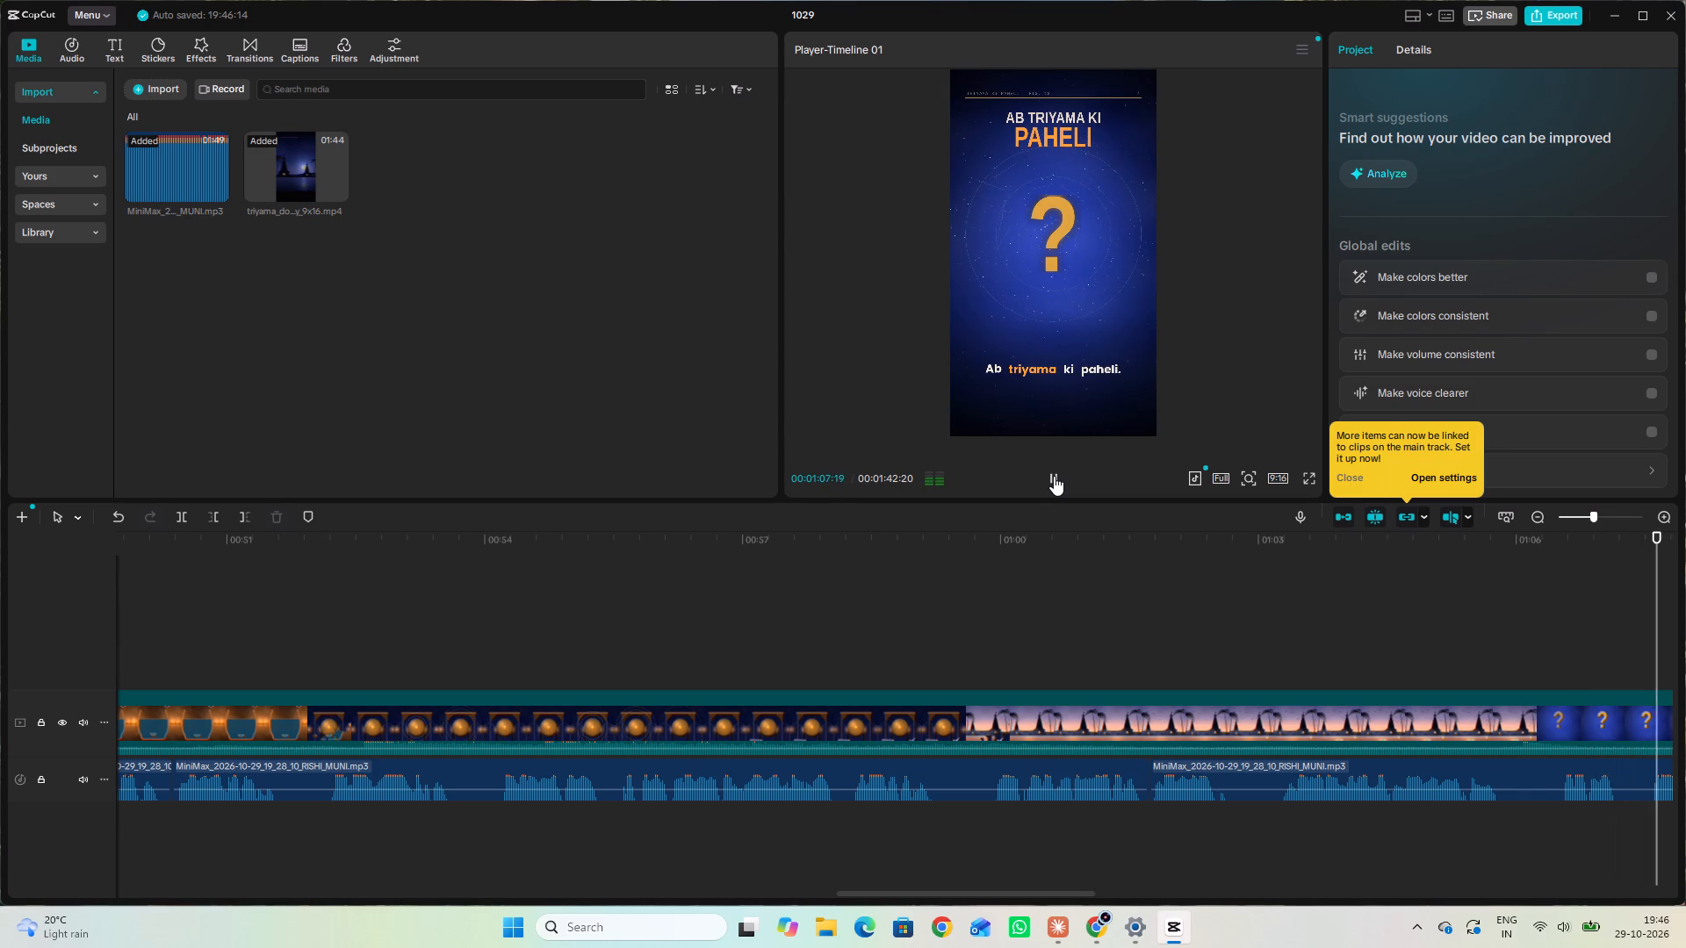
{"action": "left_click", "coordinate": [1054, 476]}
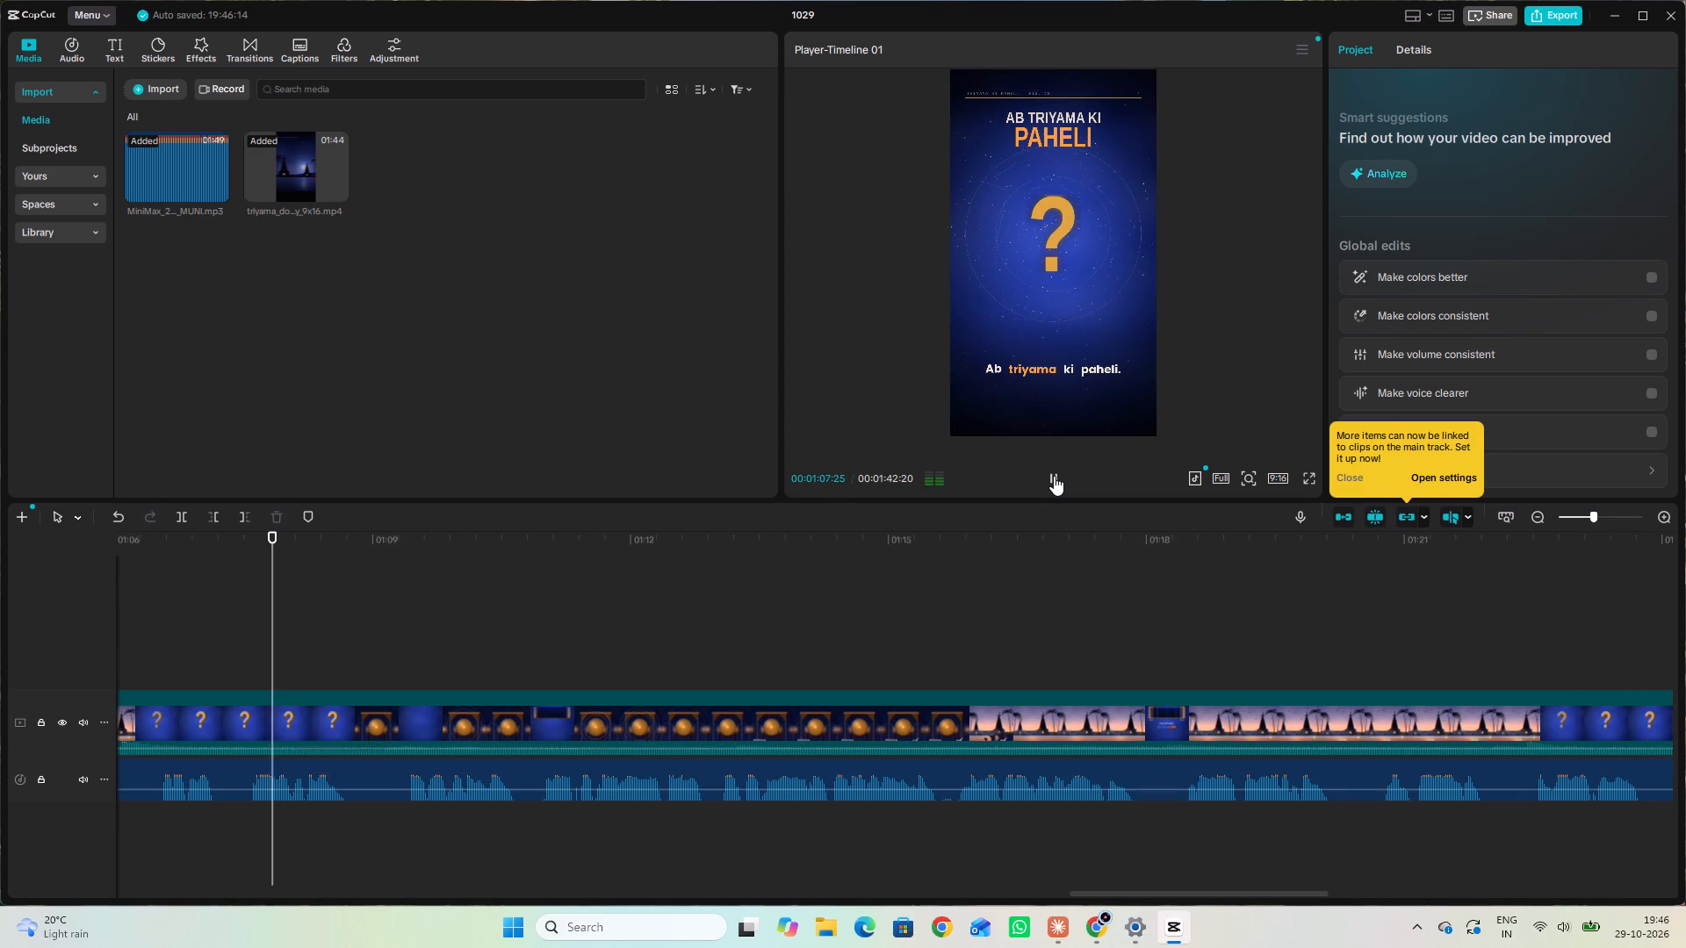
{"action": "left_click", "coordinate": [1054, 476]}
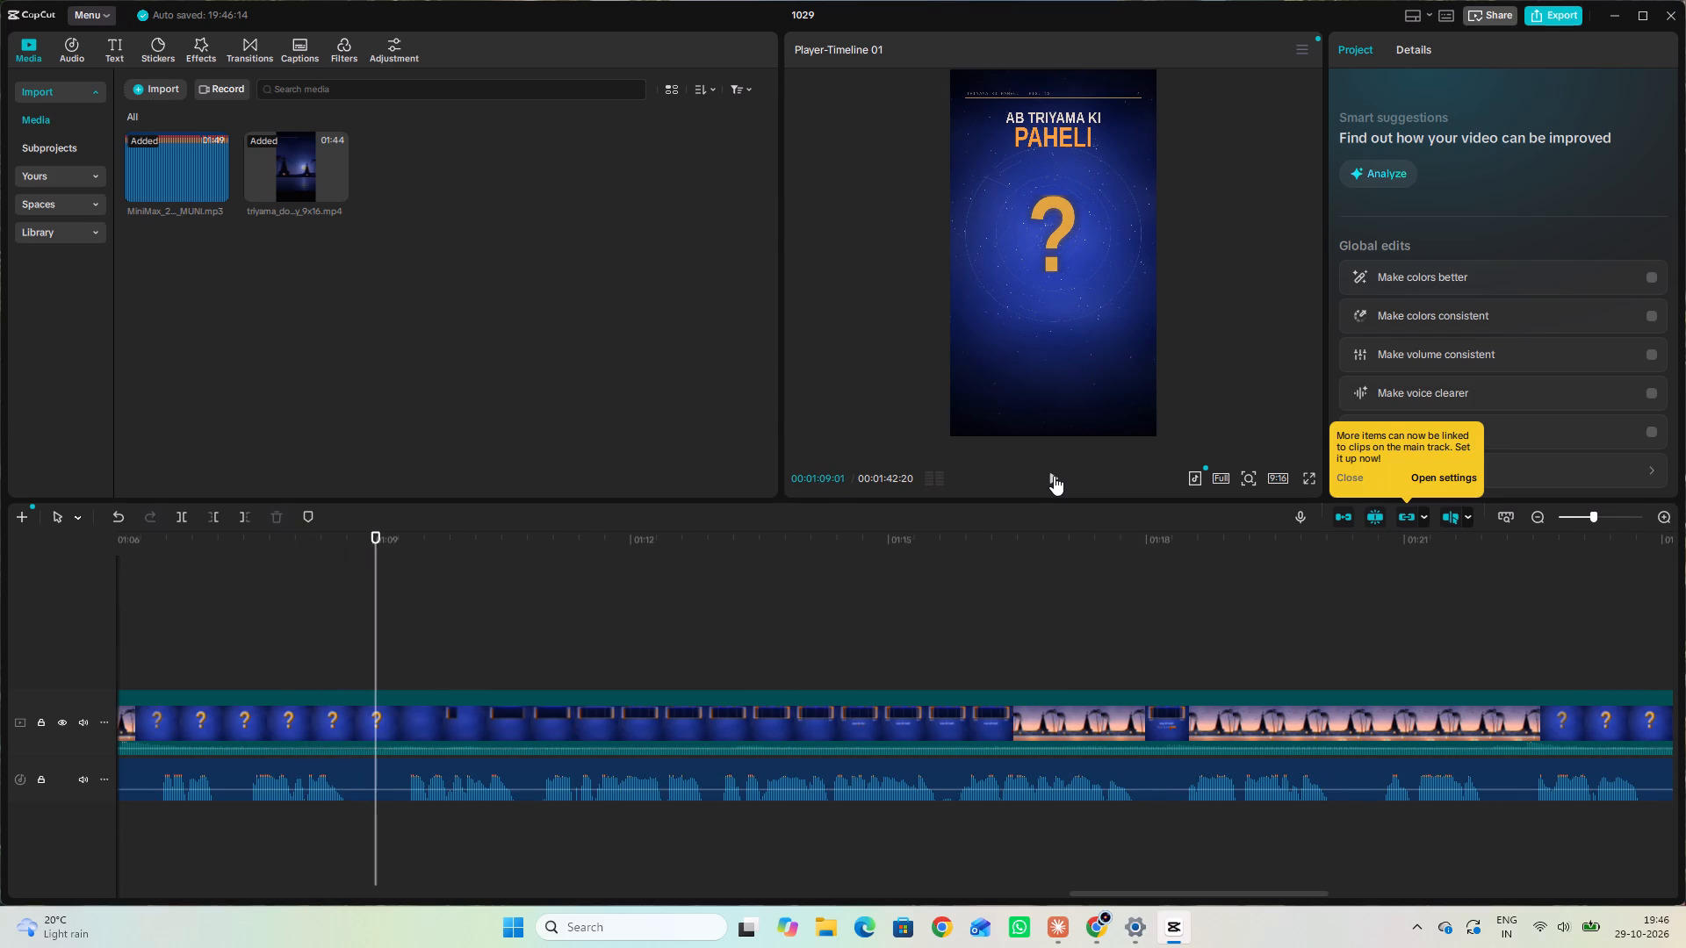
{"action": "left_click", "coordinate": [1054, 476]}
{"action": "left_click", "coordinate": [1054, 476]}
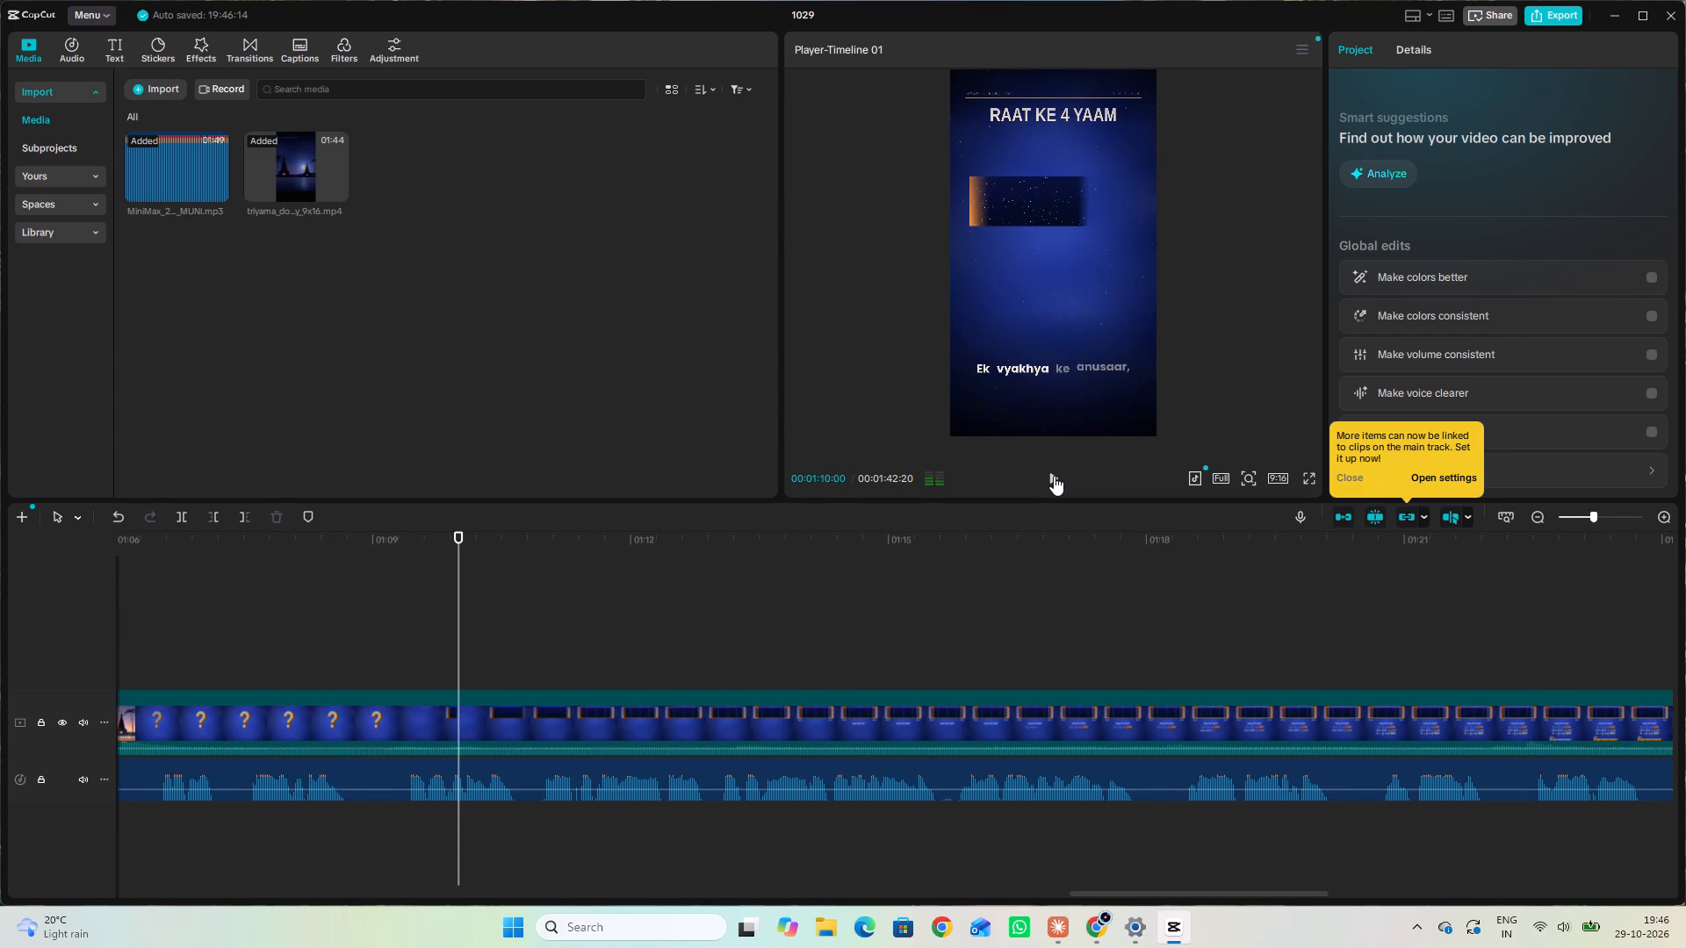
{"action": "left_click", "coordinate": [1054, 476]}
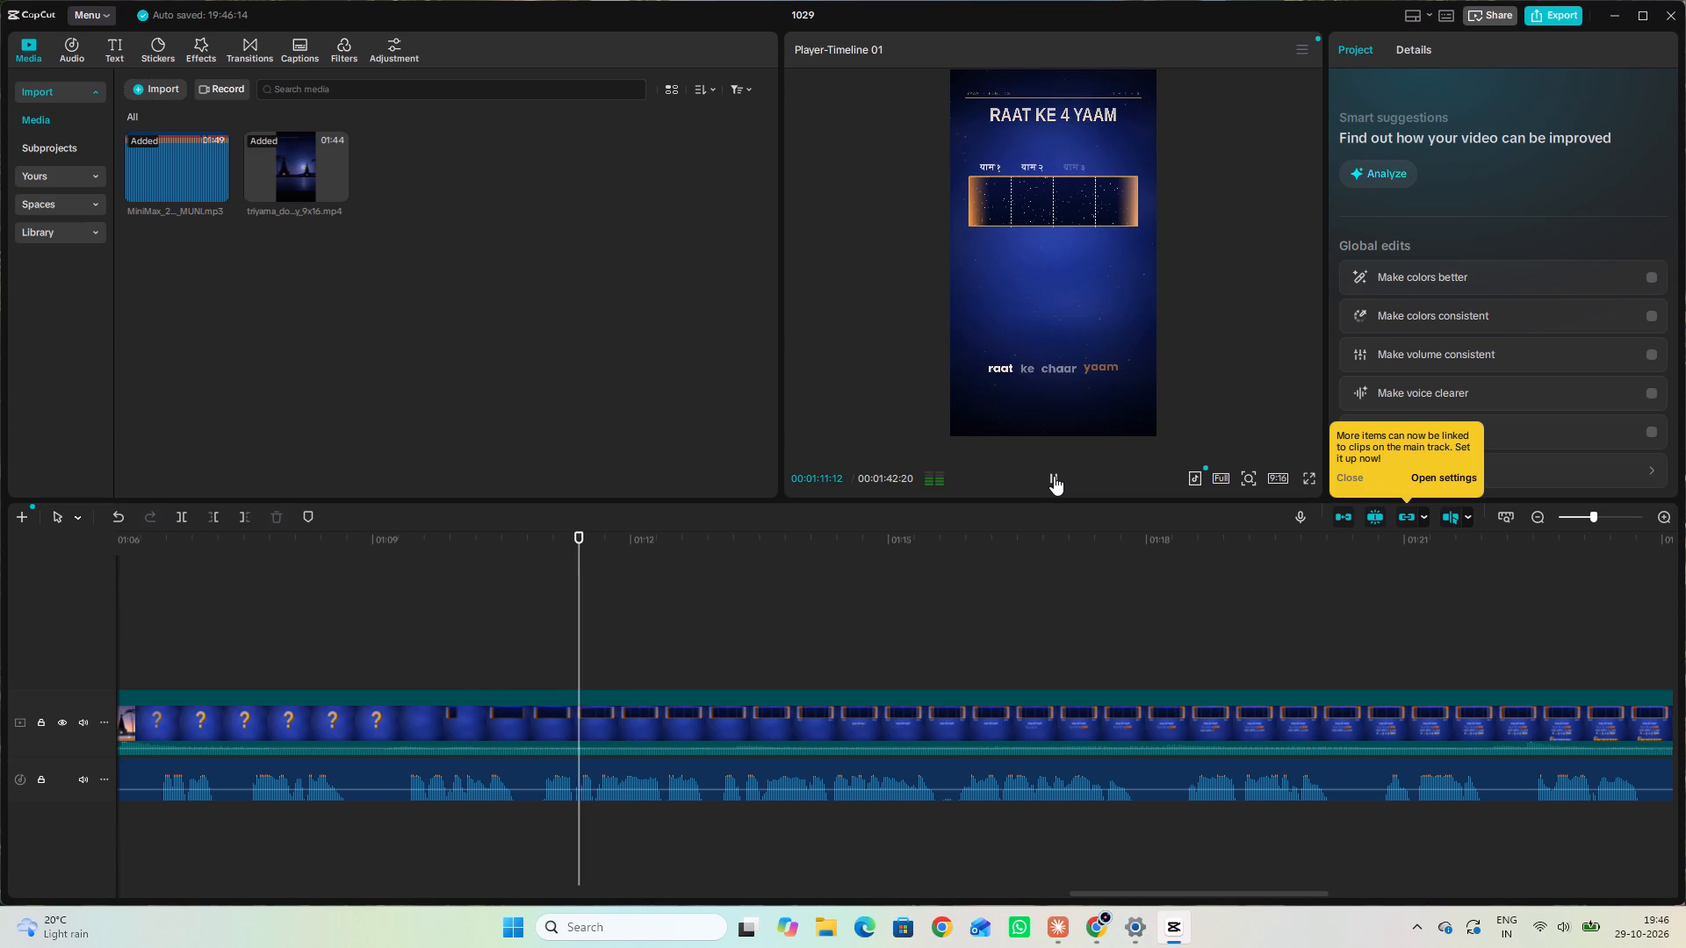
{"action": "left_click", "coordinate": [1054, 476]}
{"action": "left_click", "coordinate": [1054, 476]}
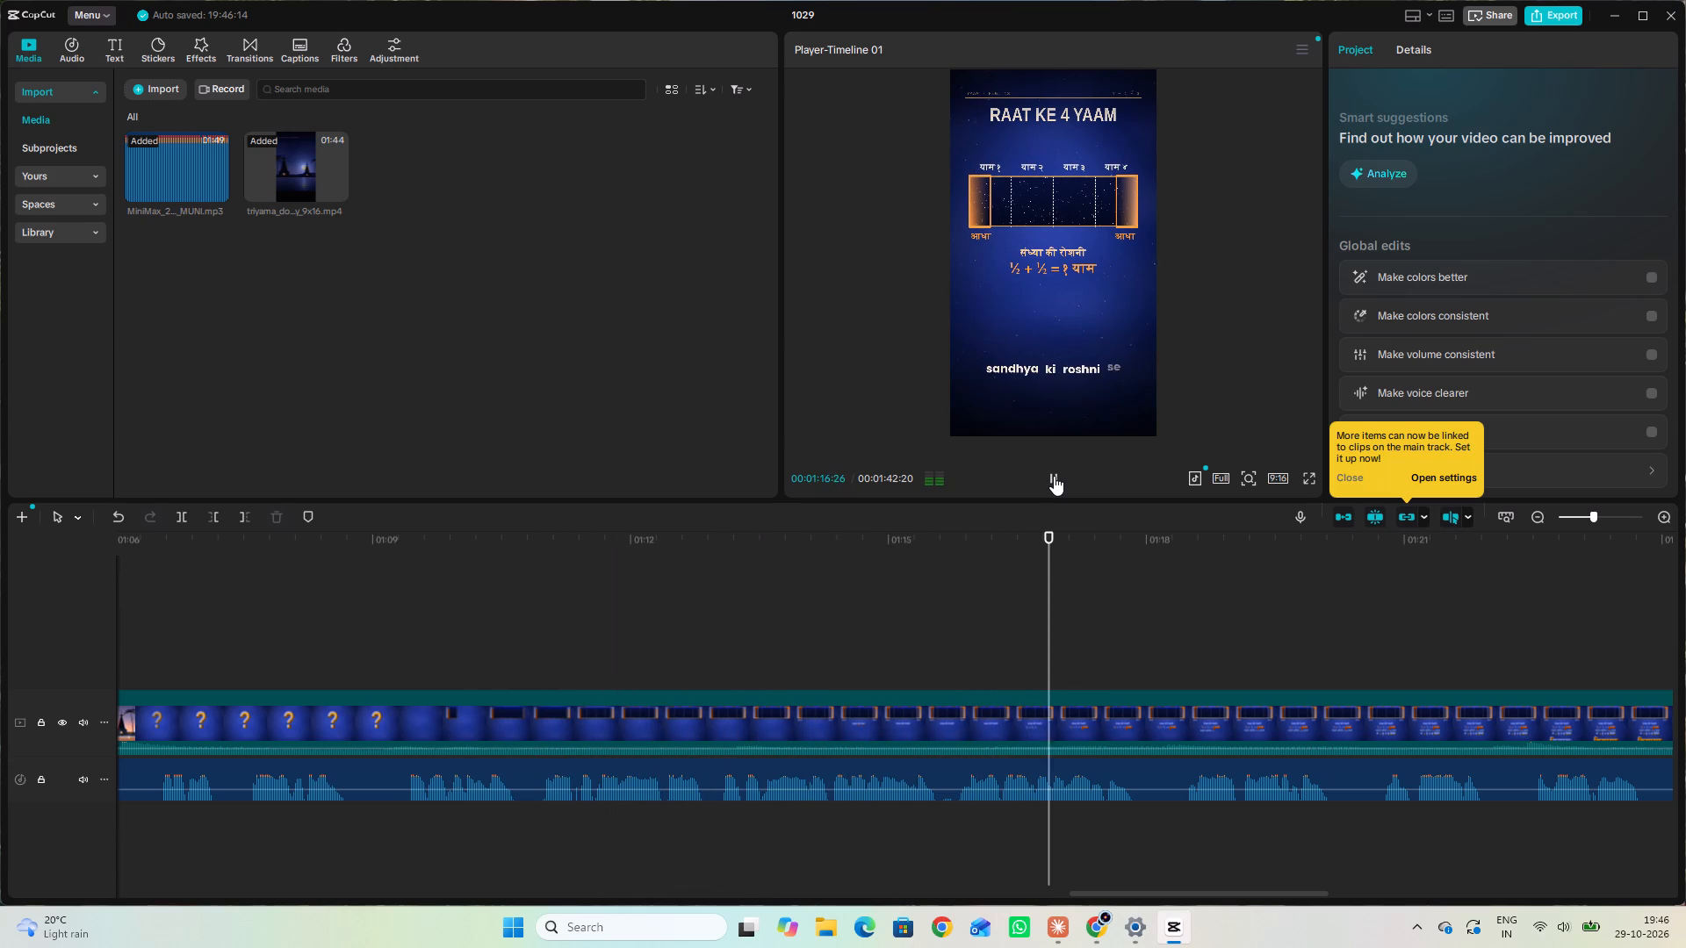
{"action": "left_click", "coordinate": [1054, 476]}
{"action": "left_click", "coordinate": [1054, 476]}
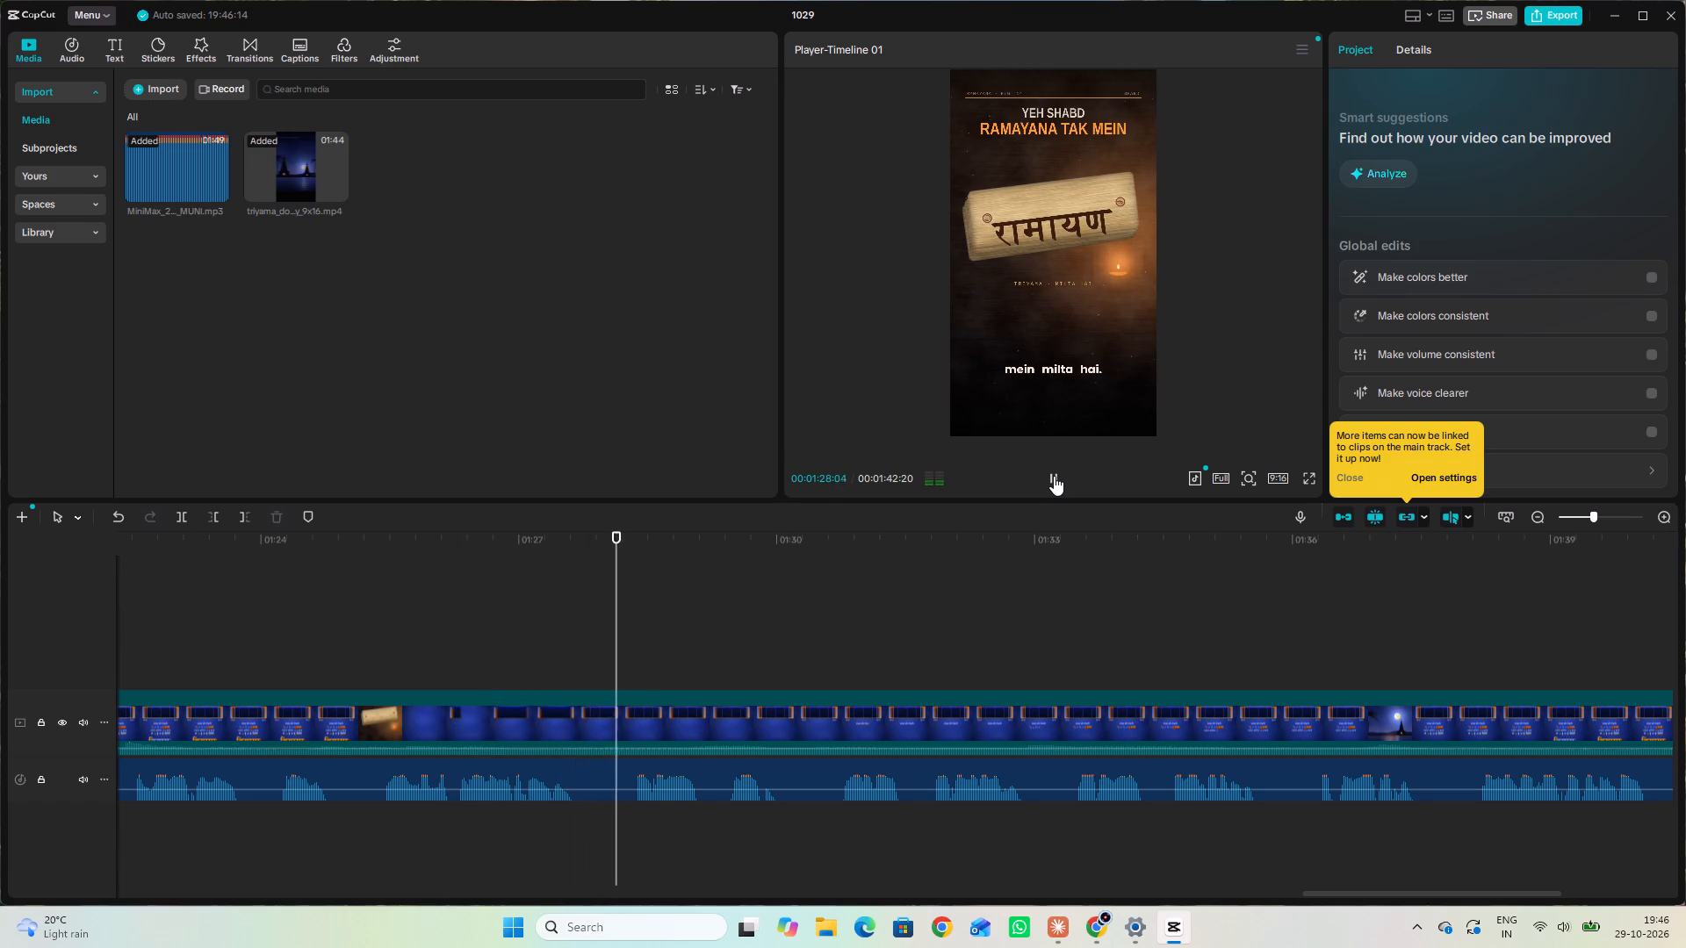
{"action": "left_click", "coordinate": [1054, 476]}
{"action": "left_click", "coordinate": [1054, 476]}
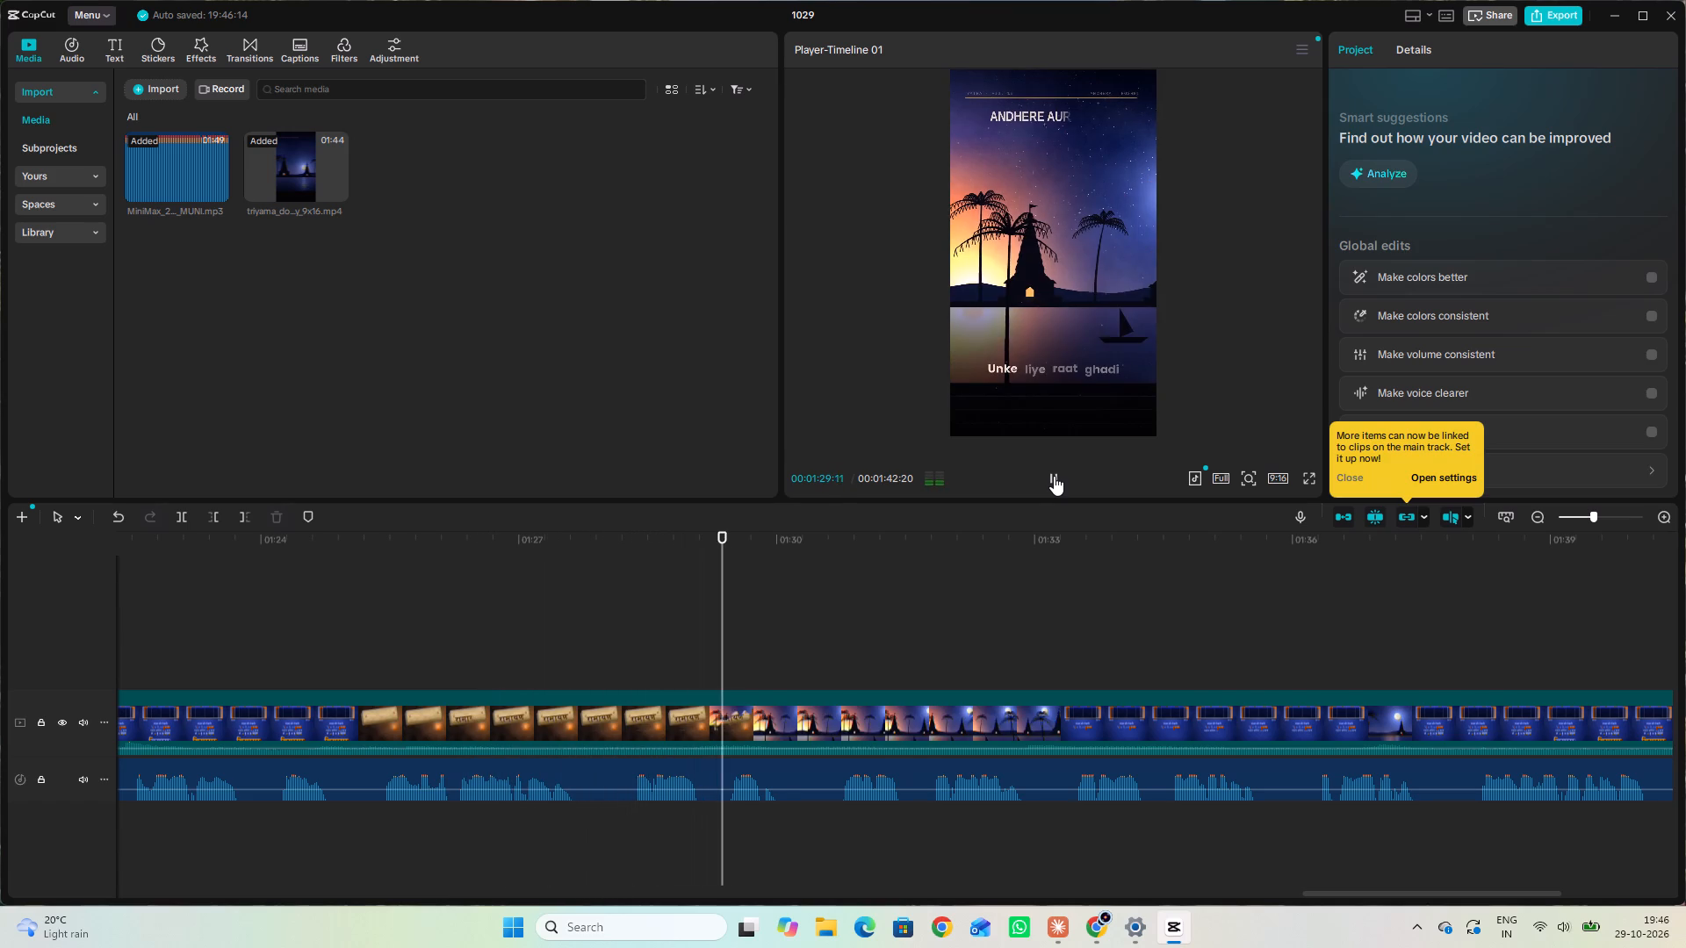
{"action": "left_click", "coordinate": [1054, 476]}
Replay from the "mein milta hai." caption into the "Unke liye raat ghadi" caption, checking the narration timing at the scene change.
{"action": "left_click", "coordinate": [536, 644]}
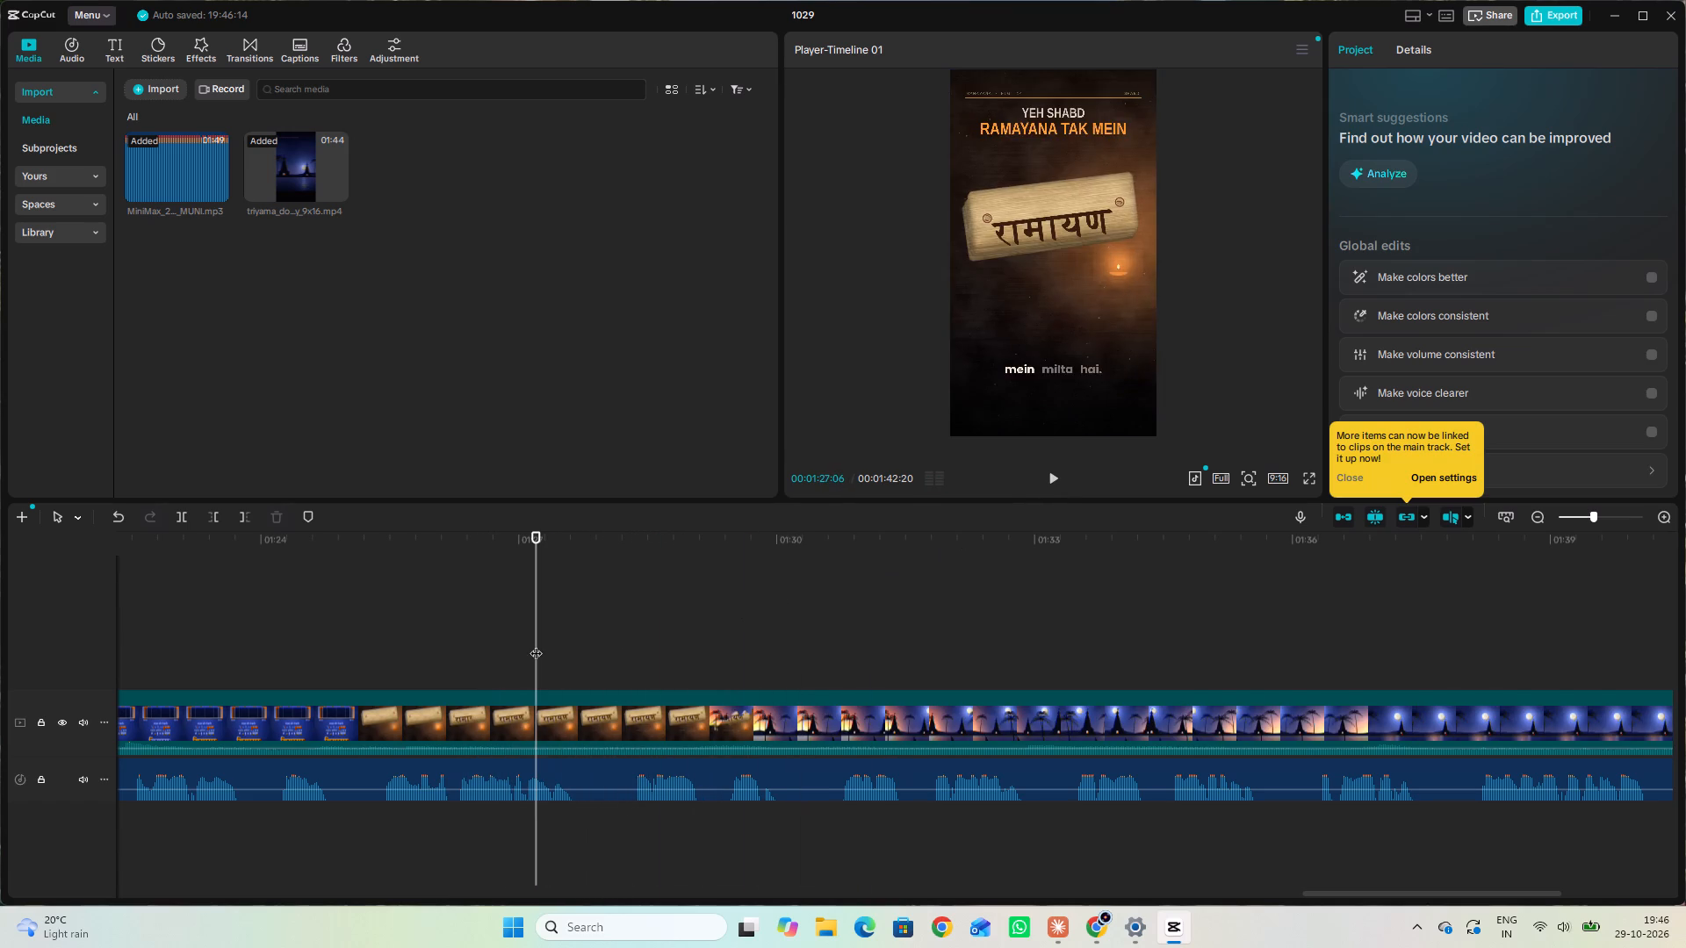
{"action": "left_click", "coordinate": [1051, 479]}
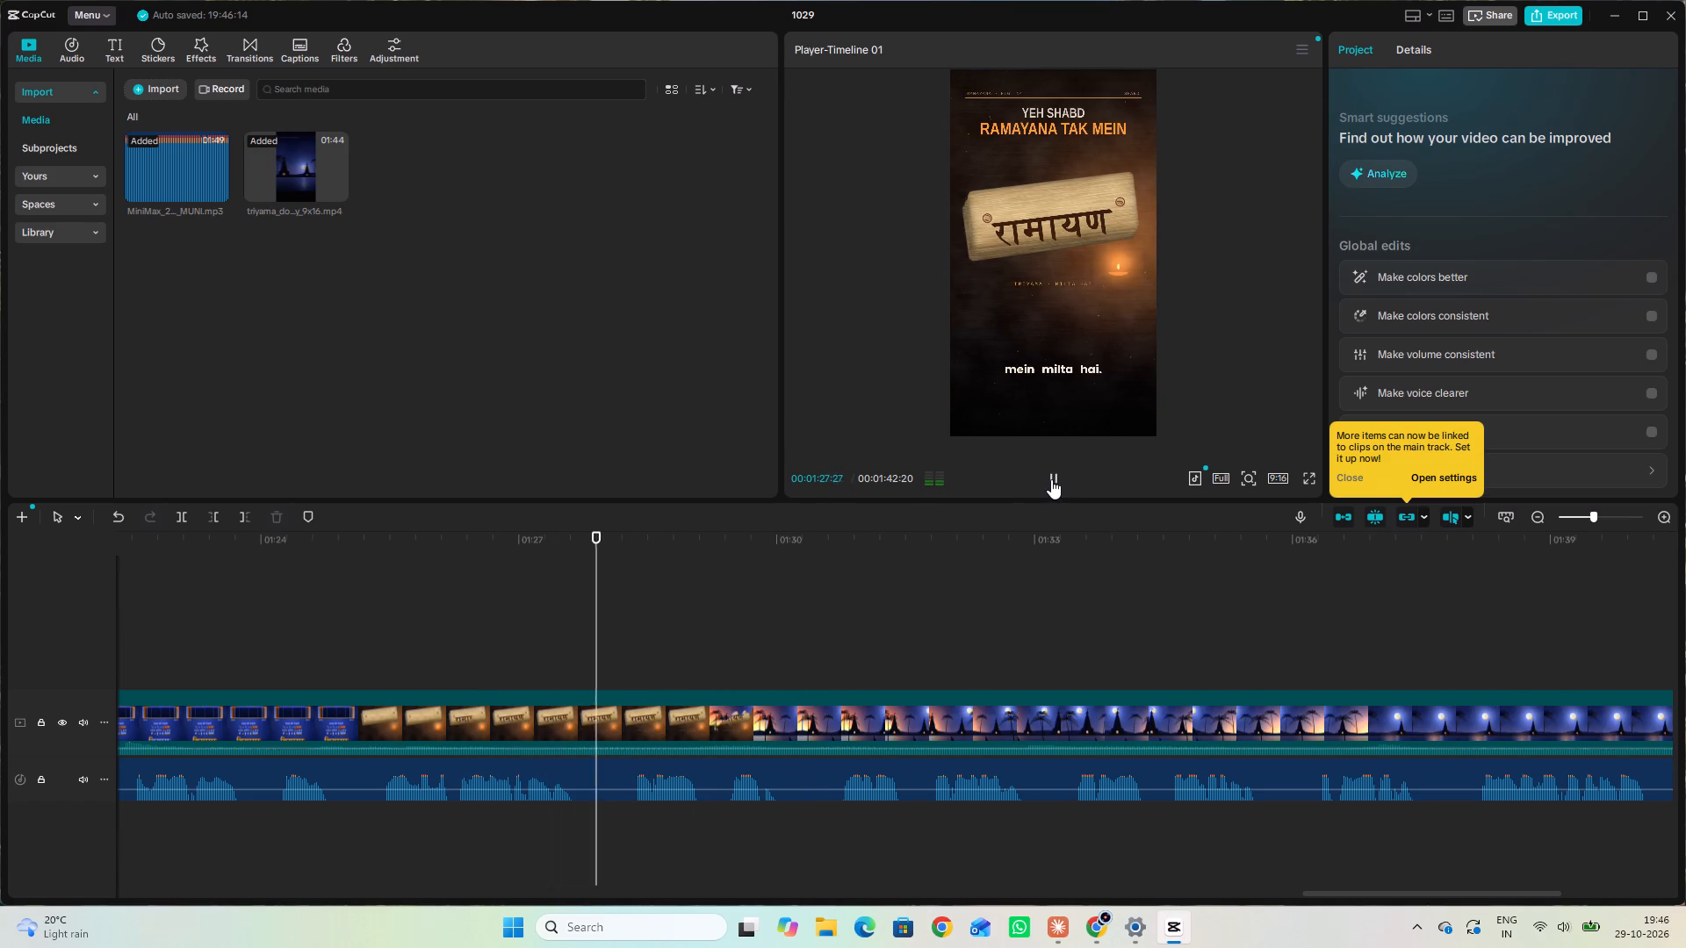
{"action": "double_click", "coordinate": [1051, 479]}
{"action": "left_click", "coordinate": [1051, 479]}
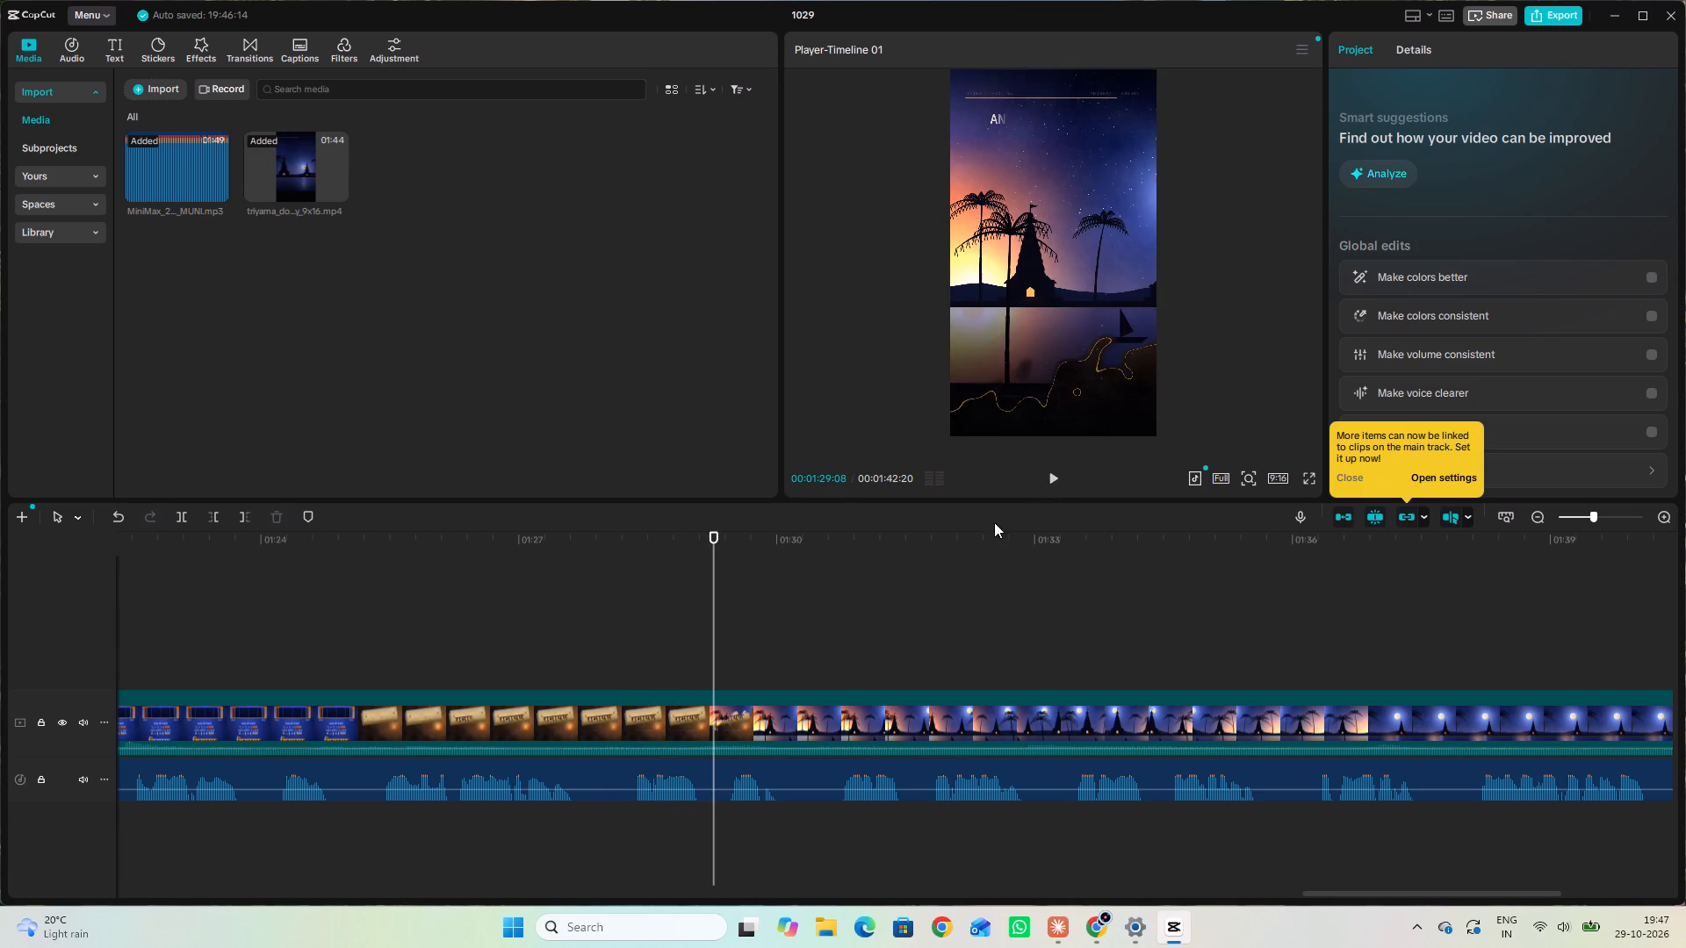
{"action": "left_click", "coordinate": [557, 657]}
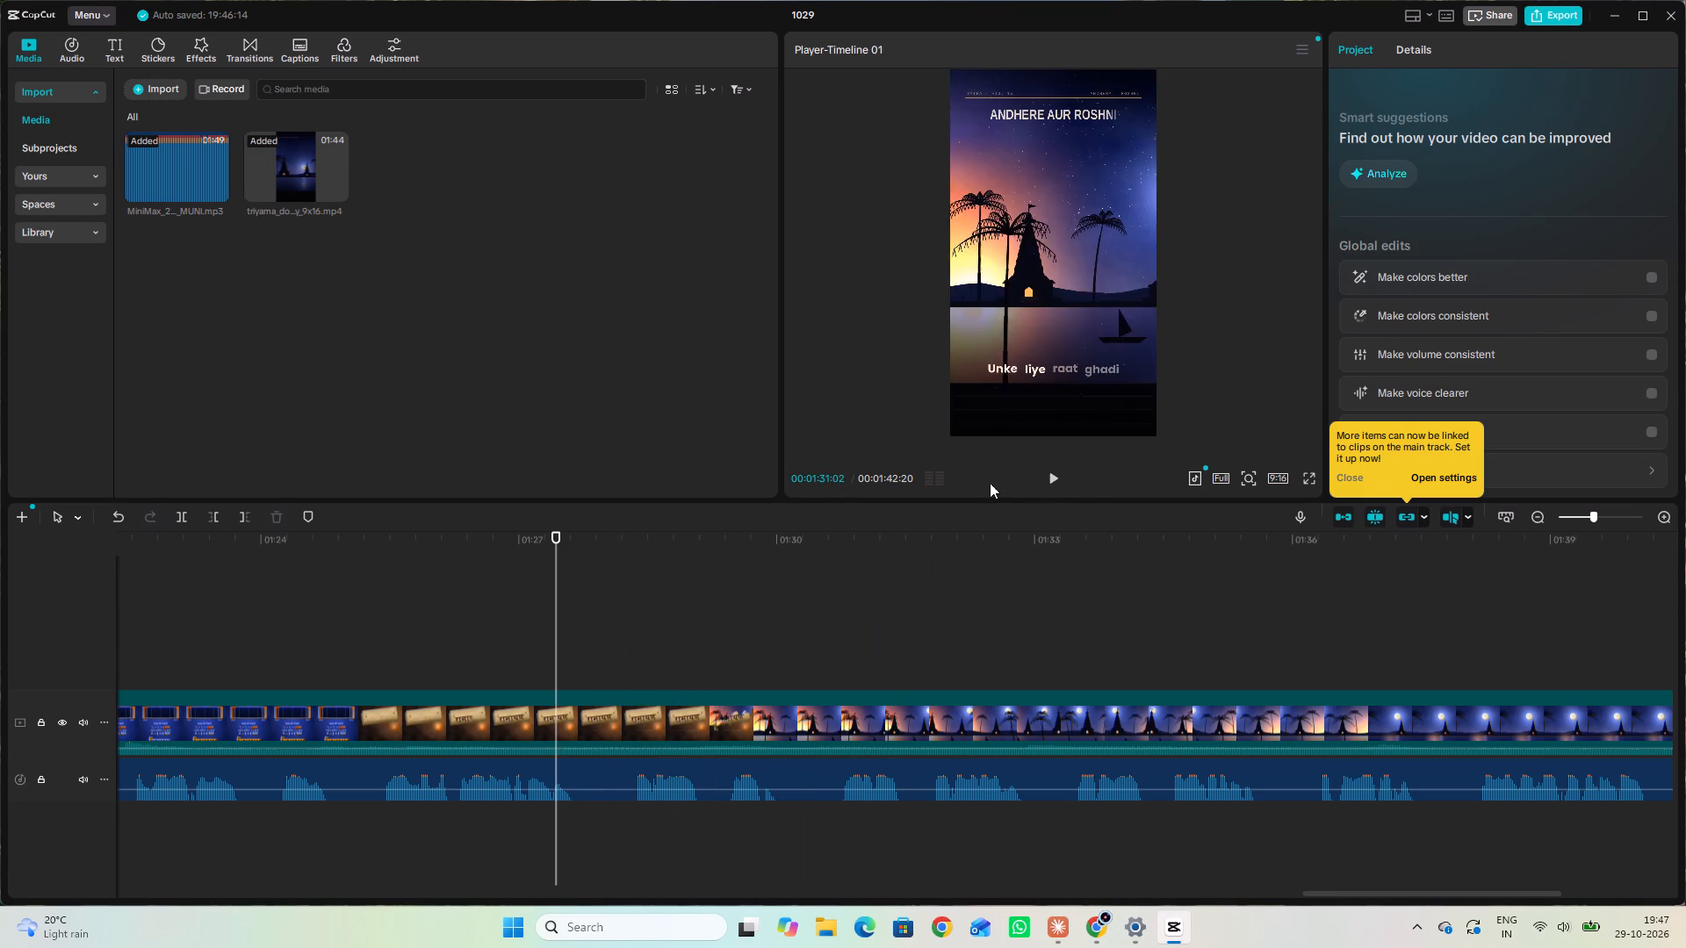
{"action": "left_click", "coordinate": [1051, 479]}
{"action": "left_click", "coordinate": [1051, 479]}
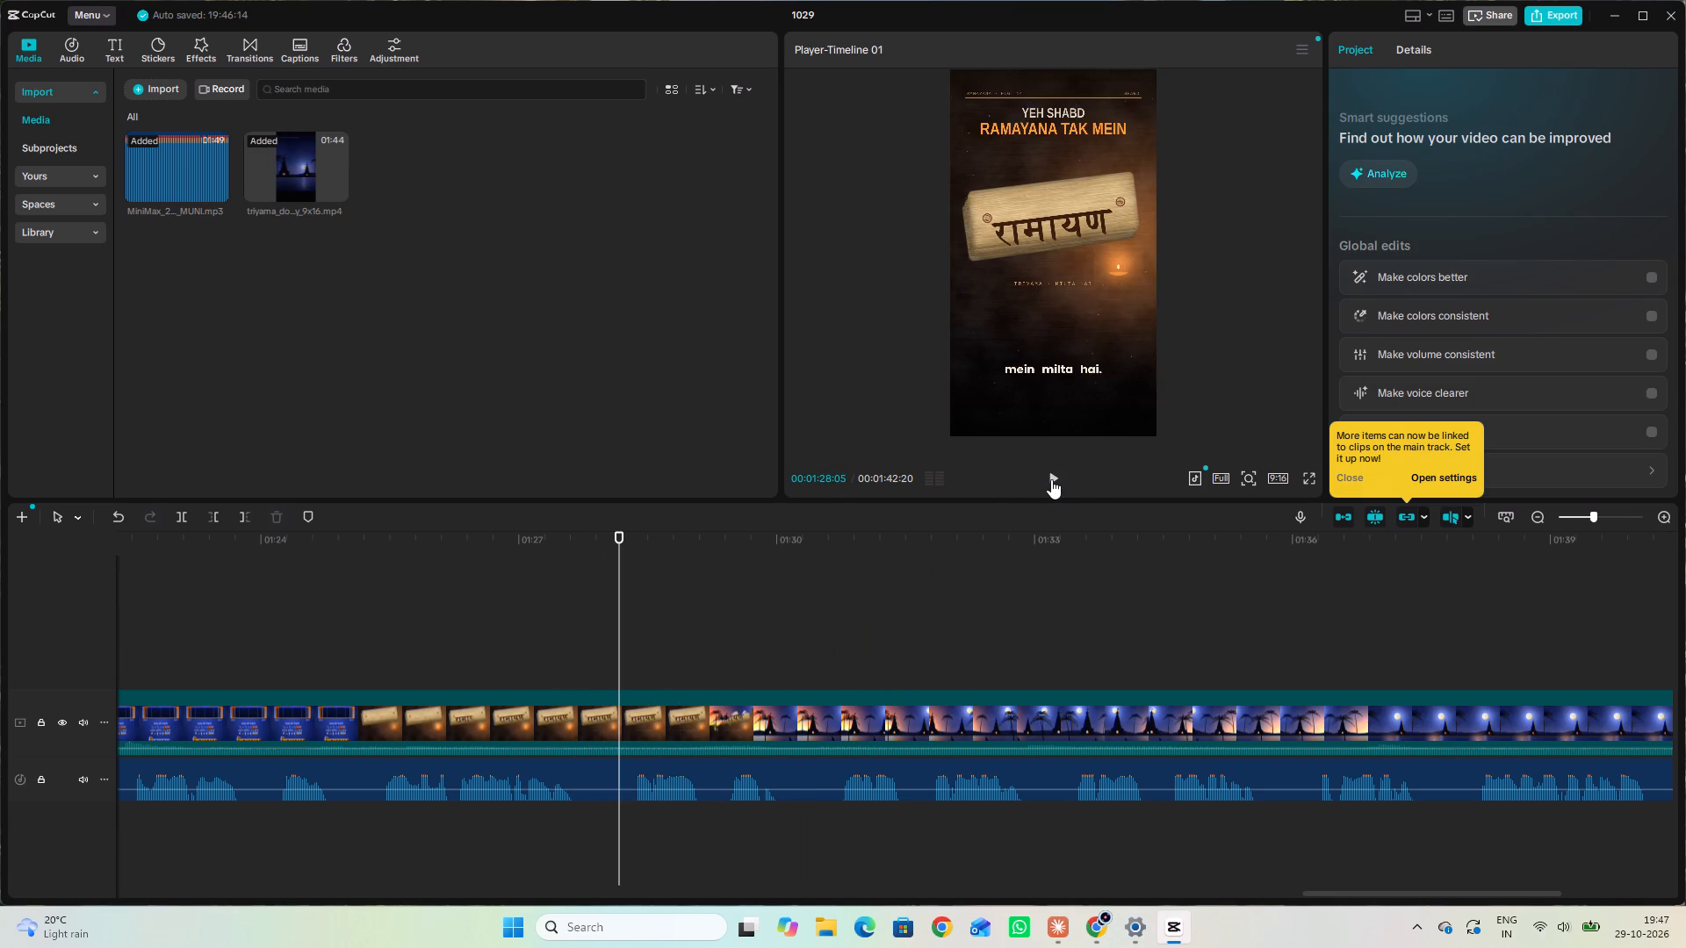
{"action": "left_click", "coordinate": [1051, 479]}
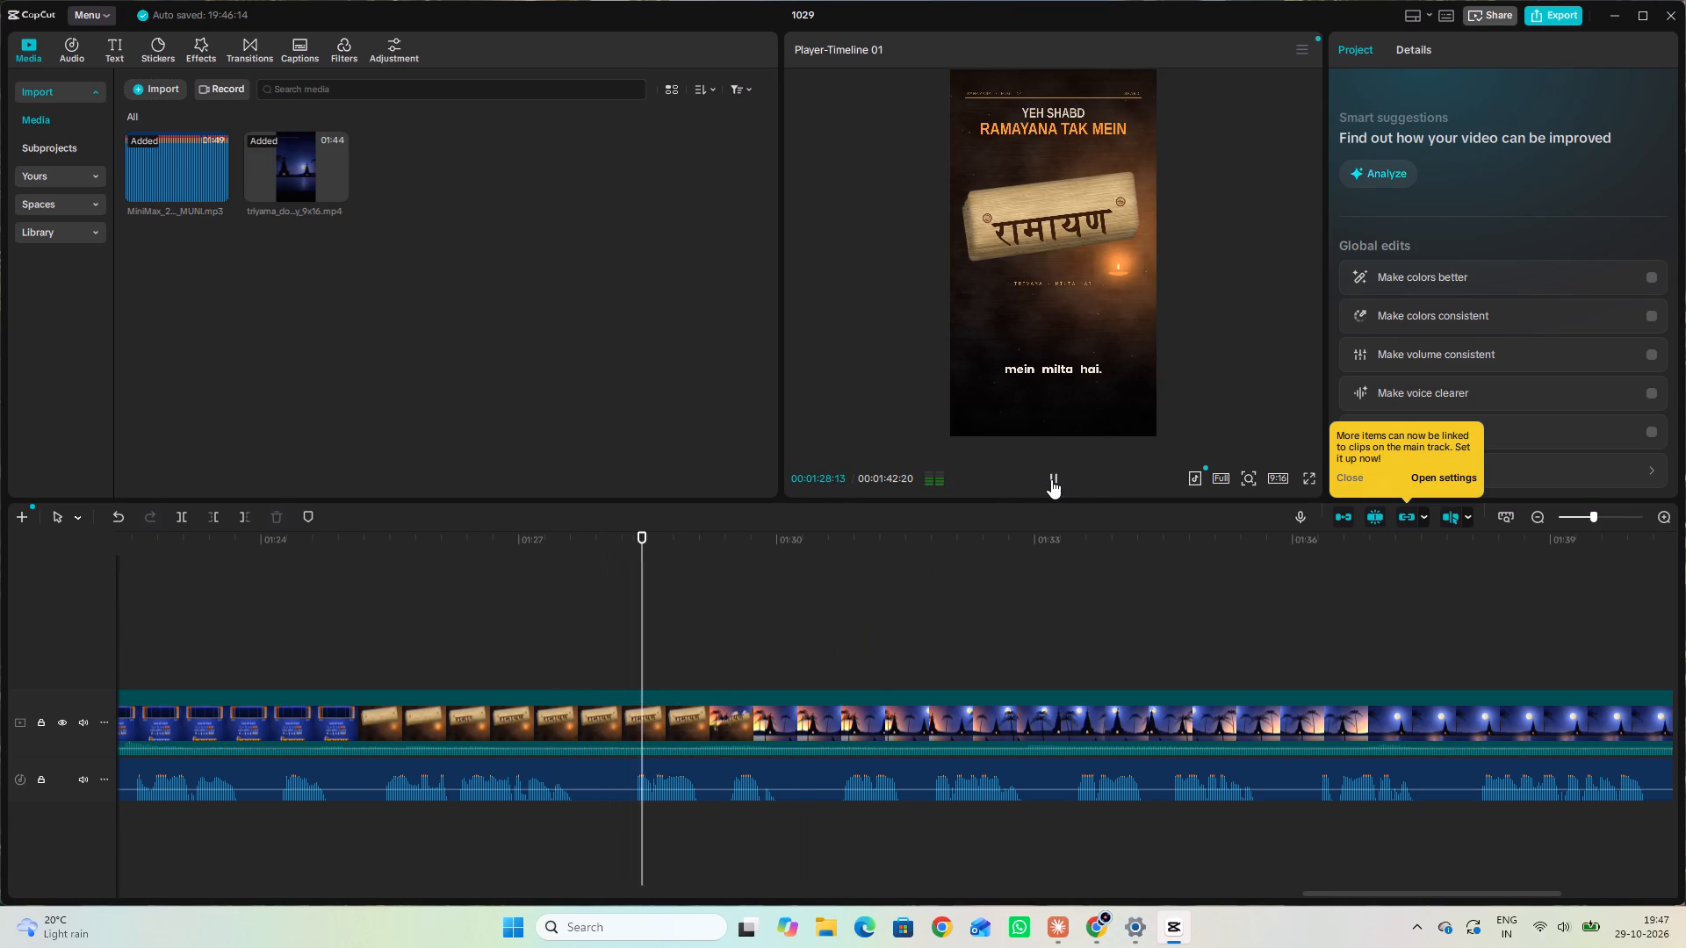
{"action": "left_click", "coordinate": [1051, 479]}
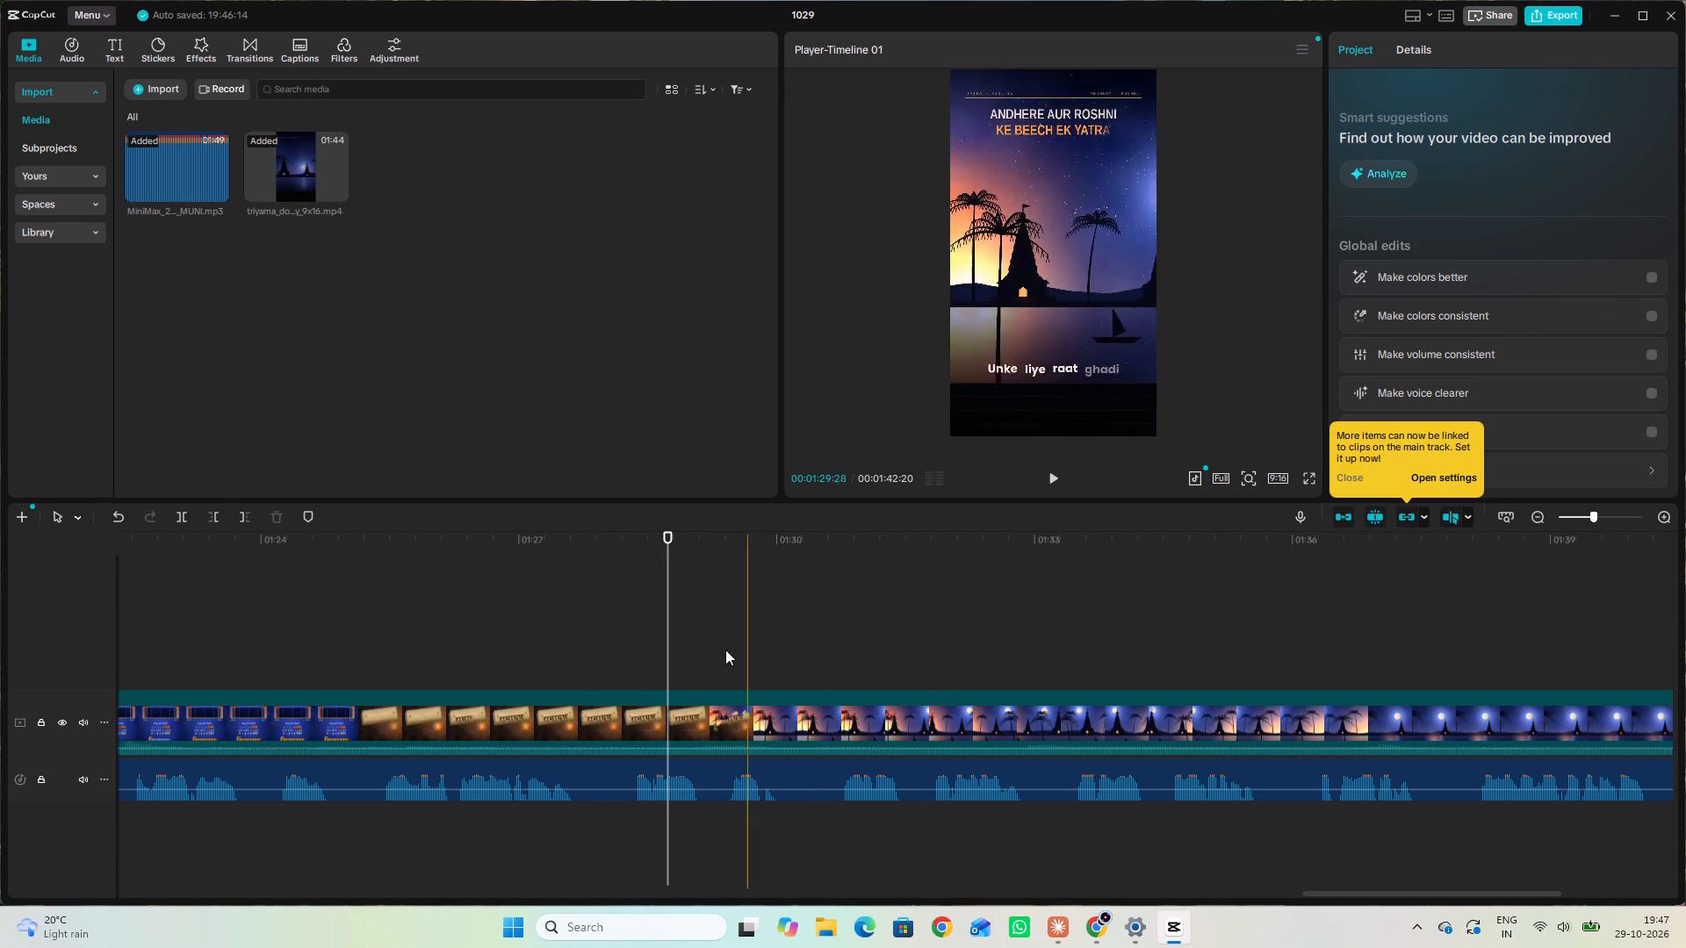
{"action": "left_click_drag", "start_coordinate": [670, 653], "coordinate": [670, 652]}
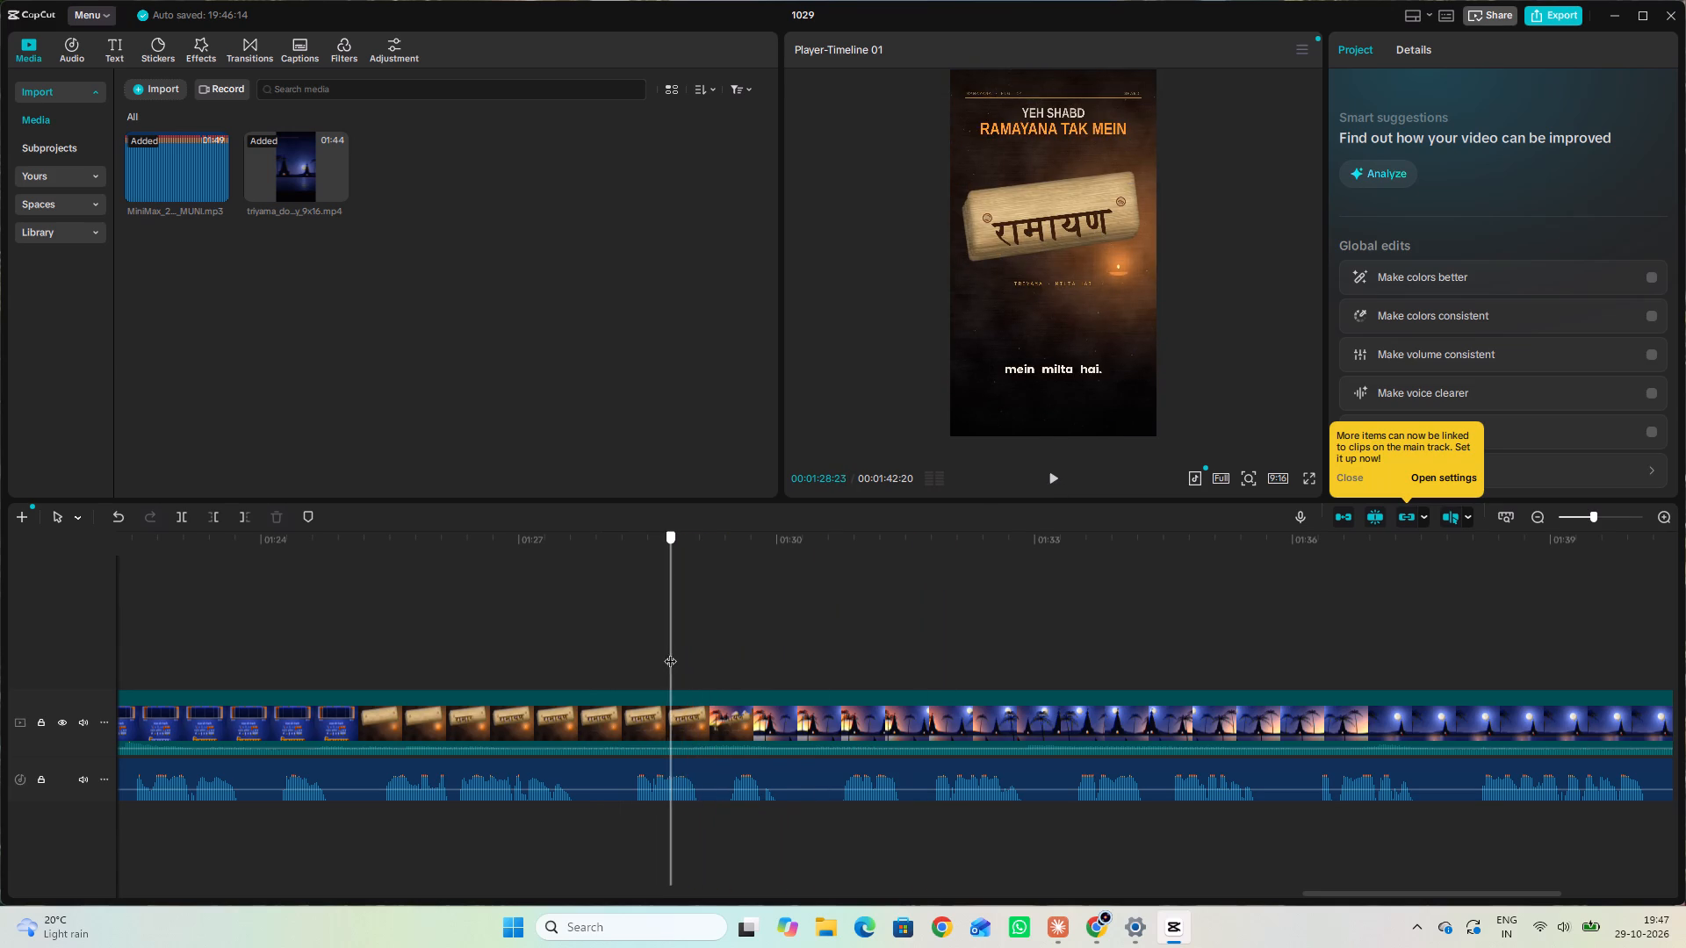
{"action": "left_click_drag", "start_coordinate": [670, 652], "coordinate": [720, 658]}
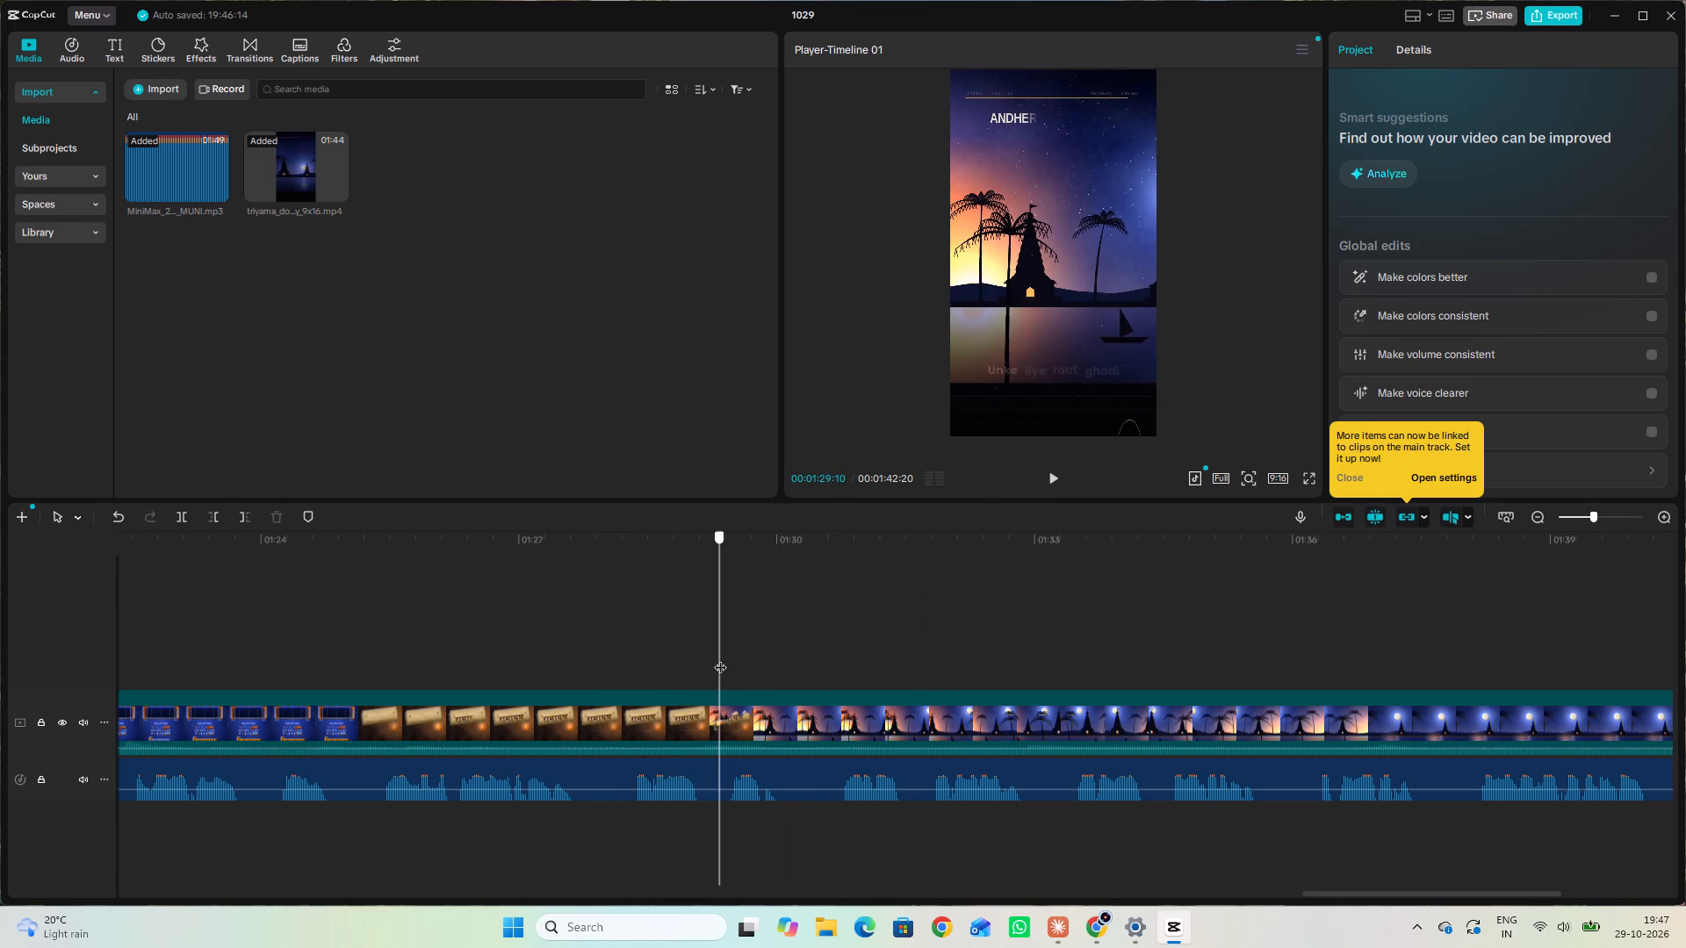
Play from 00:01:28:00 through the "yatra thi." caption, checking the narration against the "Andhere aur roshni ke beech ek yatra" section.
{"action": "left_click_drag", "start_coordinate": [720, 658], "coordinate": [605, 634]}
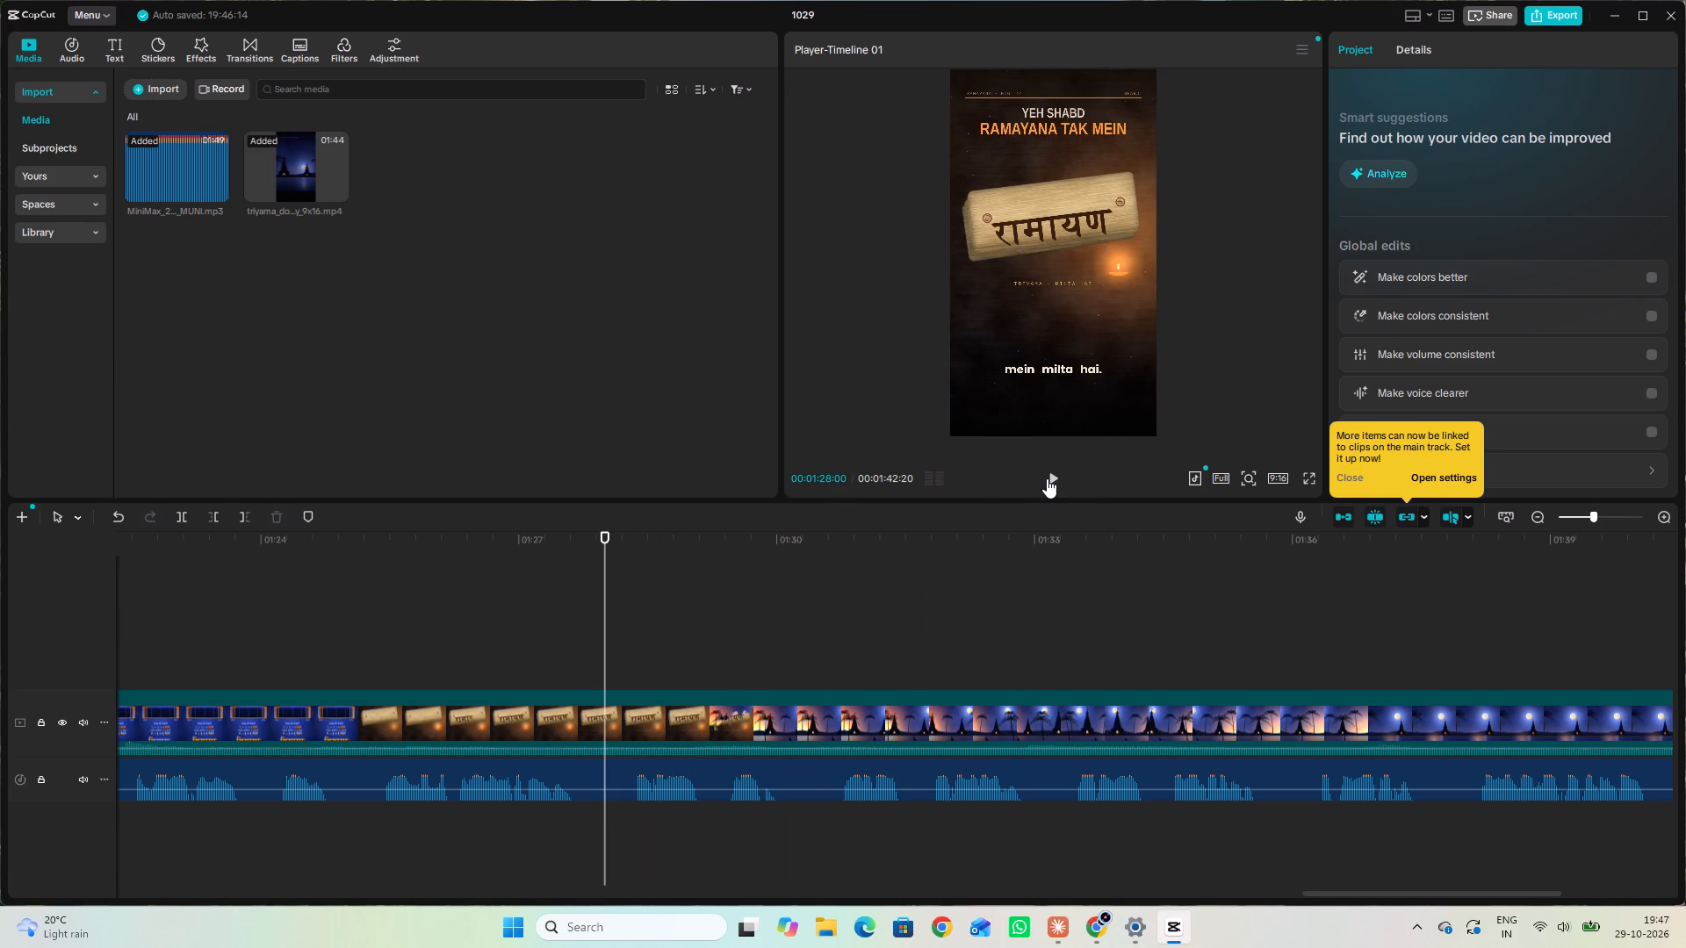
{"action": "left_click", "coordinate": [1054, 478]}
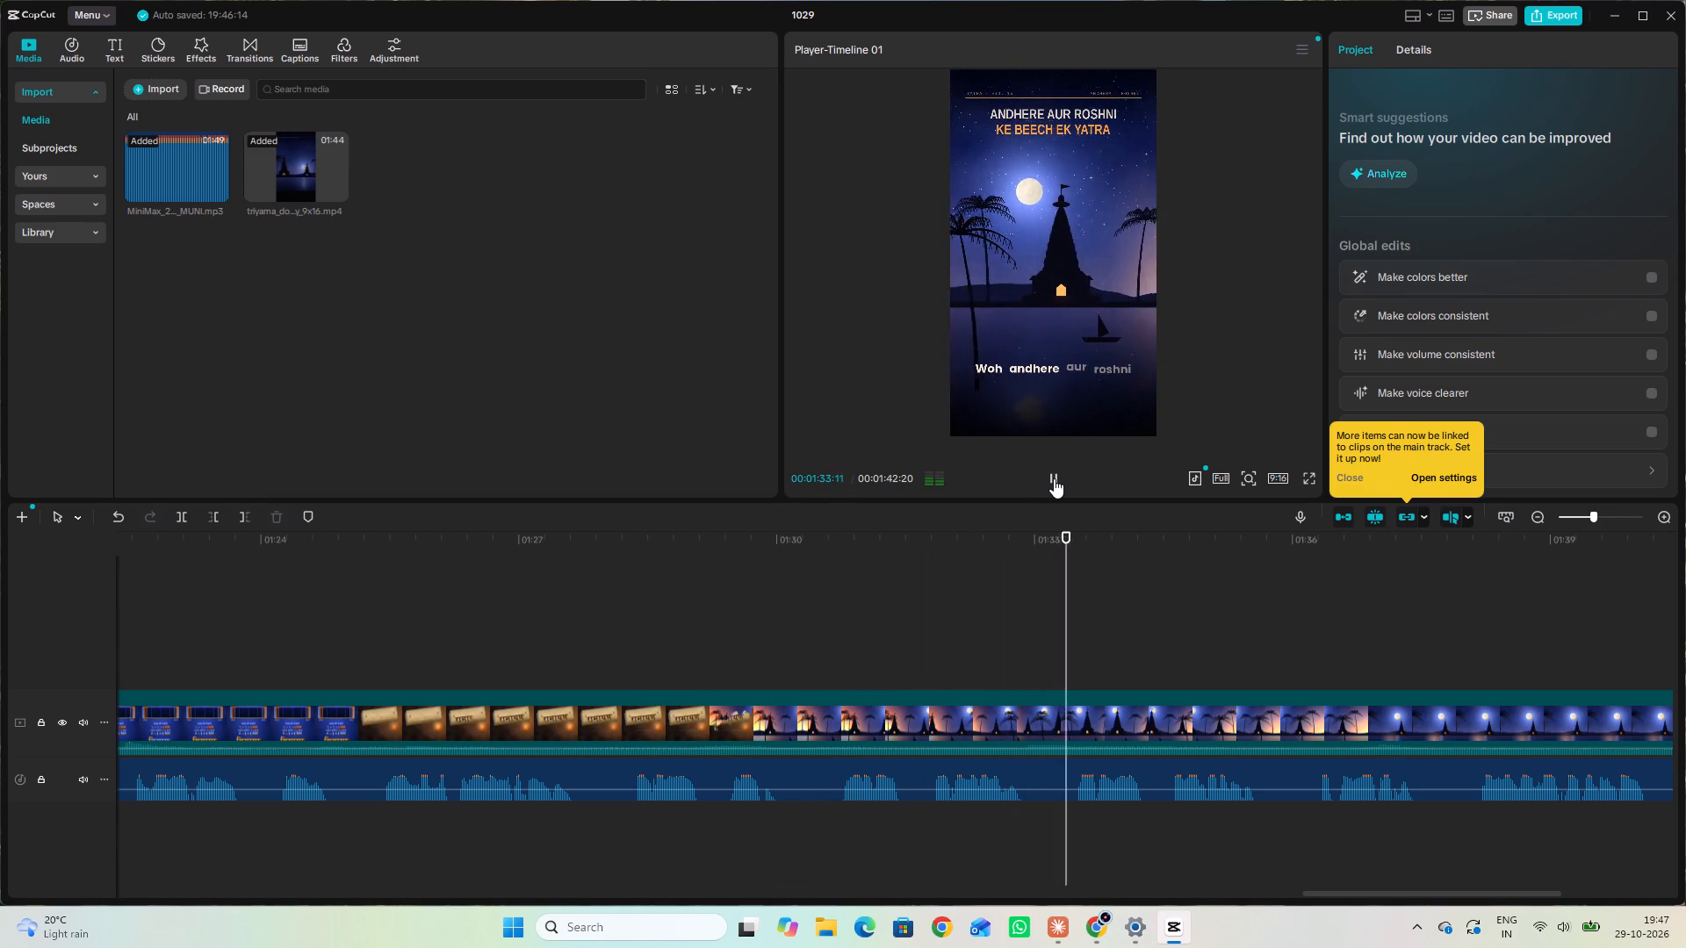
{"action": "left_click", "coordinate": [1054, 478]}
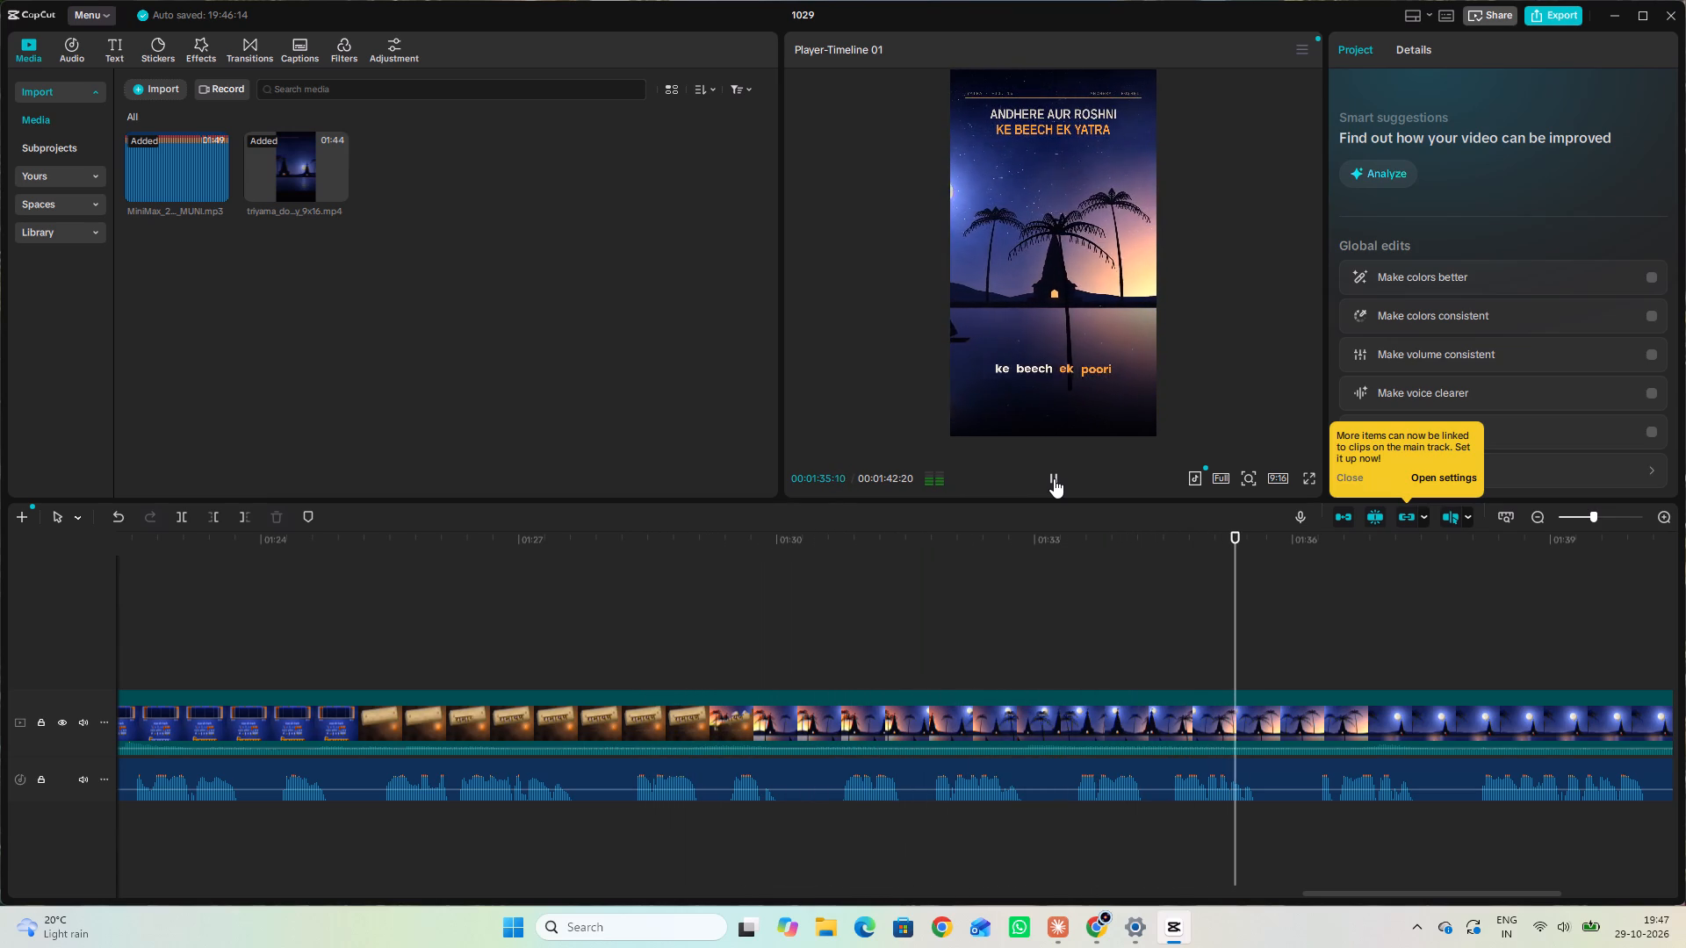
{"action": "left_click", "coordinate": [1054, 478]}
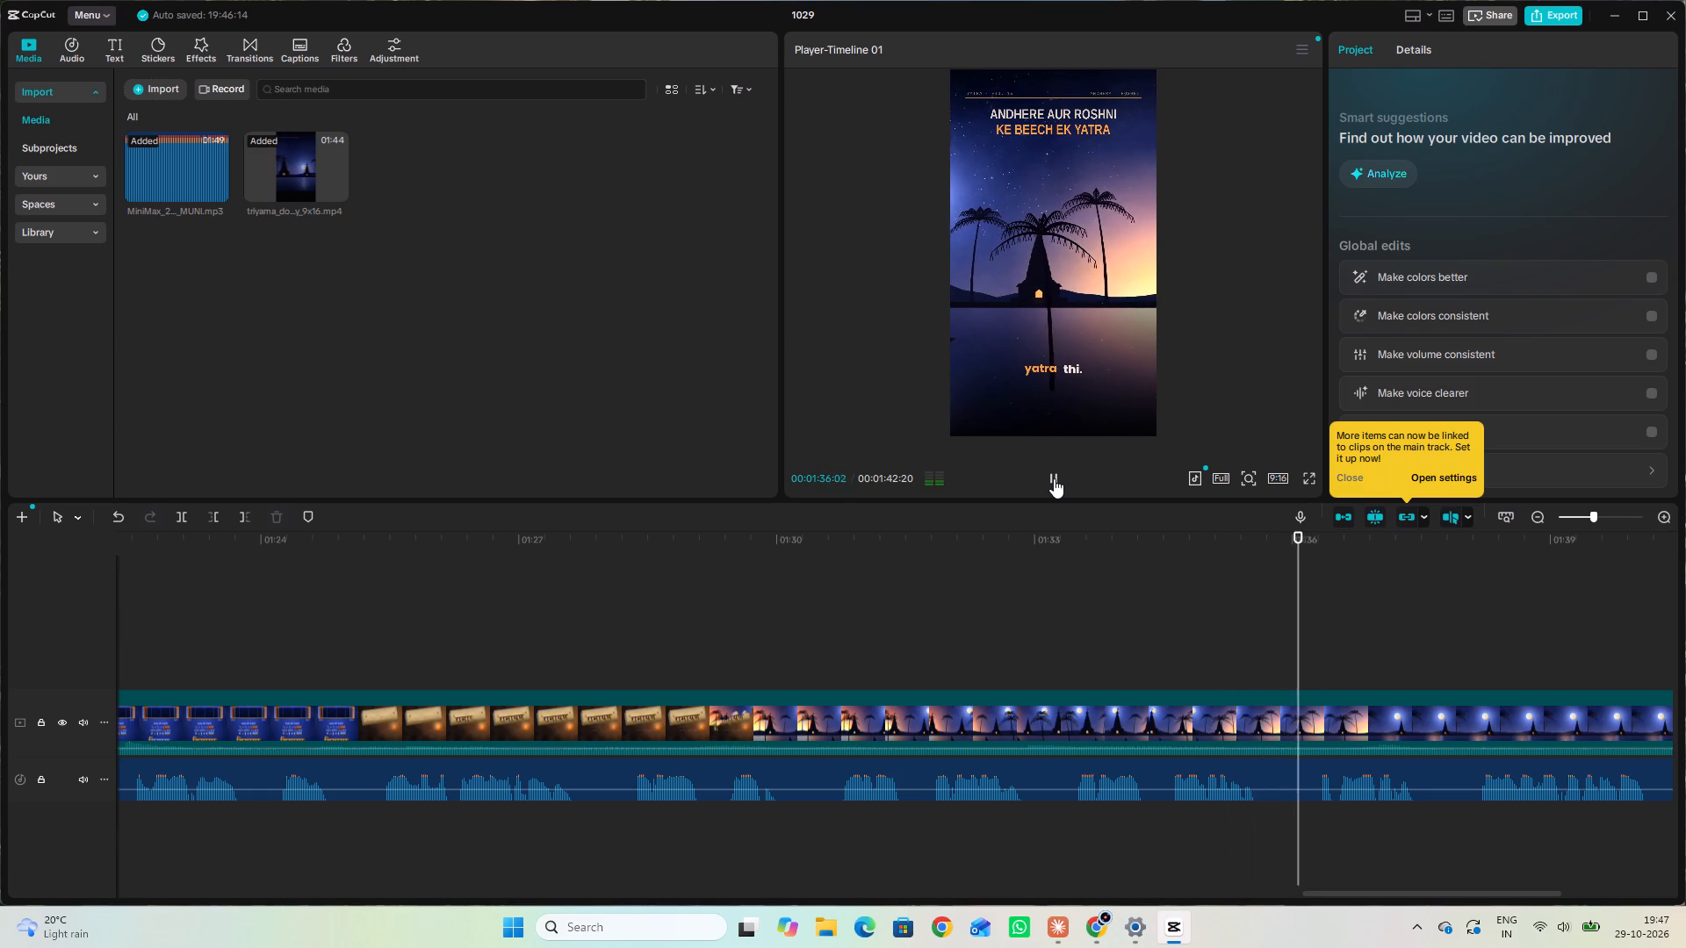
{"action": "left_click", "coordinate": [1054, 478]}
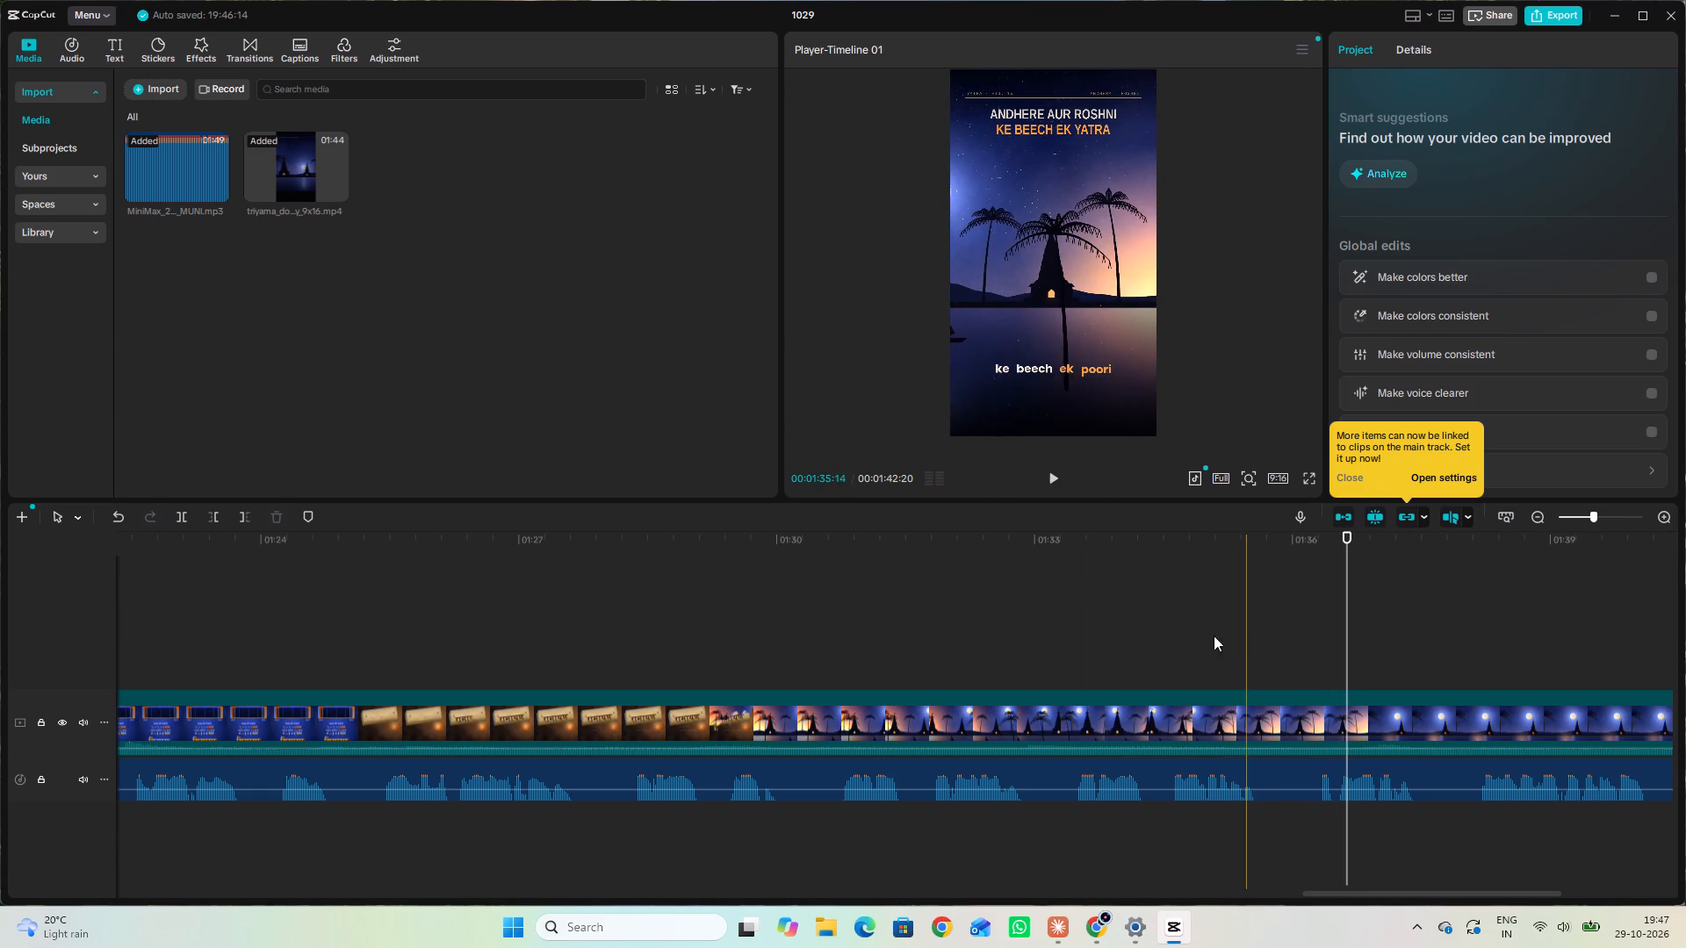
Replay the passage around the "Woh andhere aur roshni" caption to pinpoint the pause in the narration before it.
{"action": "left_click", "coordinate": [1034, 627]}
{"action": "left_click", "coordinate": [1049, 476]}
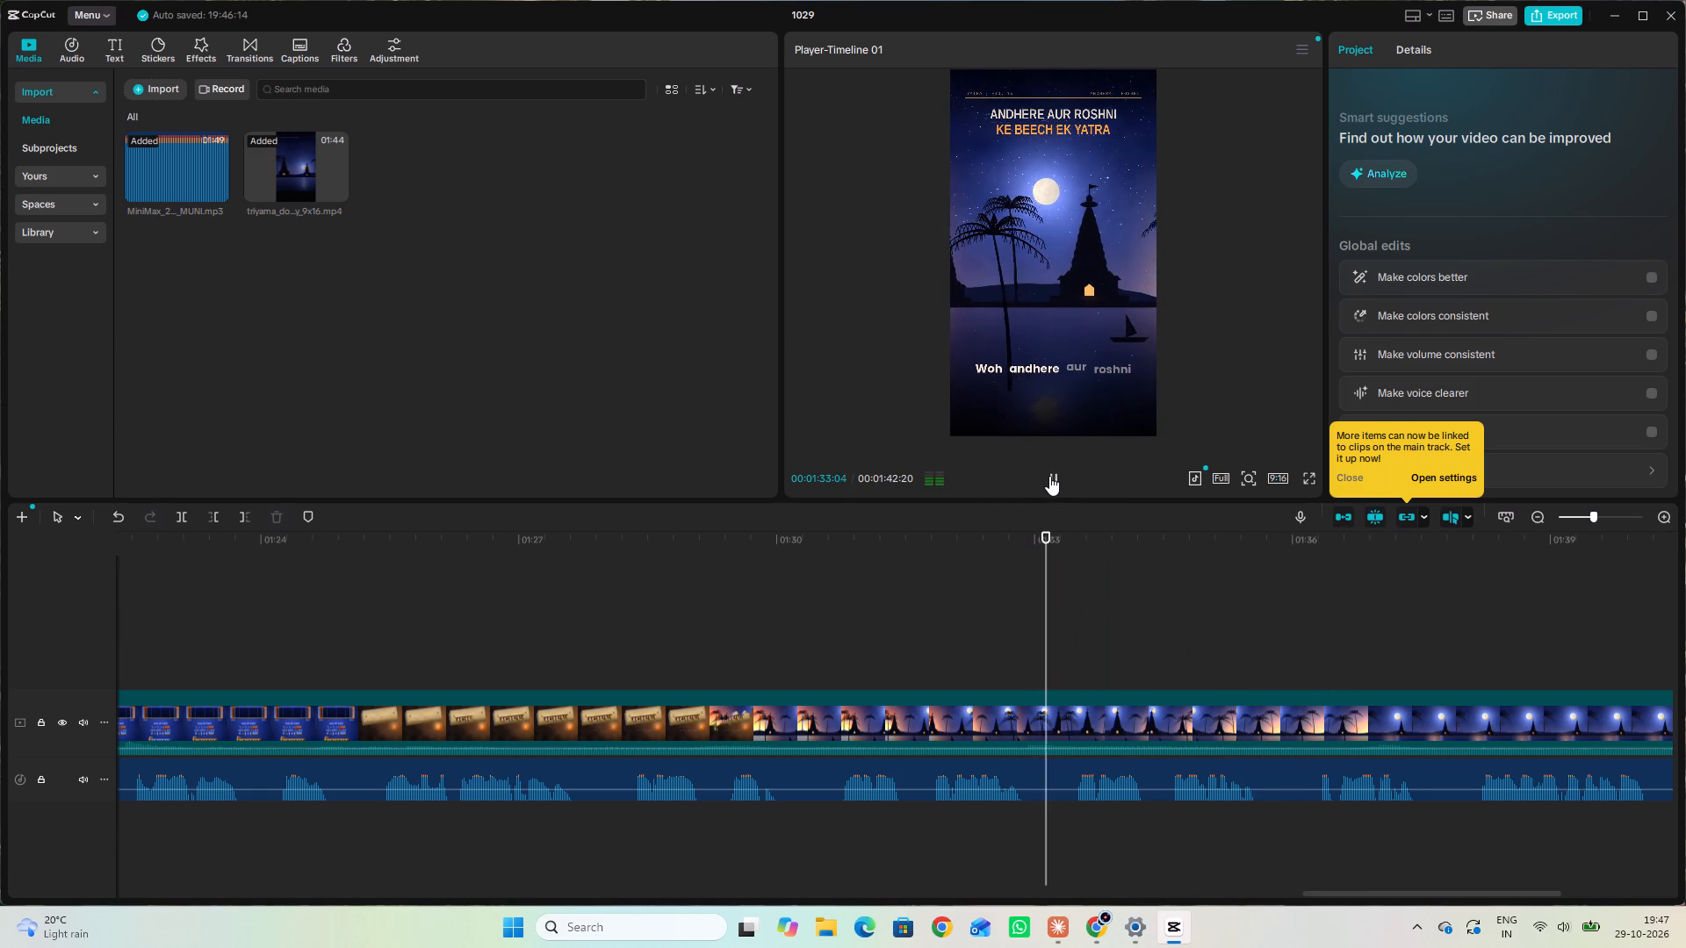
{"action": "left_click", "coordinate": [1049, 476]}
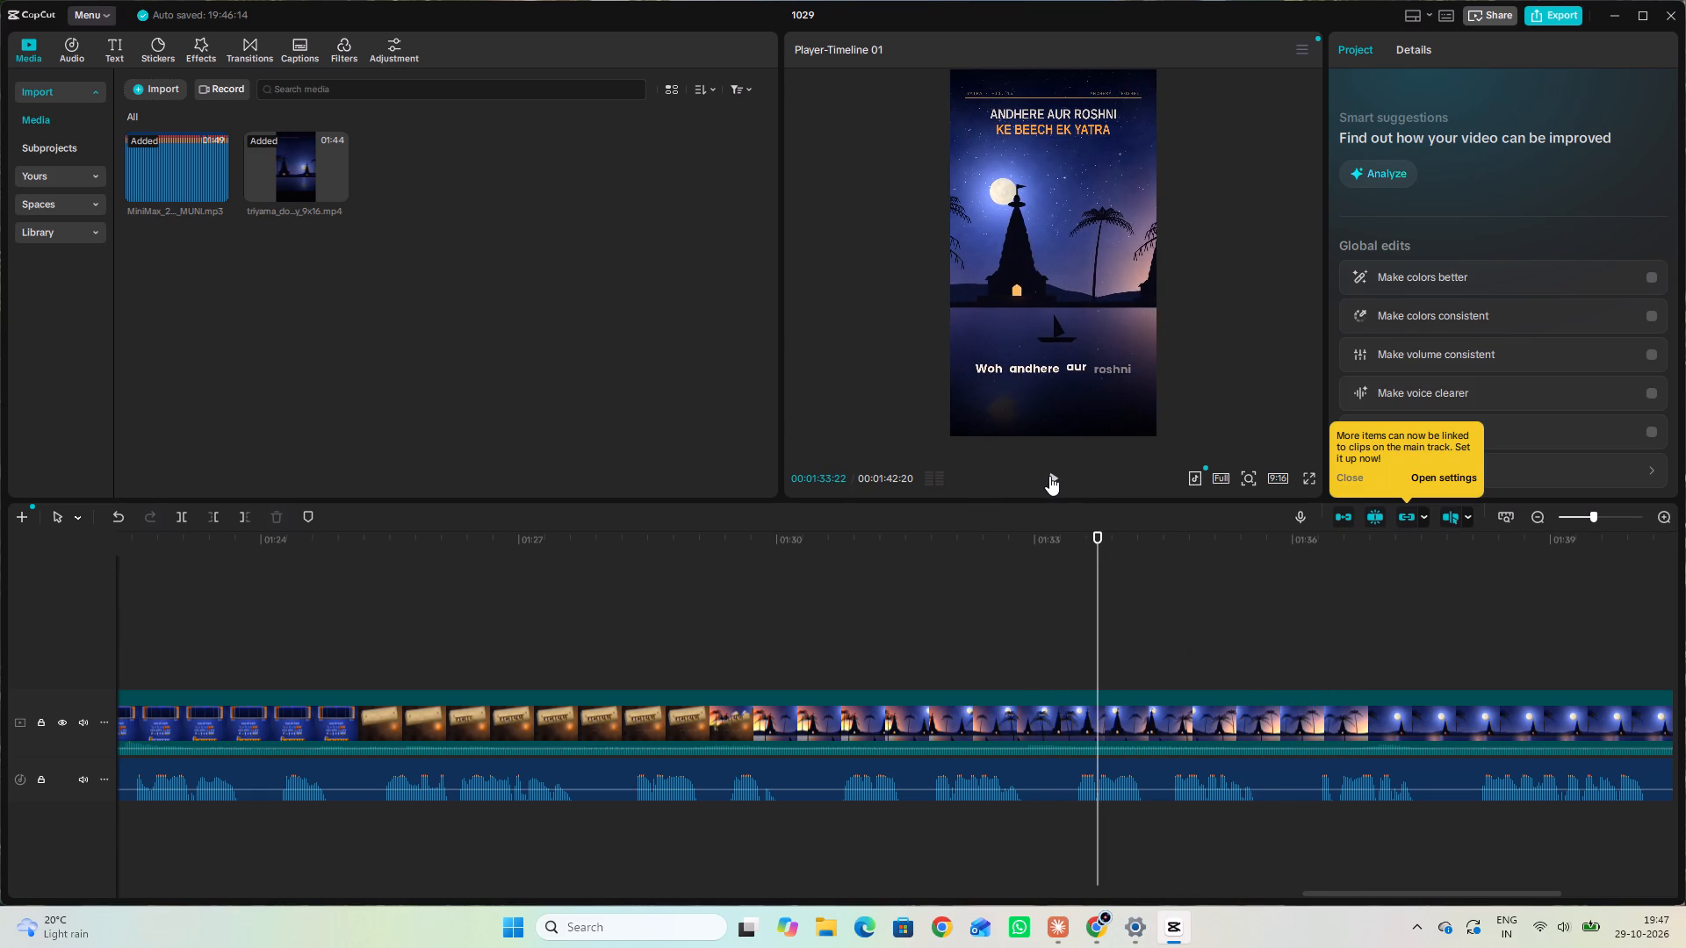
{"action": "left_click", "coordinate": [1030, 645]}
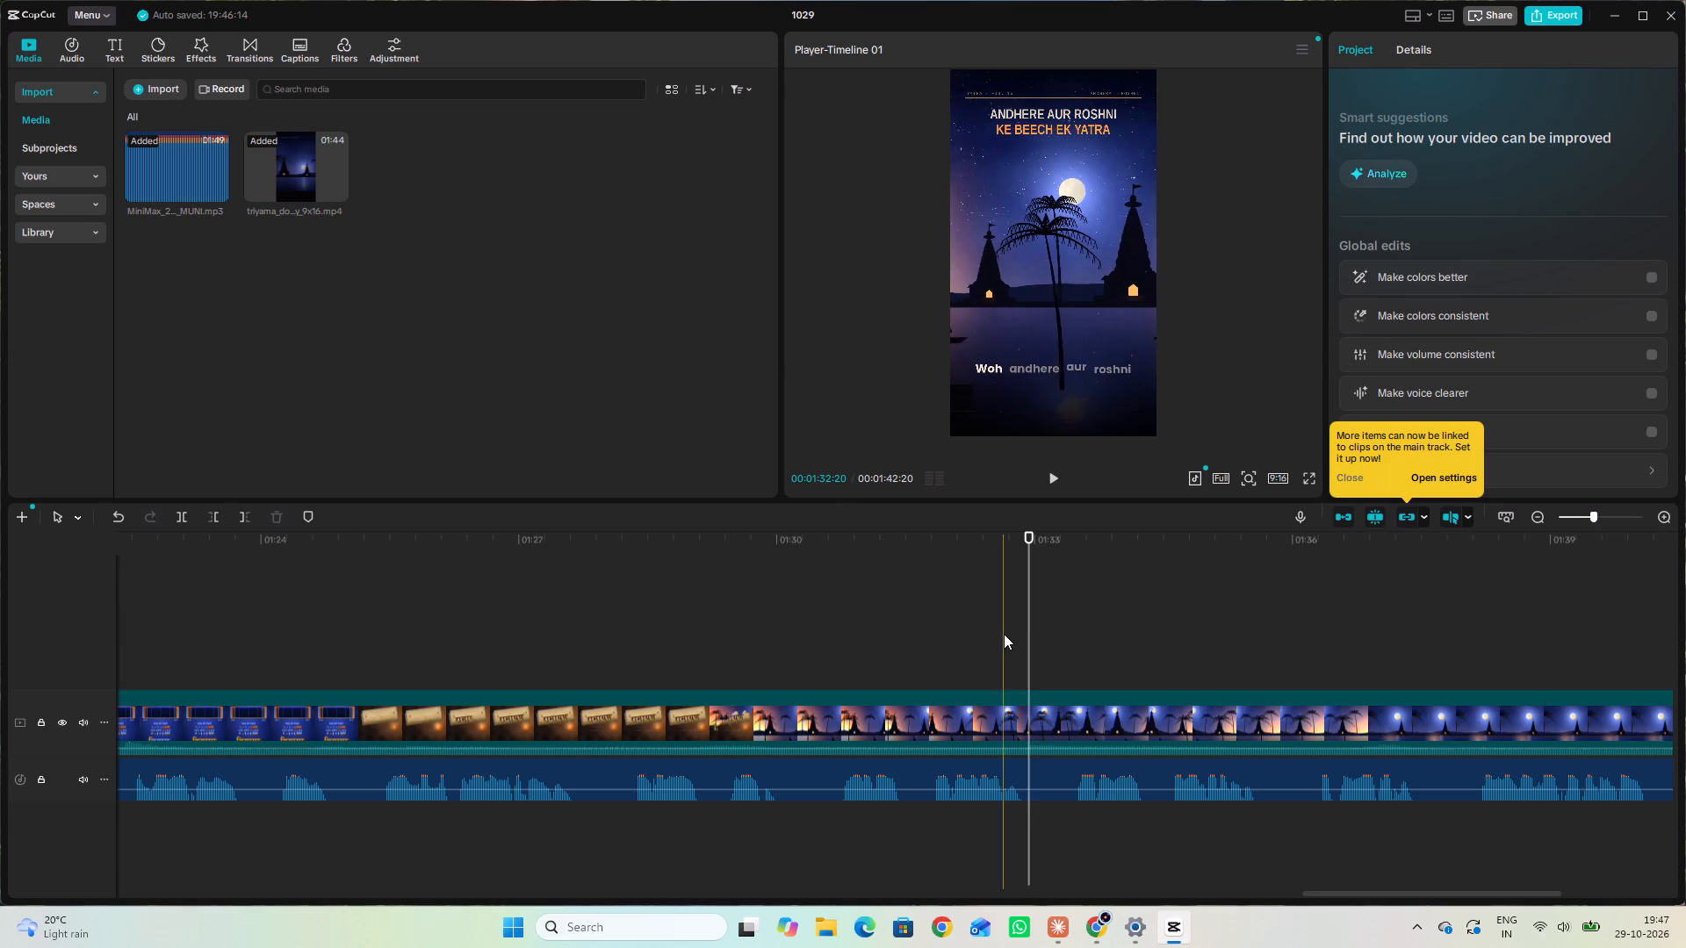
{"action": "left_click", "coordinate": [1004, 634]}
{"action": "left_click", "coordinate": [1004, 634]}
{"action": "left_click", "coordinate": [1057, 478]}
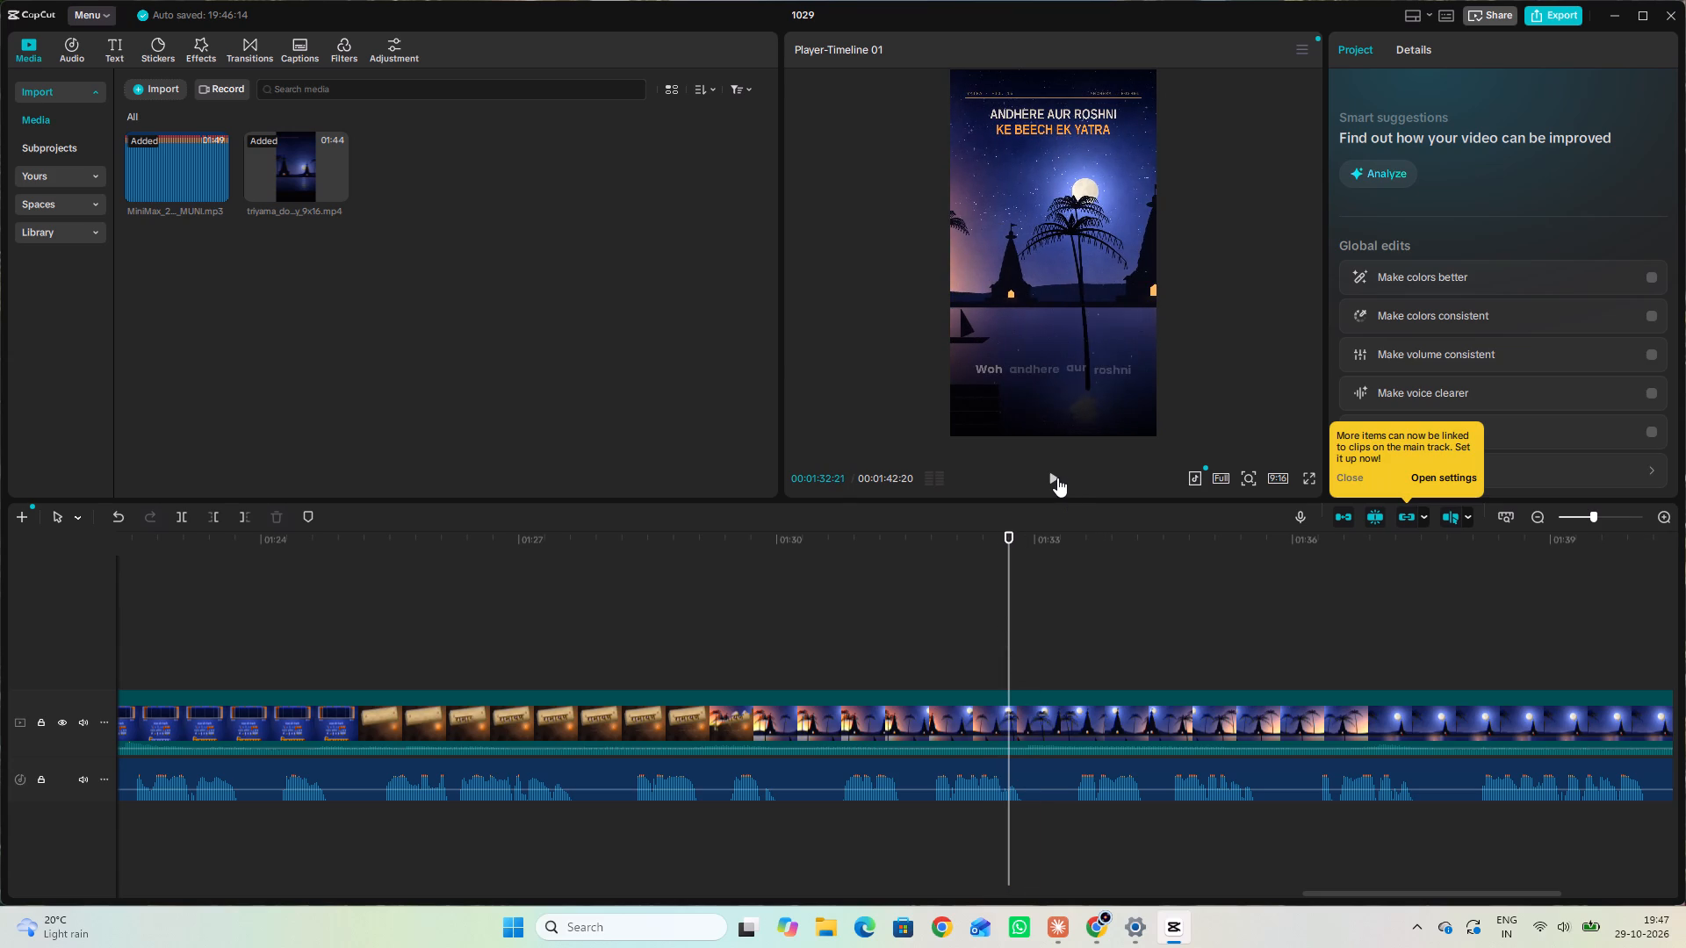
{"action": "left_click", "coordinate": [1057, 478]}
{"action": "left_click", "coordinate": [1057, 478]}
{"action": "left_click", "coordinate": [1057, 478]}
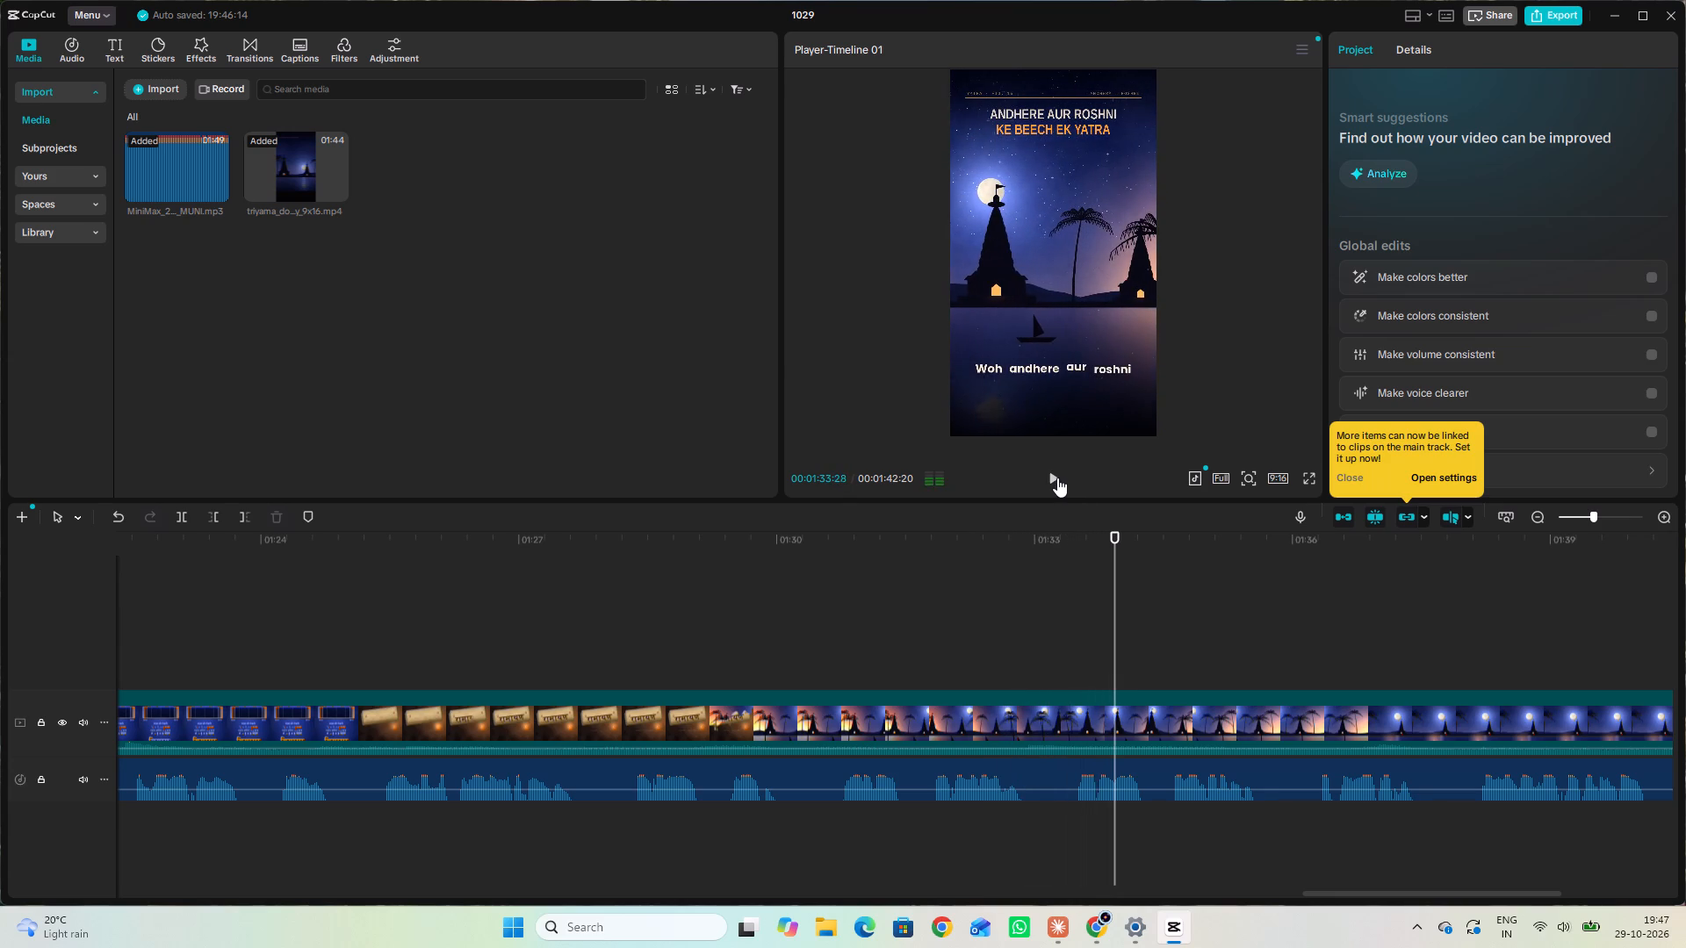
{"action": "left_click", "coordinate": [1068, 612]}
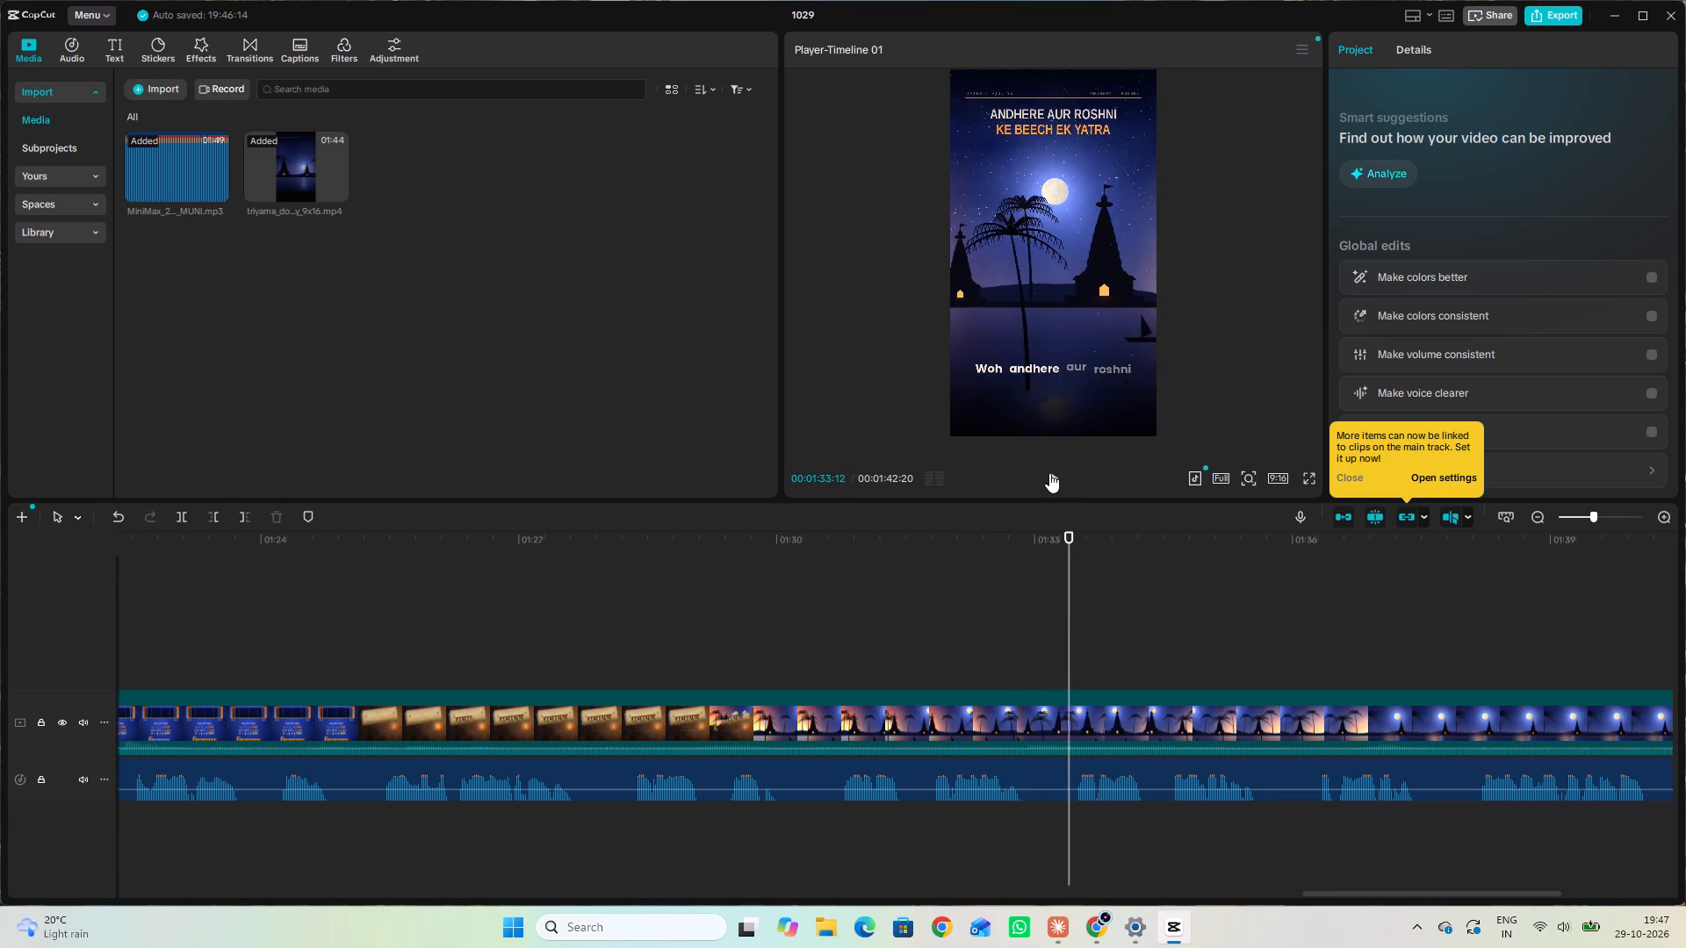
Split the narration just before 00:01:33:00, trim the silence from the following piece's start, and move it back to close the gap.
{"action": "left_click_drag", "start_coordinate": [1064, 653], "coordinate": [1035, 647]}
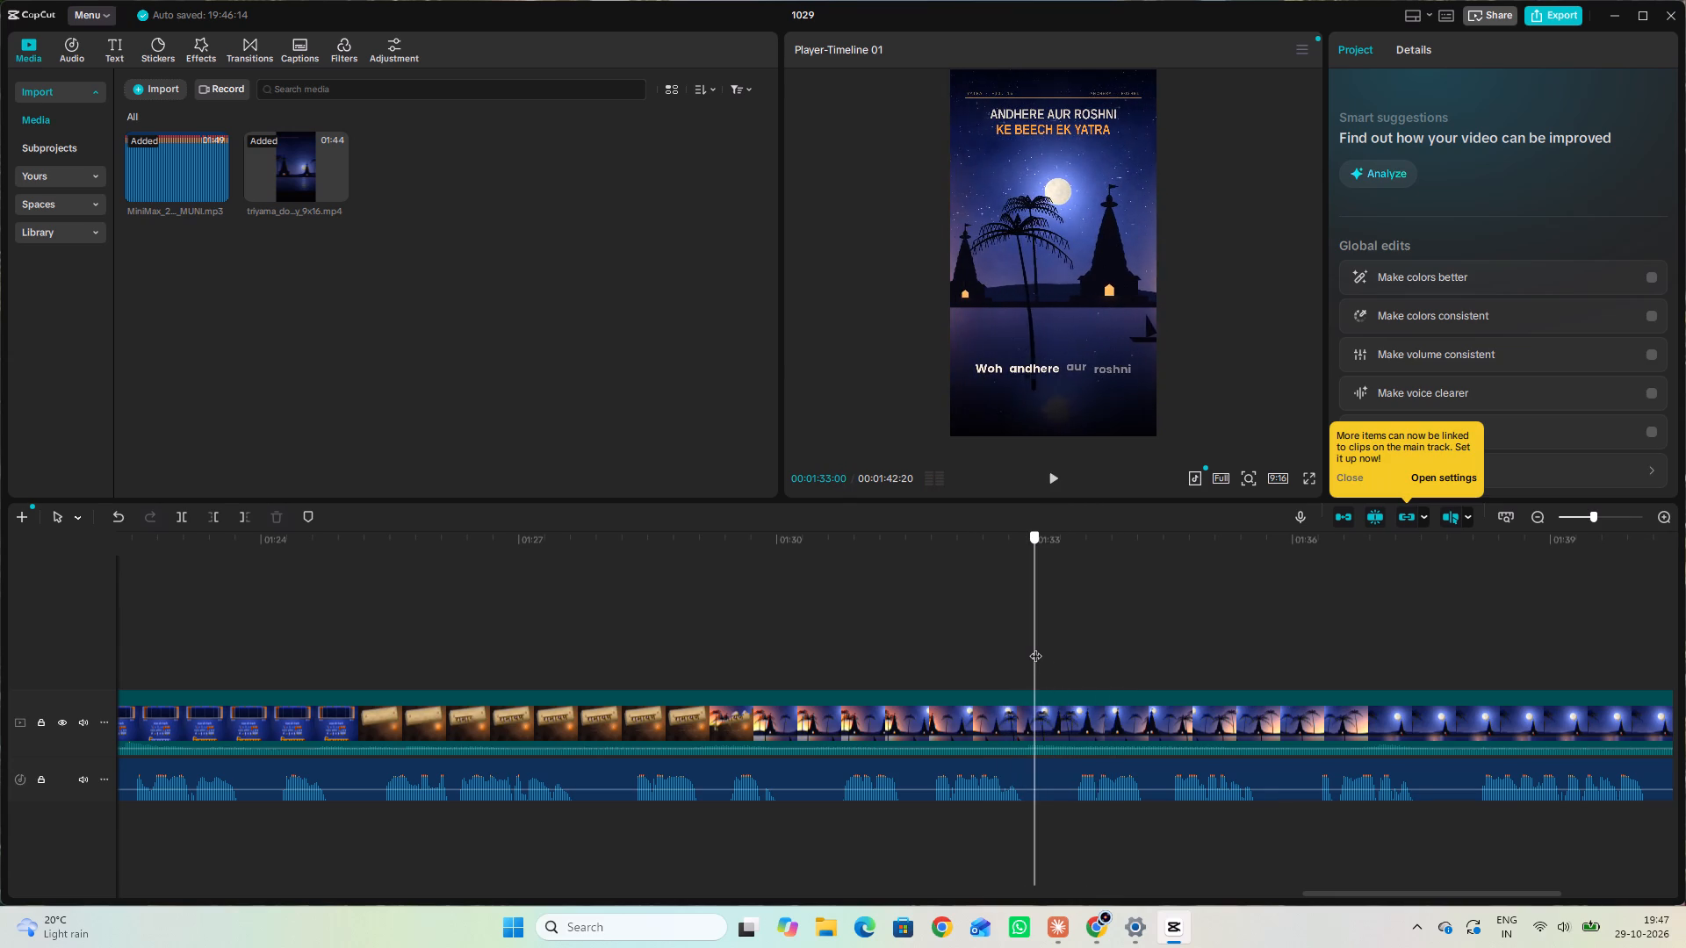
{"action": "left_click_drag", "start_coordinate": [1035, 647], "coordinate": [1029, 644]}
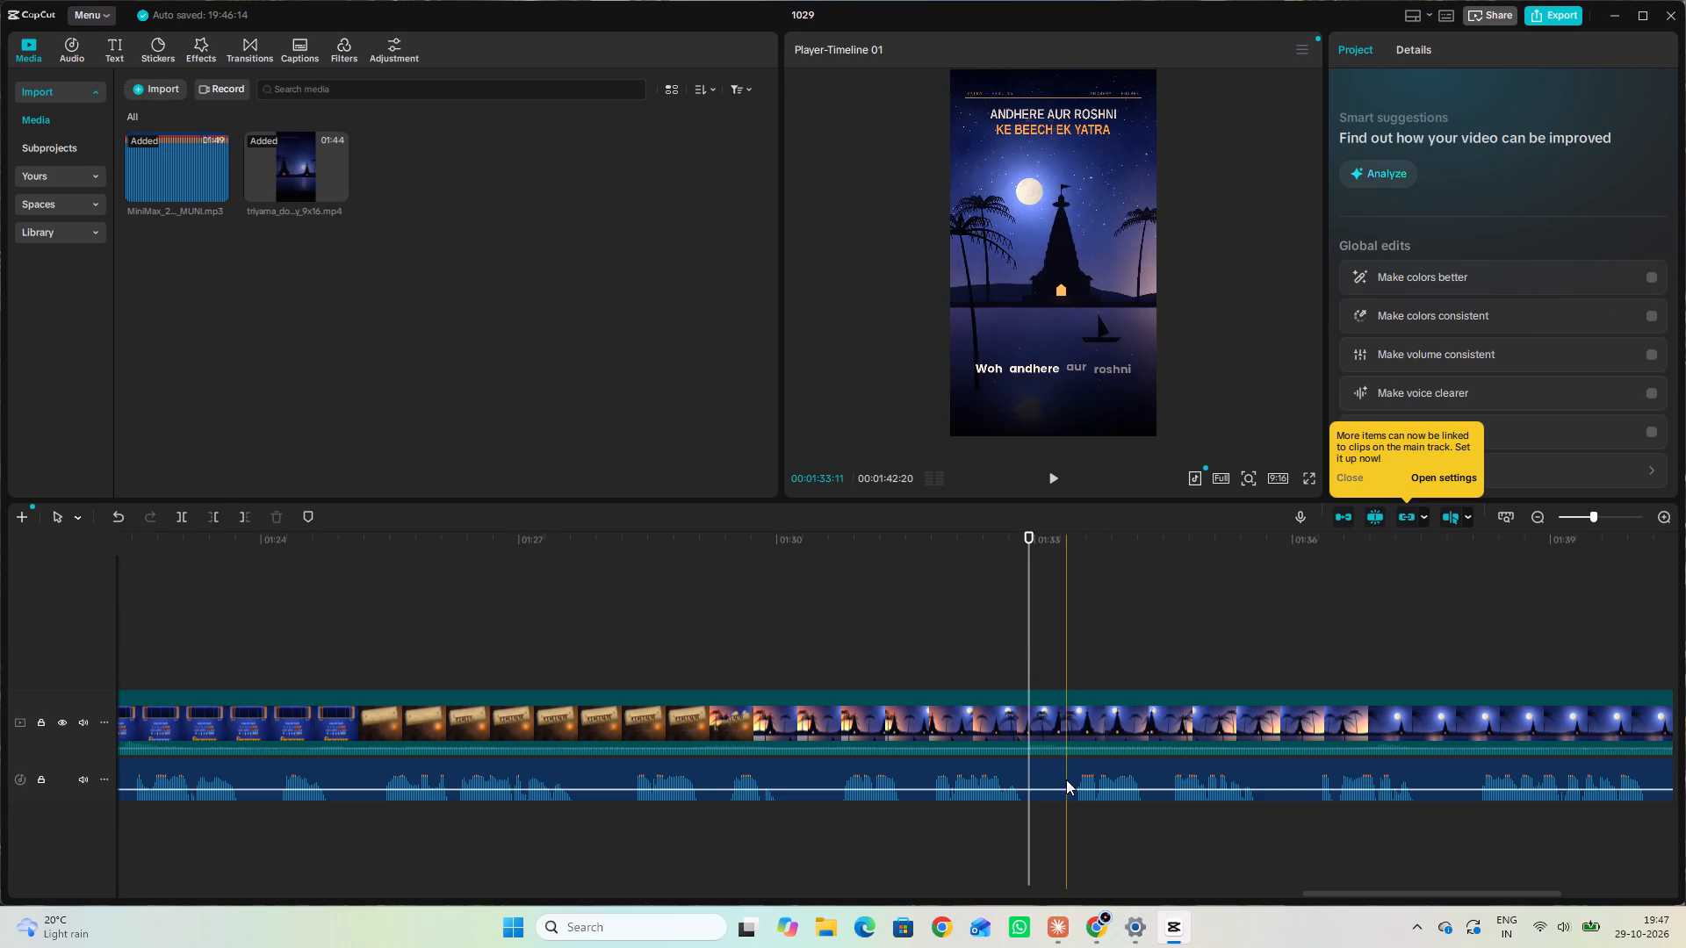
{"action": "left_click", "coordinate": [1063, 779]}
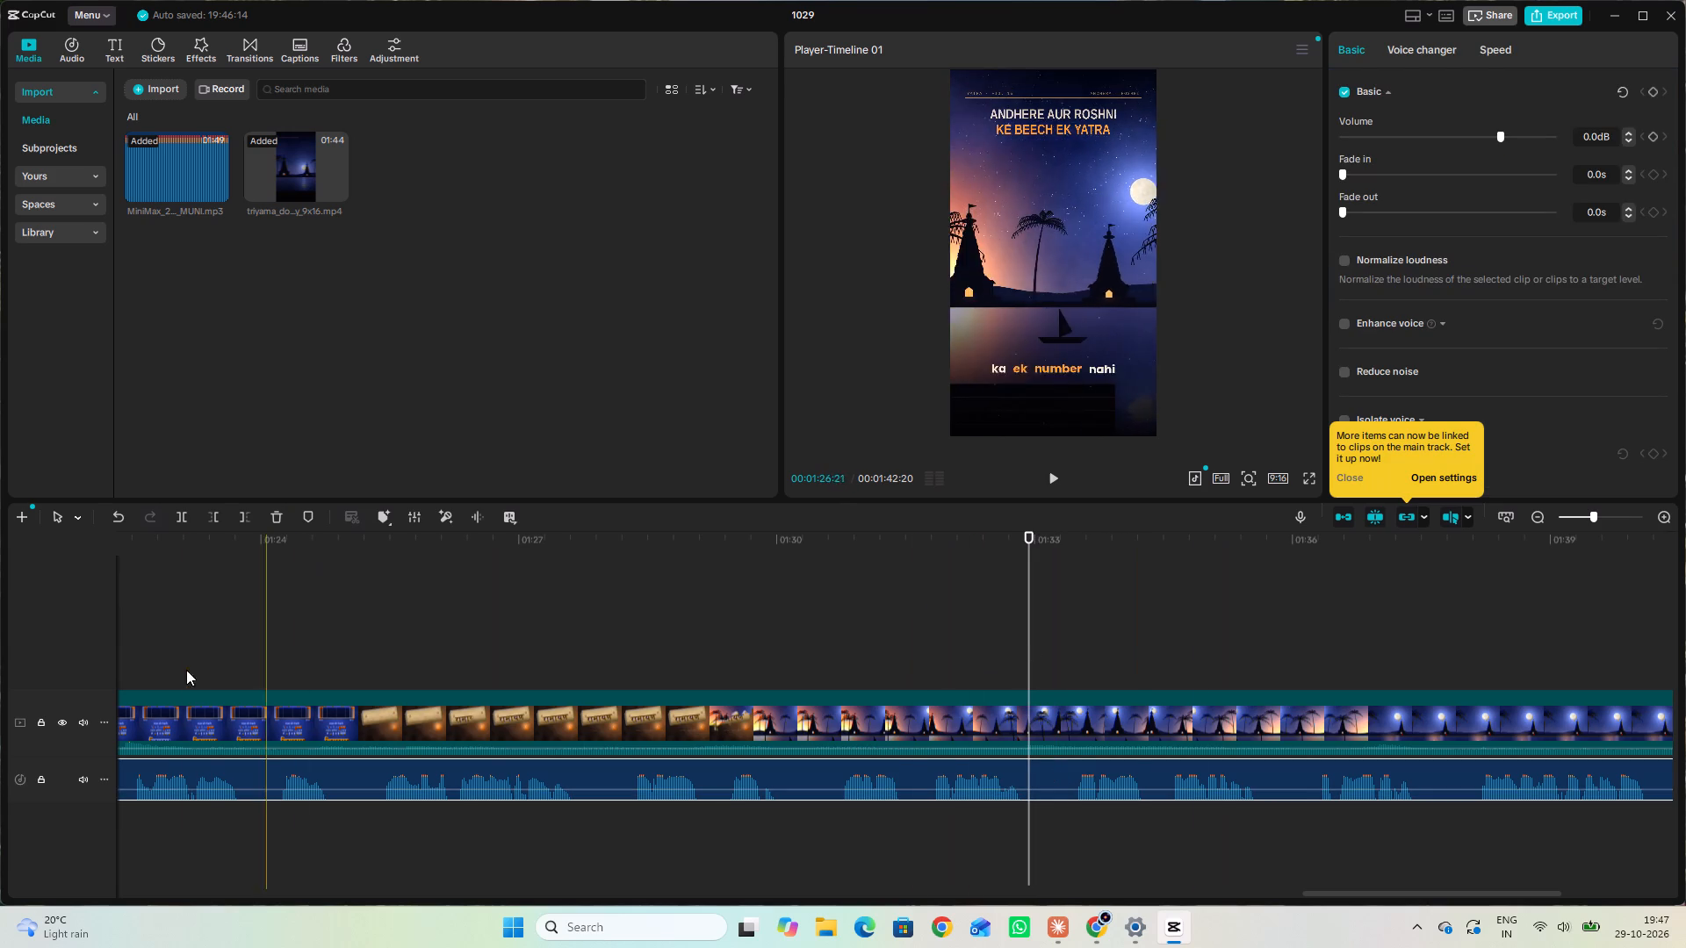
{"action": "left_click", "coordinate": [184, 512]}
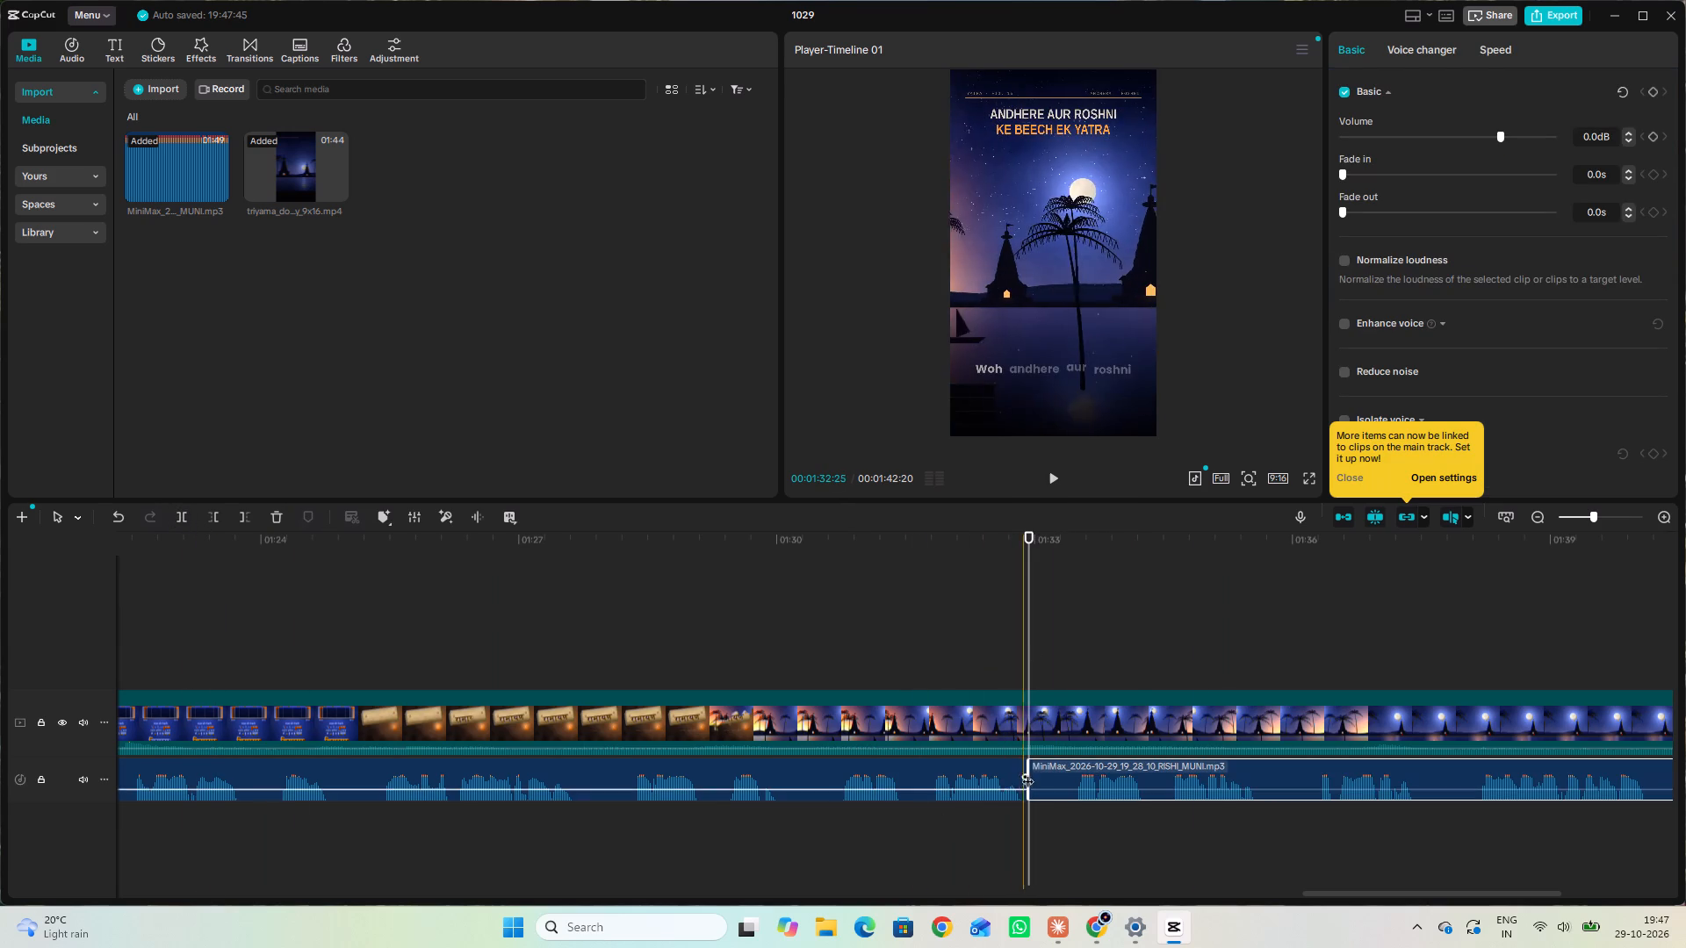
{"action": "left_click_drag", "start_coordinate": [1030, 772], "coordinate": [1070, 774]}
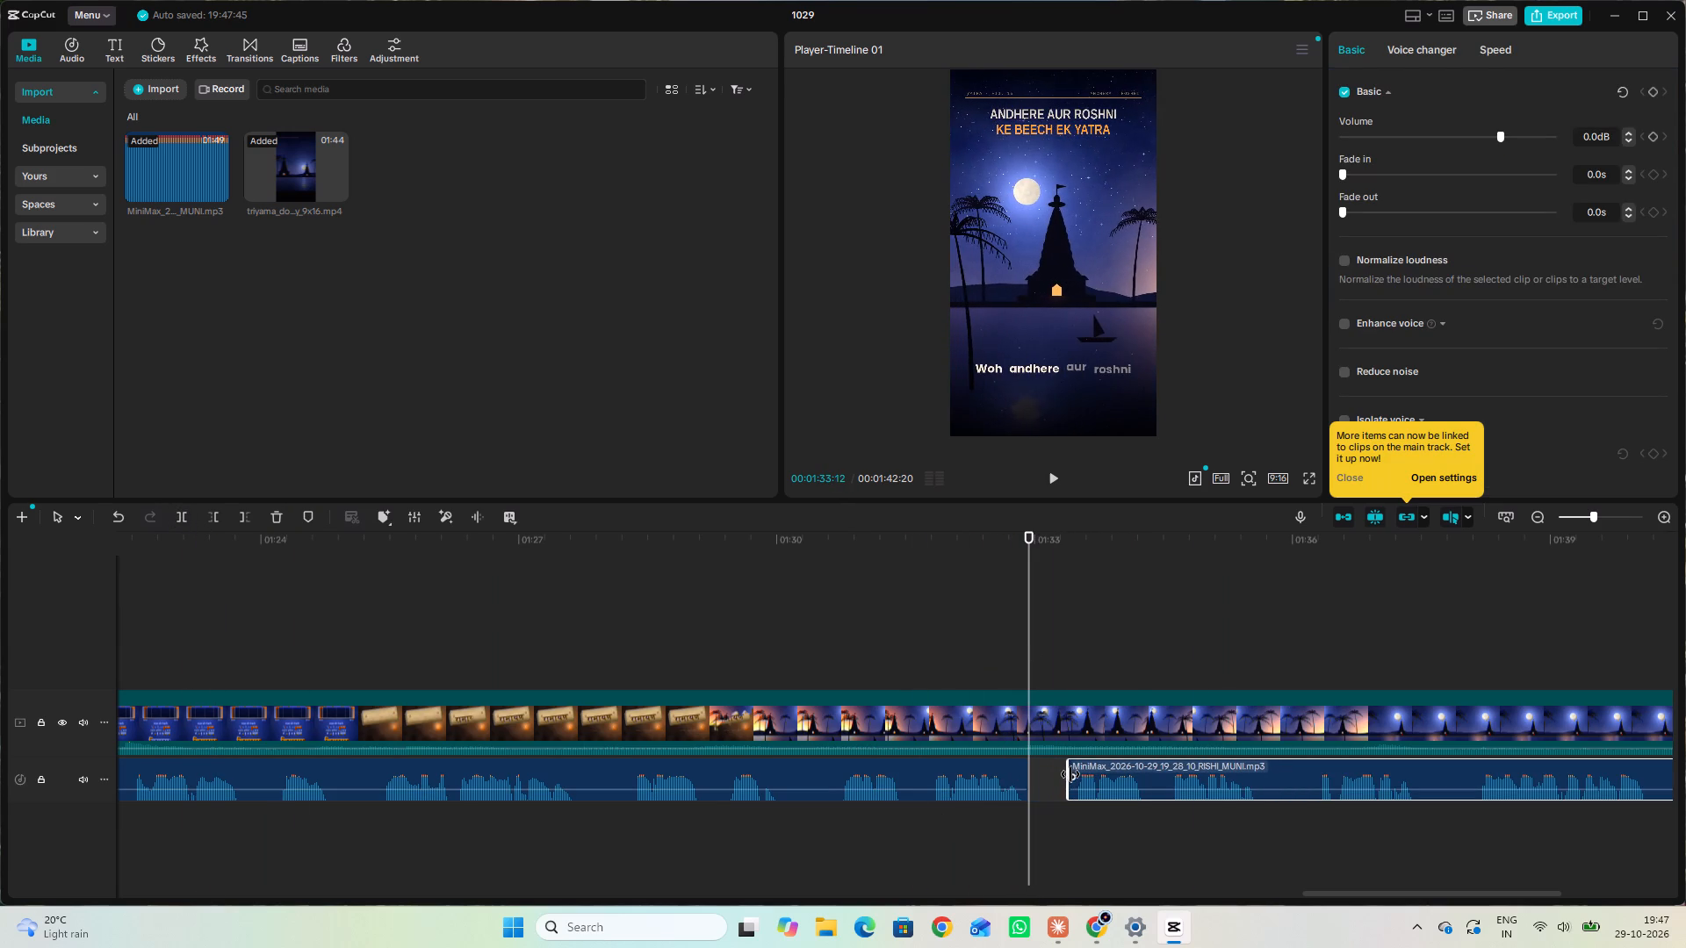
{"action": "left_click_drag", "start_coordinate": [1070, 774], "coordinate": [1074, 776]}
{"action": "left_click_drag", "start_coordinate": [1092, 767], "coordinate": [1052, 768]}
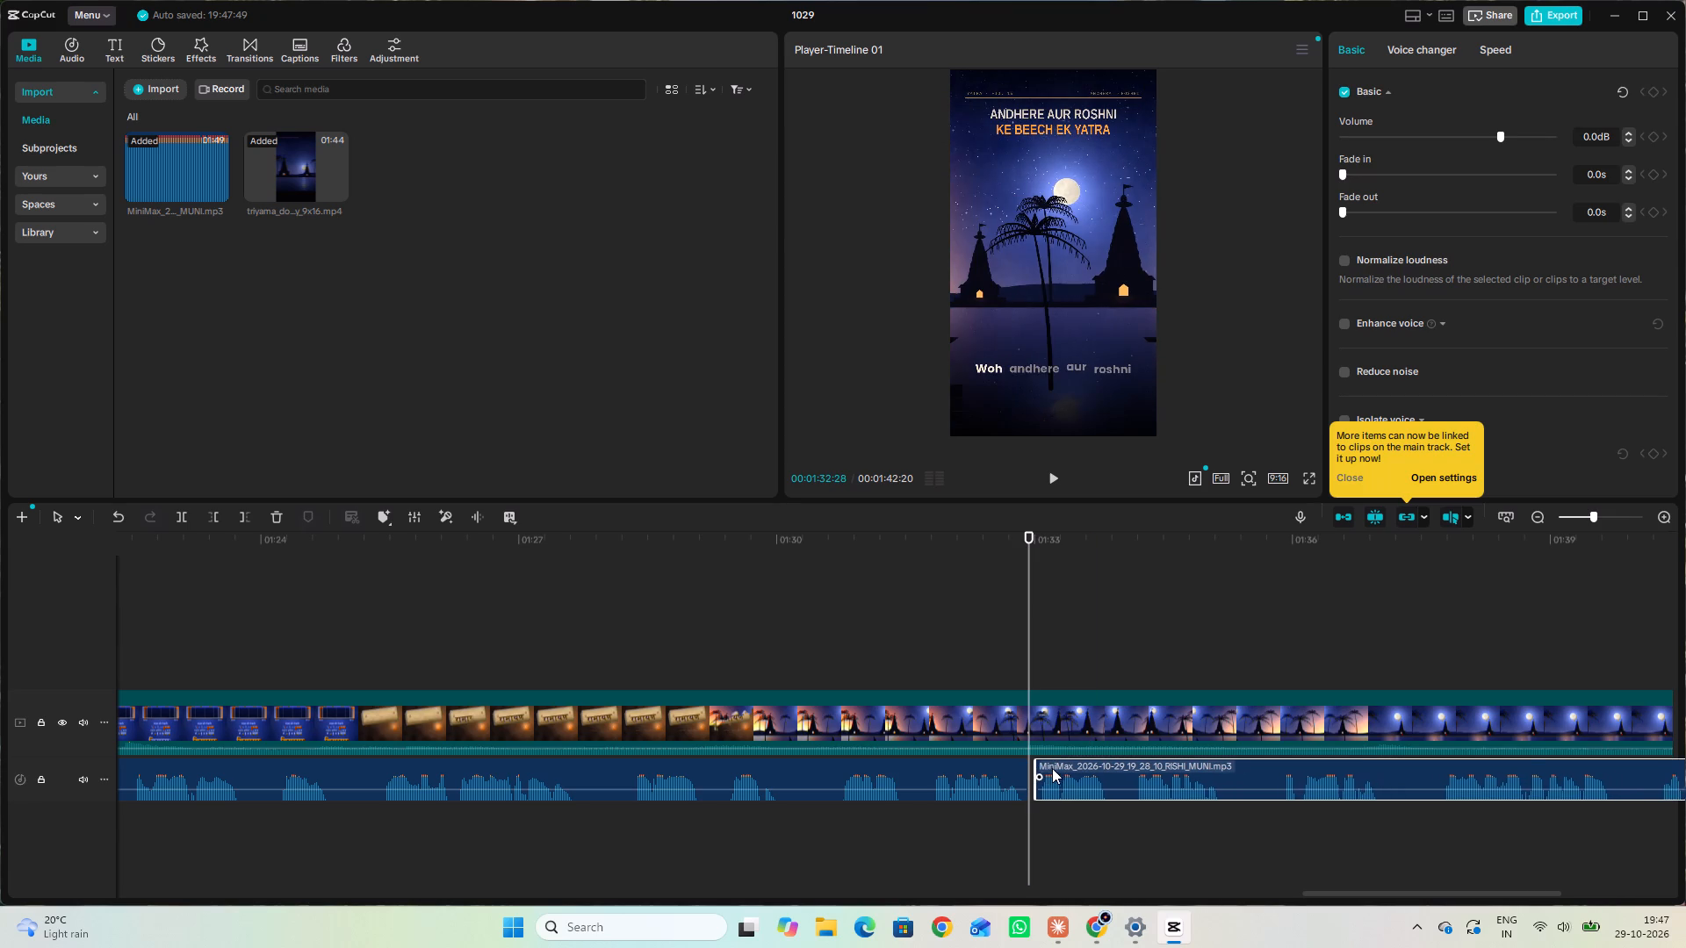
{"action": "left_click_drag", "start_coordinate": [1052, 768], "coordinate": [1049, 768]}
Play from 00:01:32:16 across the new narration join through the "ke beech ek poori" caption to check the audio sync.
{"action": "left_click", "coordinate": [993, 671]}
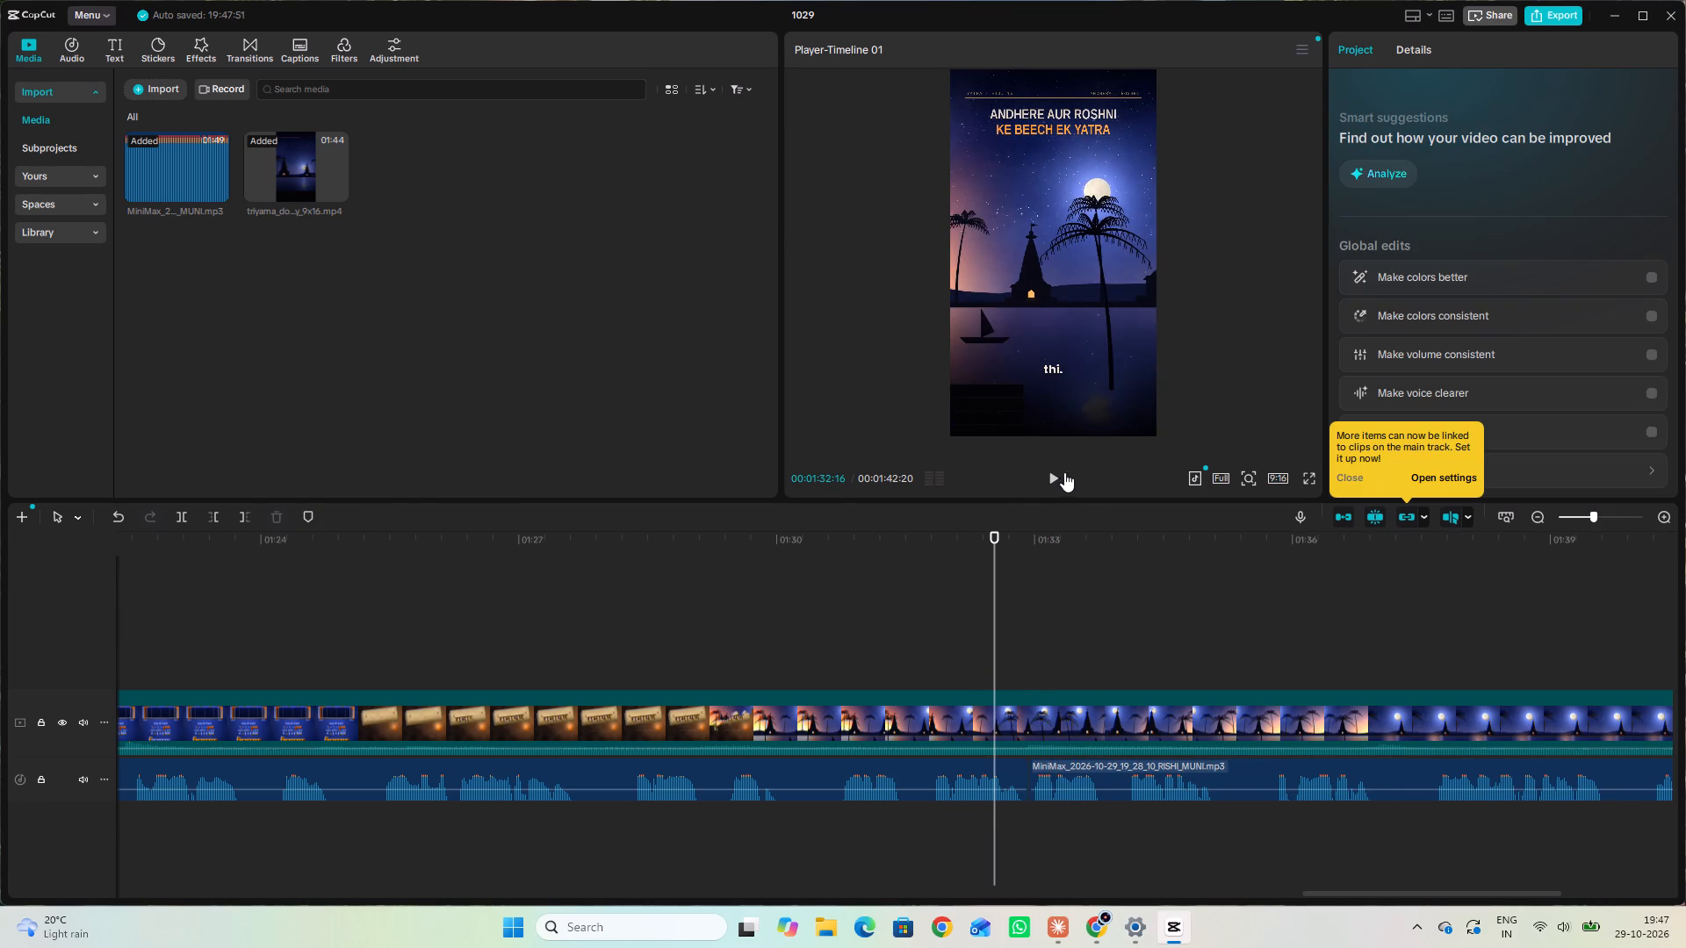
{"action": "left_click", "coordinate": [1056, 476]}
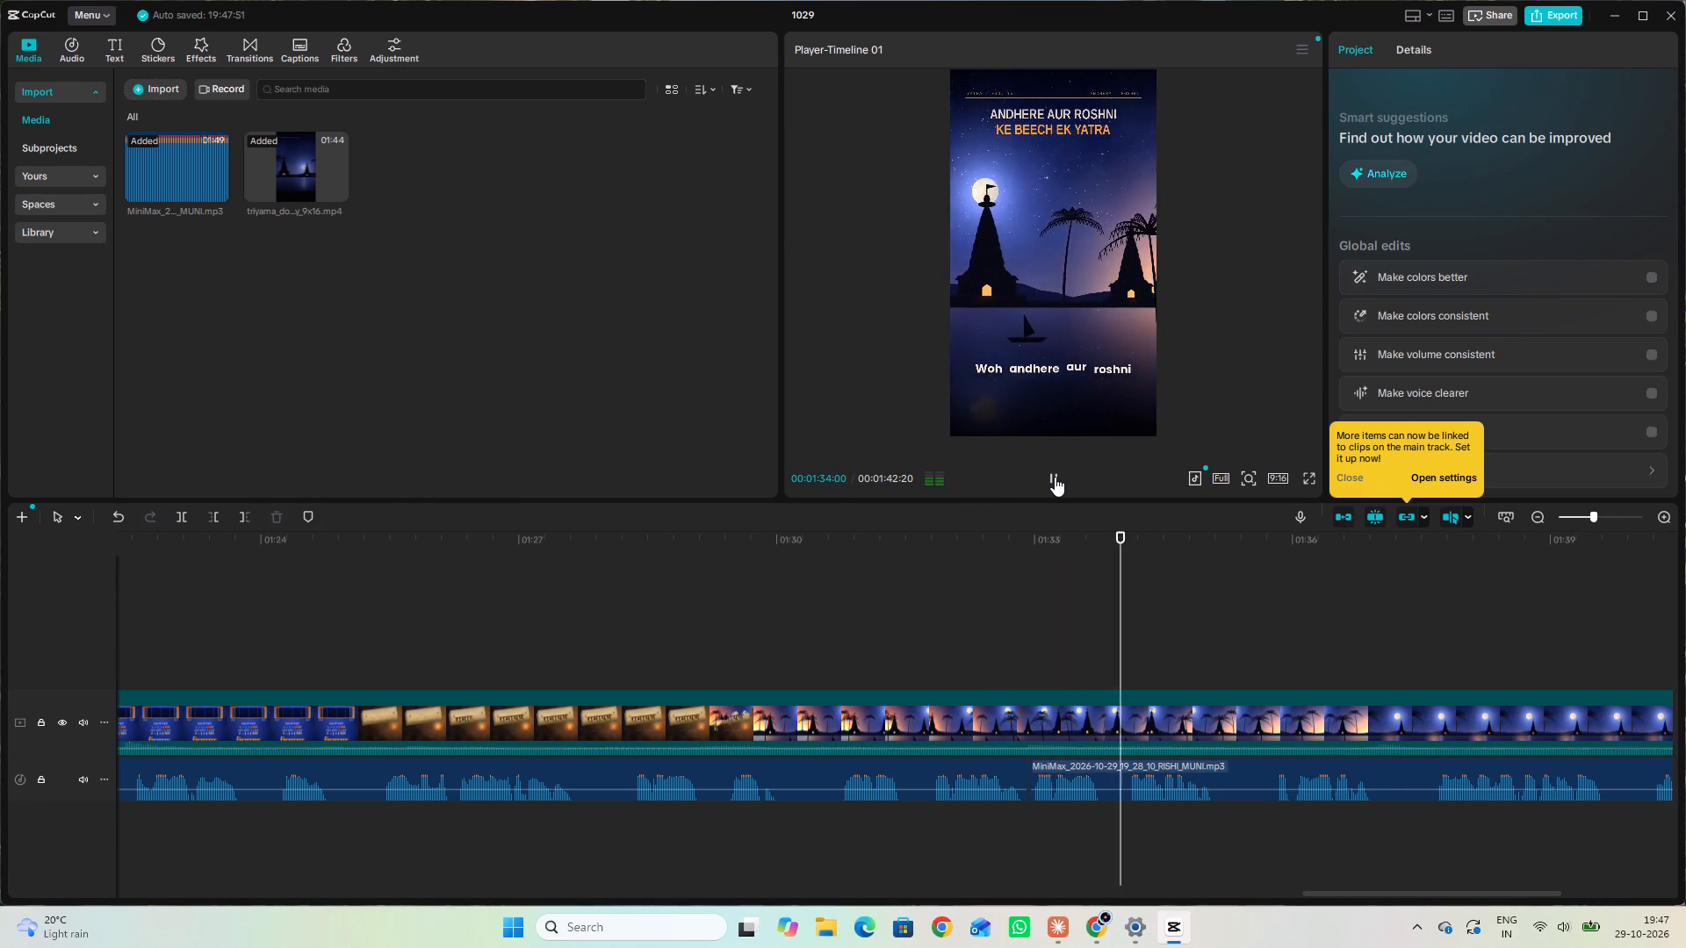
{"action": "left_click", "coordinate": [1055, 477]}
{"action": "left_click", "coordinate": [1055, 477]}
{"action": "left_click", "coordinate": [1055, 477]}
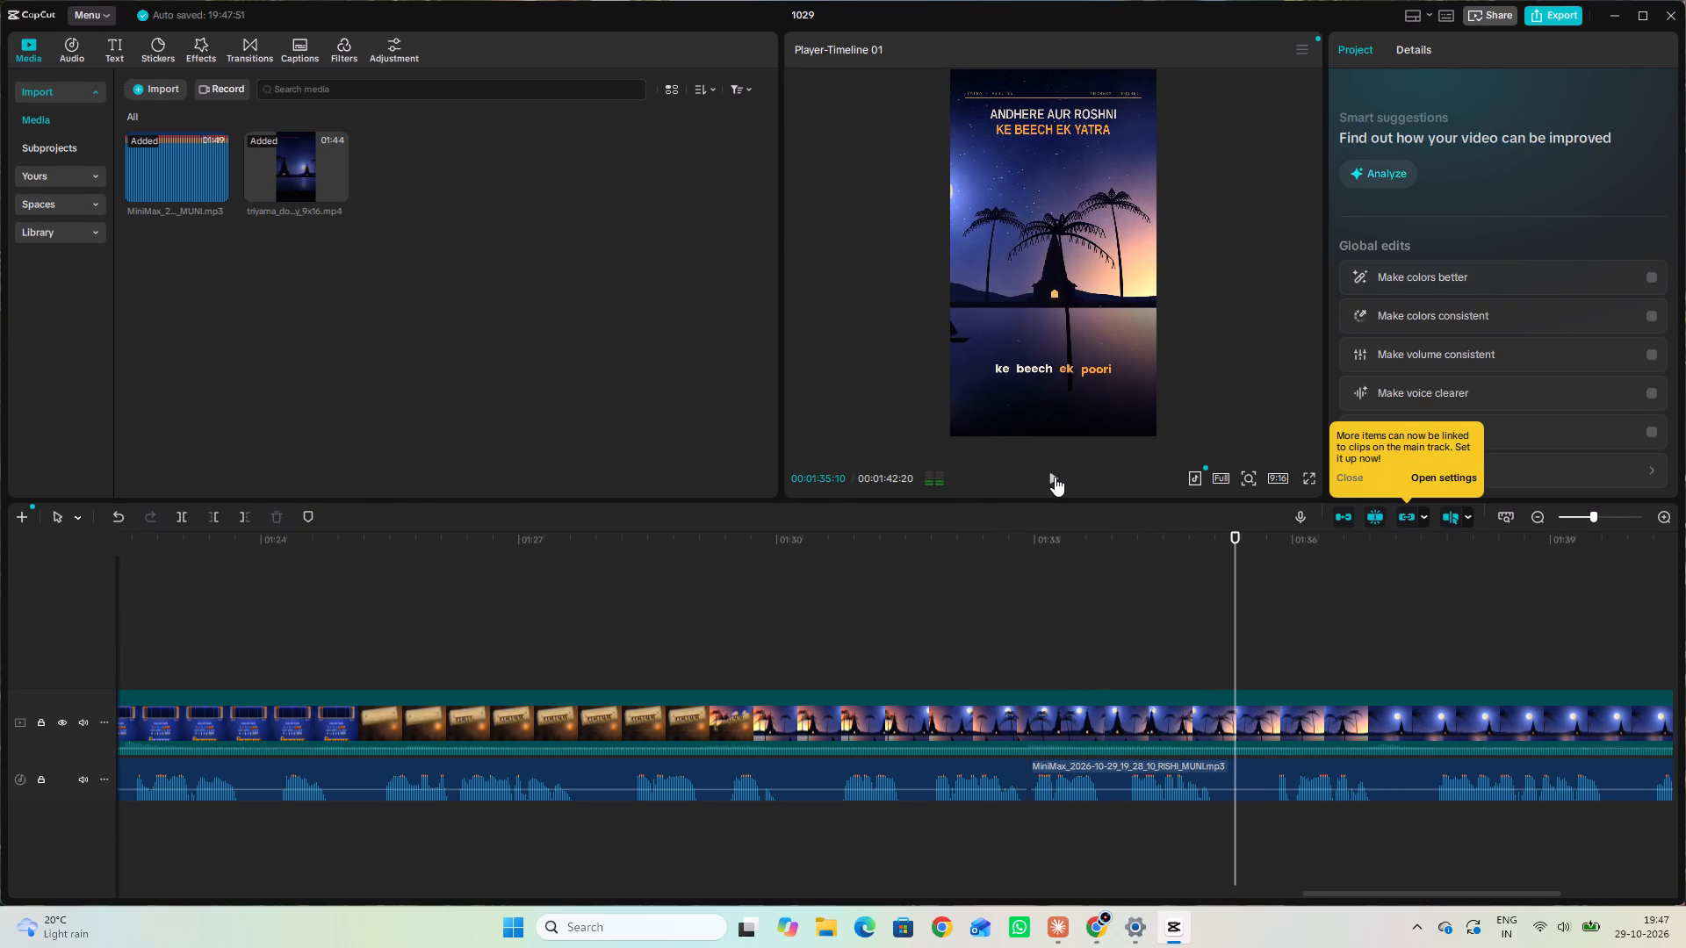
{"action": "left_click", "coordinate": [1055, 477]}
{"action": "left_click", "coordinate": [1055, 477]}
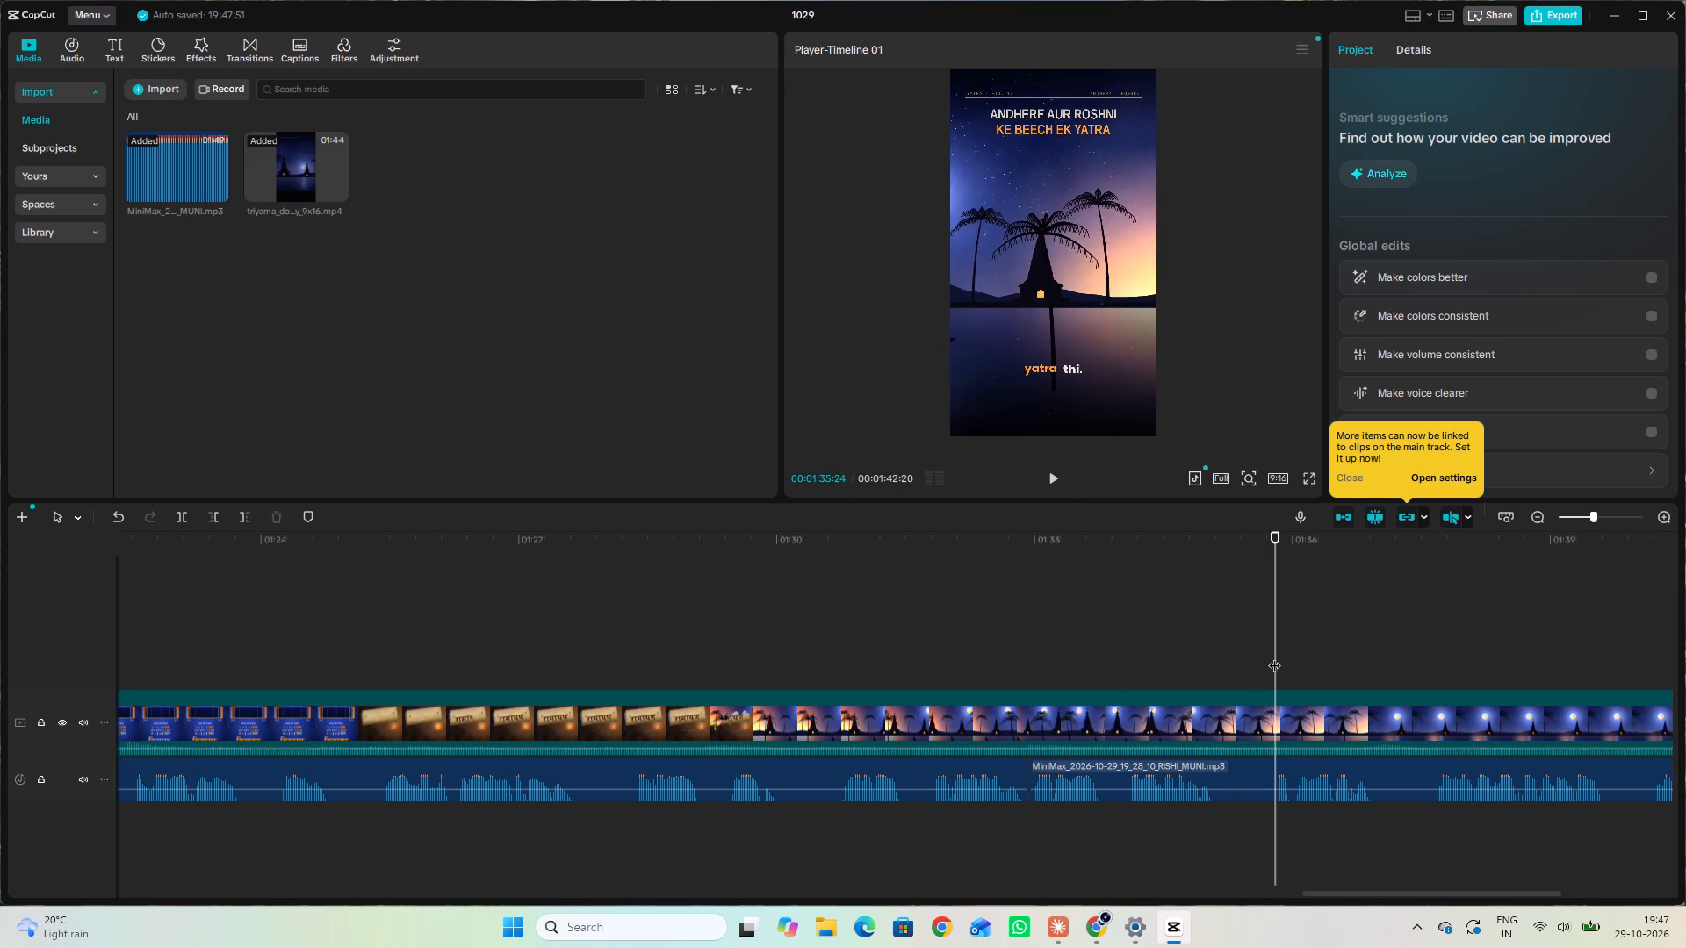
Split the narration at 00:01:35:09, in the pause during the "ke beech ek poori" caption.
{"action": "left_click_drag", "start_coordinate": [1274, 657], "coordinate": [1231, 645]}
{"action": "left_click", "coordinate": [1240, 771]}
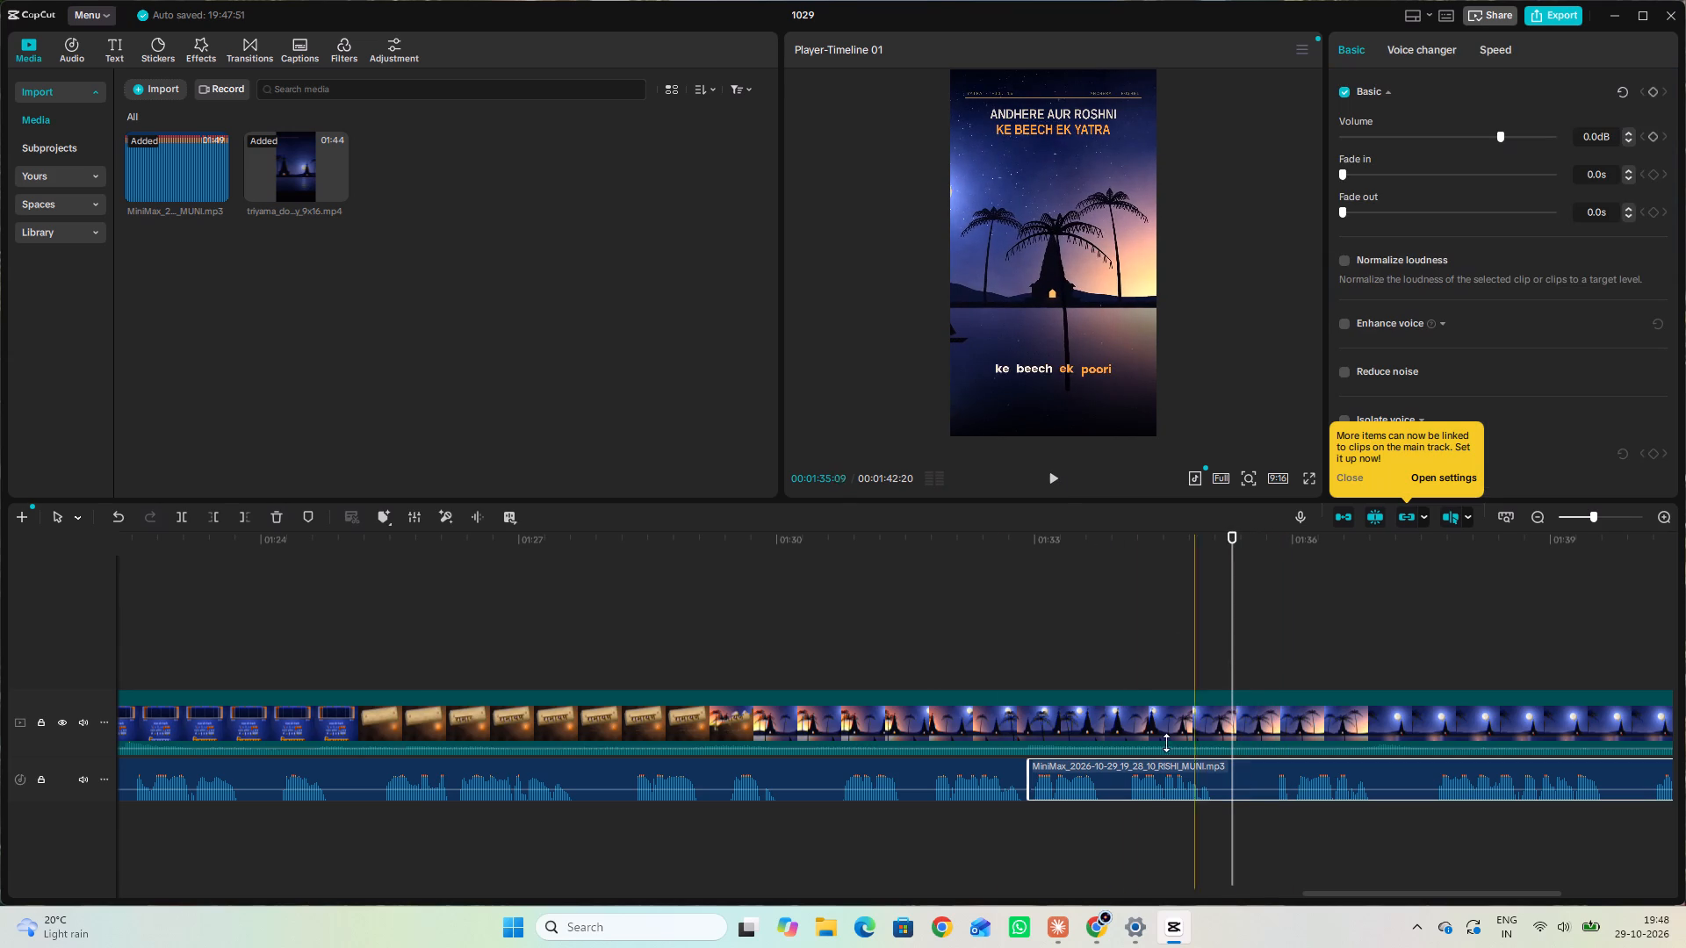
{"action": "left_click", "coordinate": [179, 513]}
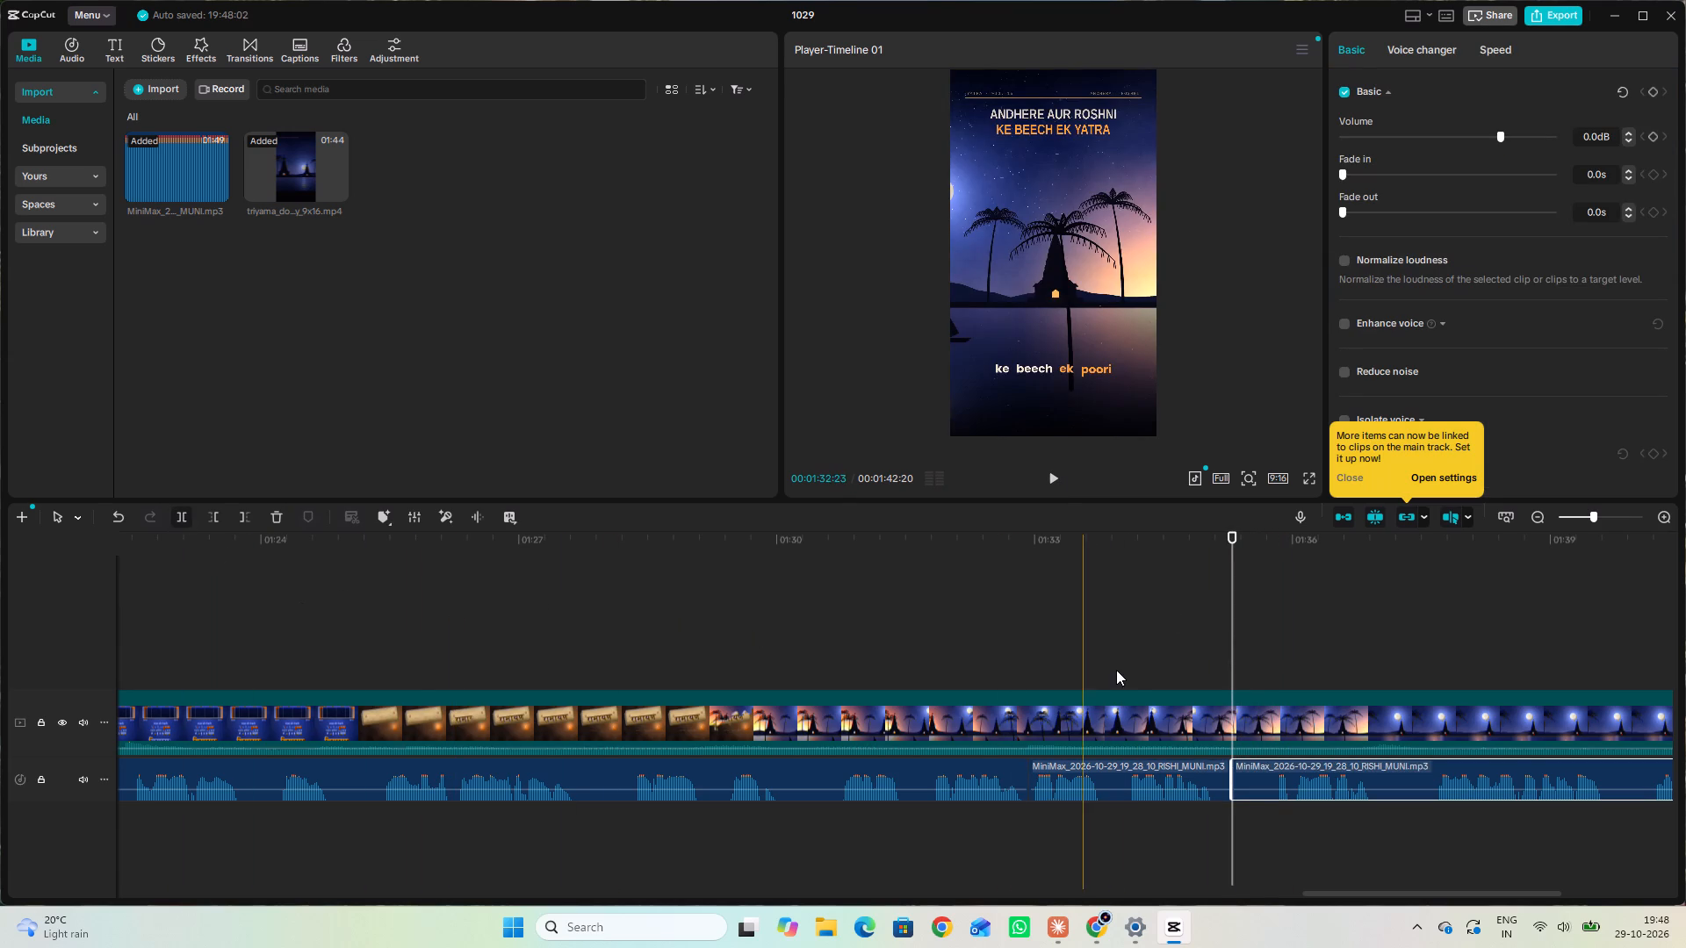
Replay the narration leading into and across the new cut to check where the speech ends against the "ke beech ek poori" caption.
{"action": "left_click", "coordinate": [1159, 657]}
{"action": "left_click", "coordinate": [1208, 660]}
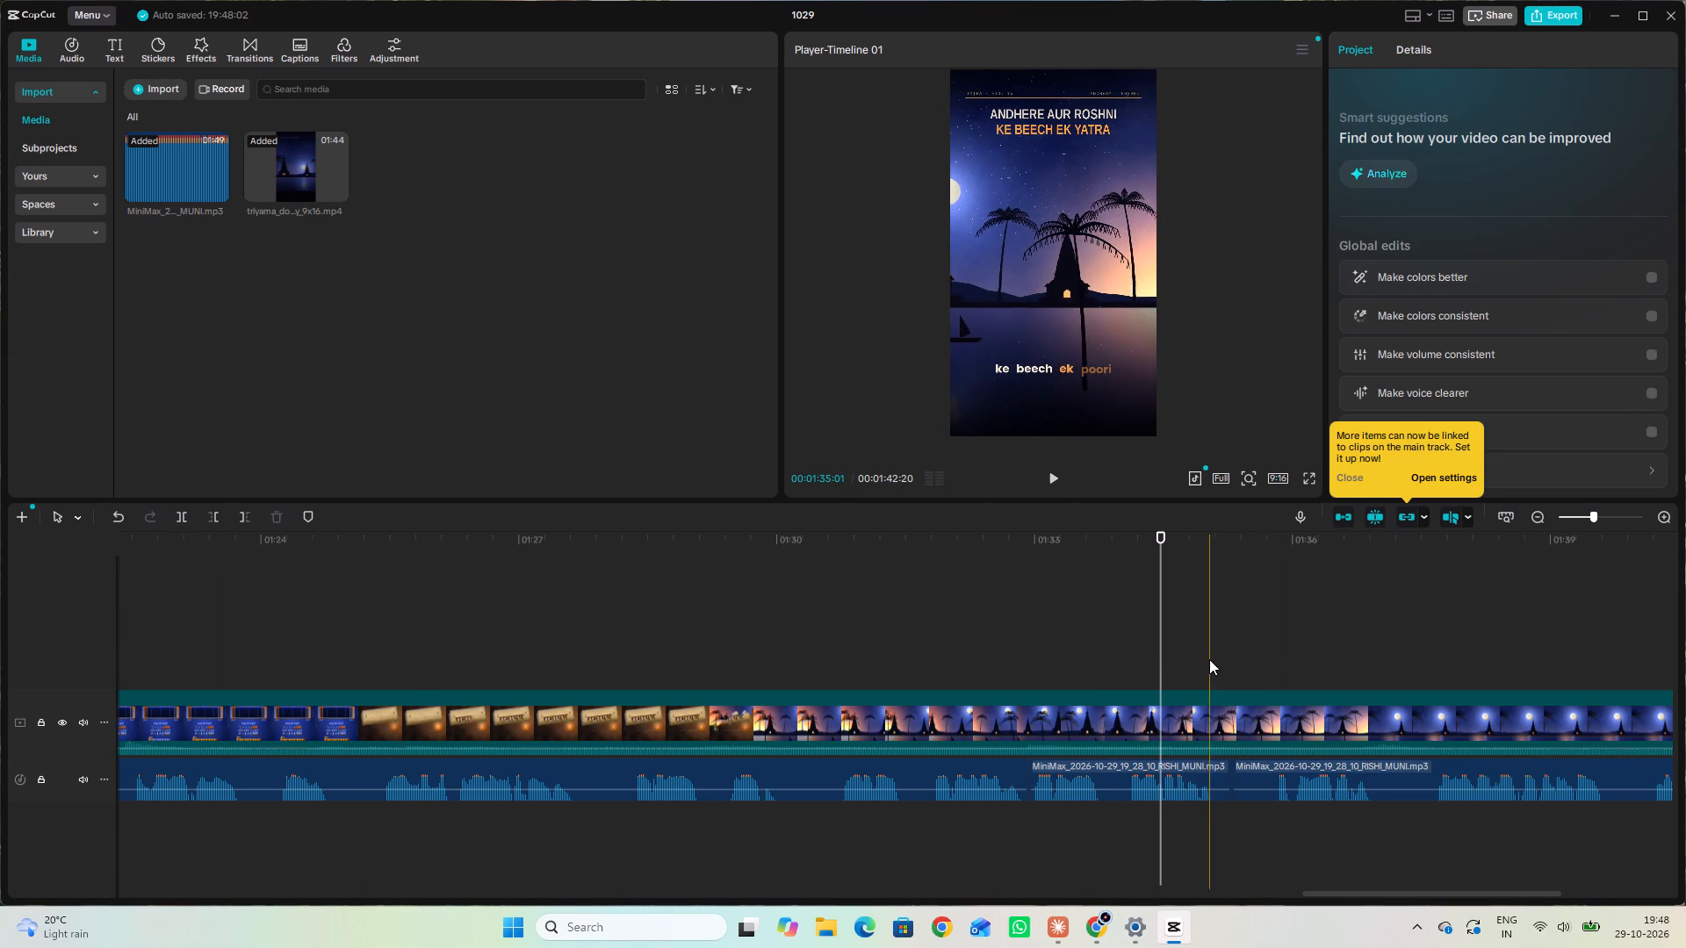
{"action": "left_click", "coordinate": [1052, 479]}
{"action": "left_click", "coordinate": [1052, 479]}
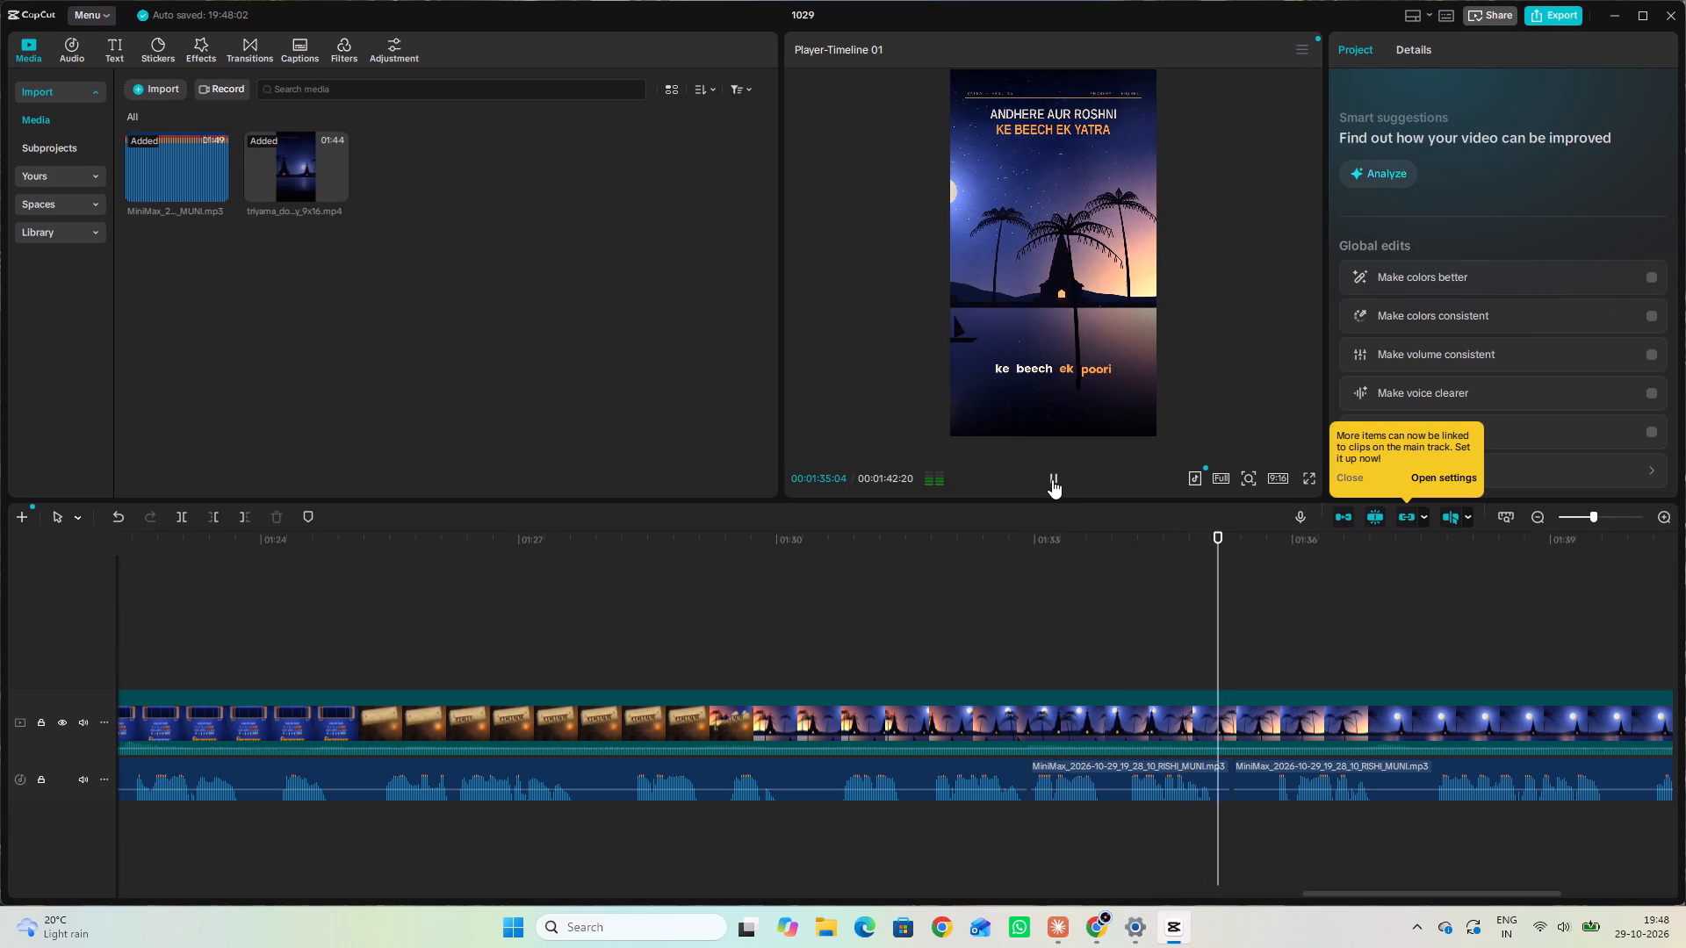
{"action": "double_click", "coordinate": [1052, 479]}
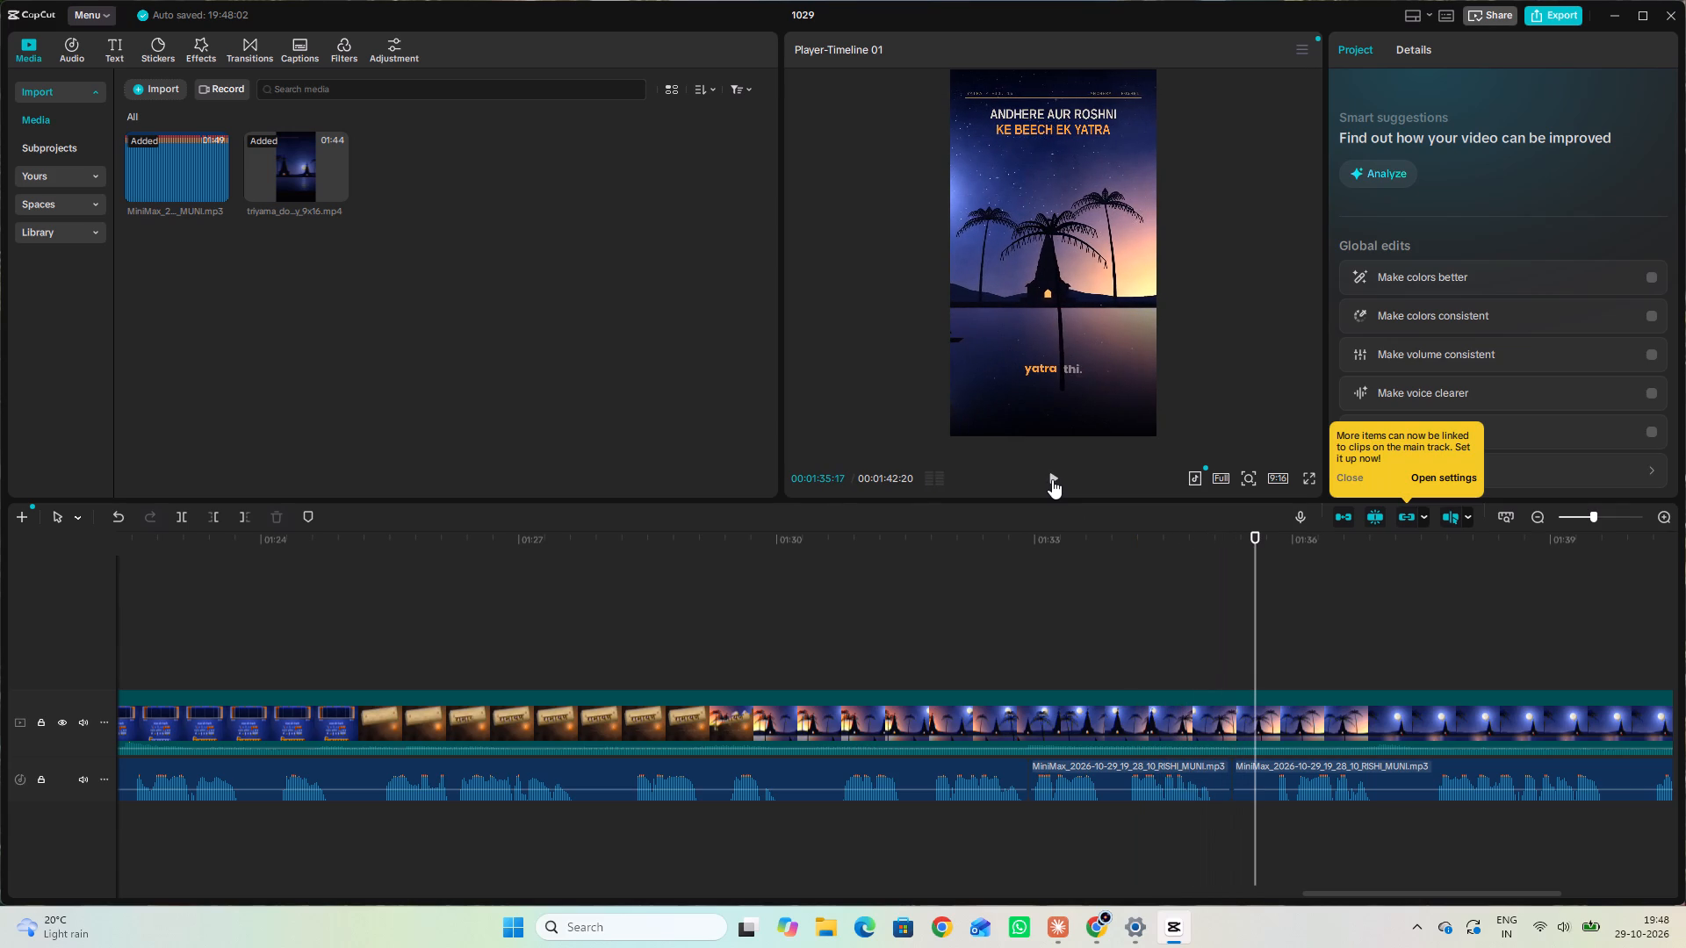
Trim the silence on both sides of the narration cut at 00:01:35:09 and move the following piece back to close the gap.
{"action": "left_click", "coordinate": [1221, 773]}
{"action": "left_click", "coordinate": [1230, 774]}
{"action": "left_click_drag", "start_coordinate": [1234, 774], "coordinate": [1214, 772]}
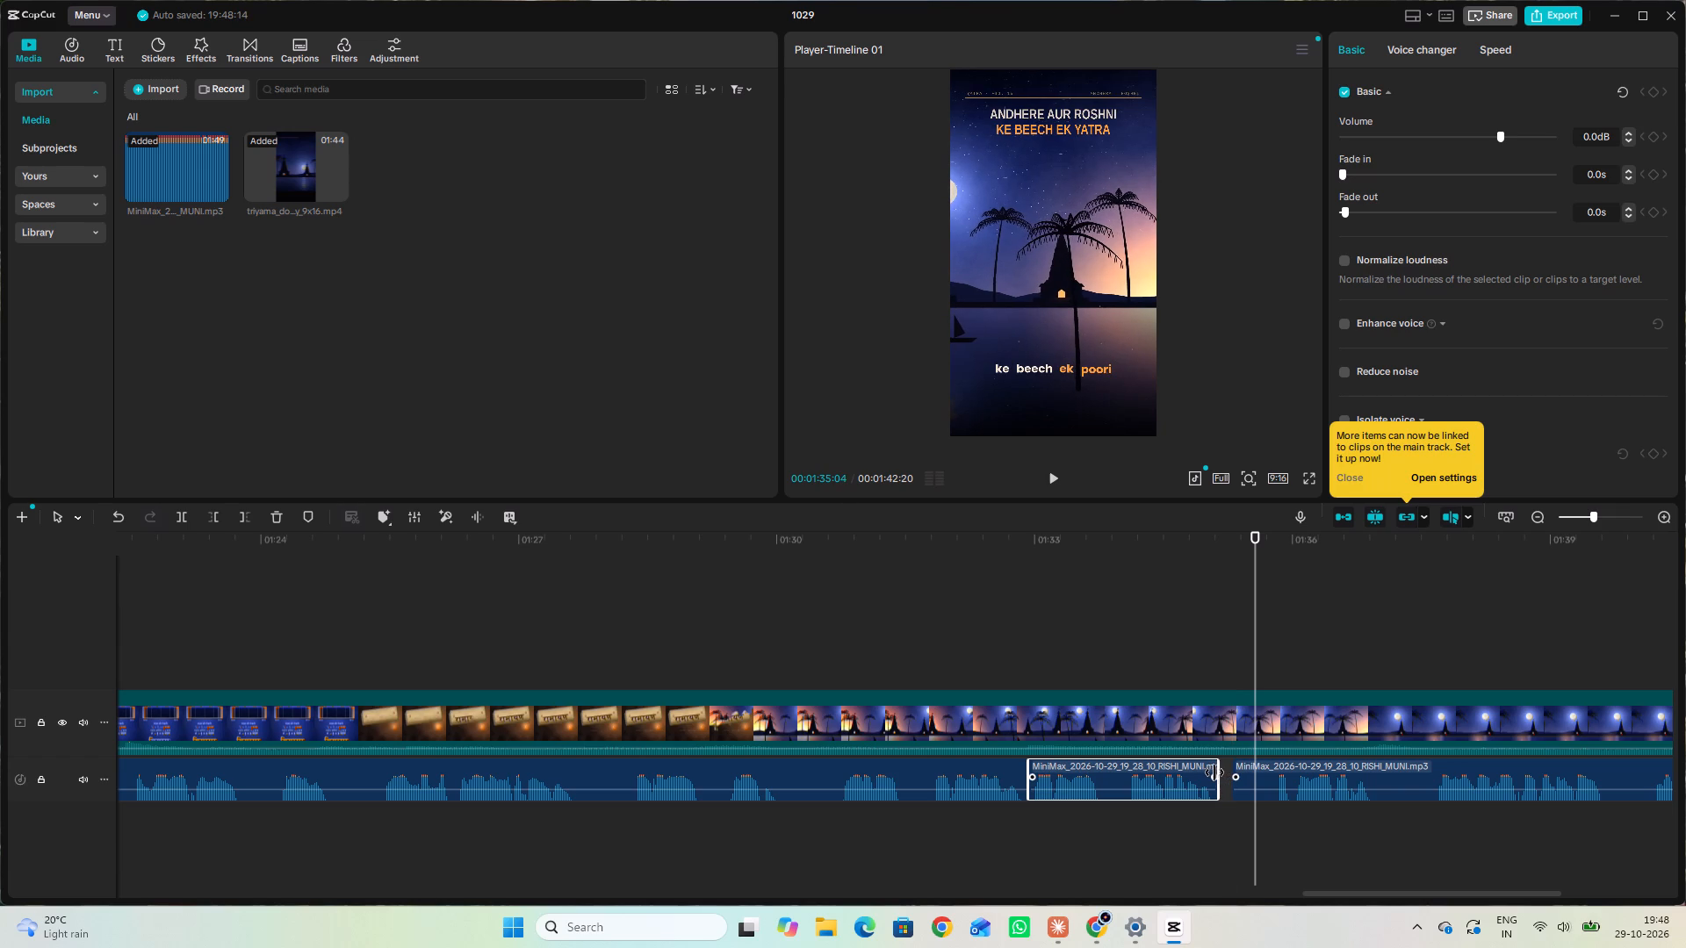
{"action": "left_click_drag", "start_coordinate": [1214, 772], "coordinate": [1214, 772]}
{"action": "left_click", "coordinate": [1261, 777]}
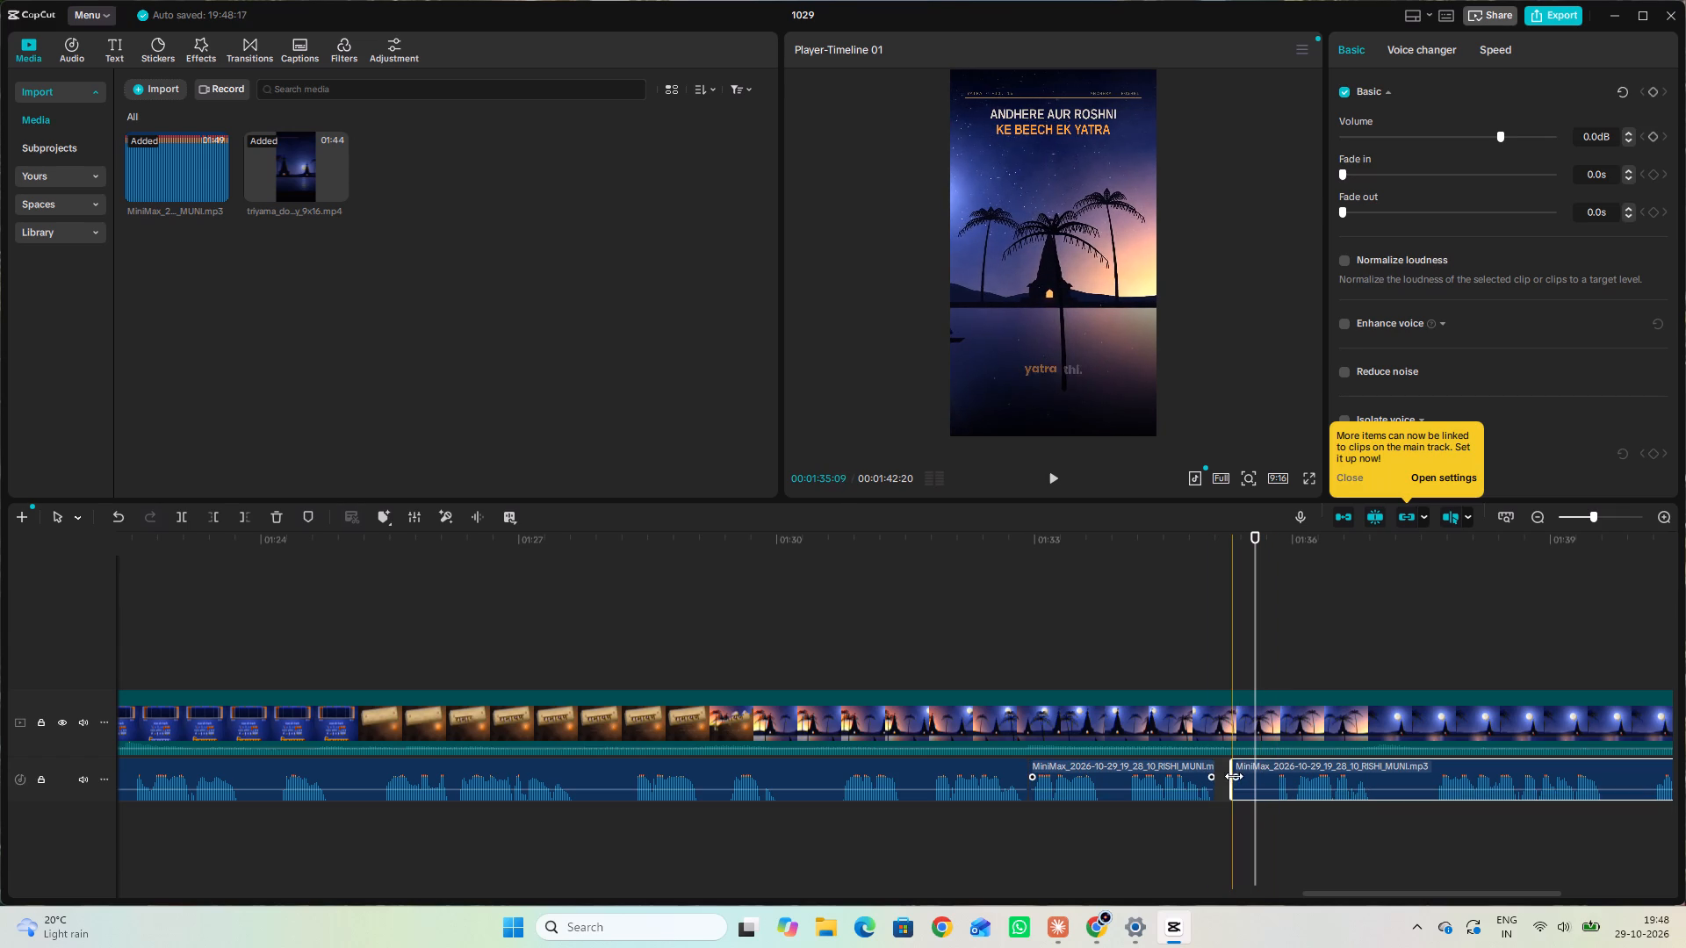
{"action": "left_click_drag", "start_coordinate": [1230, 772], "coordinate": [1276, 770]}
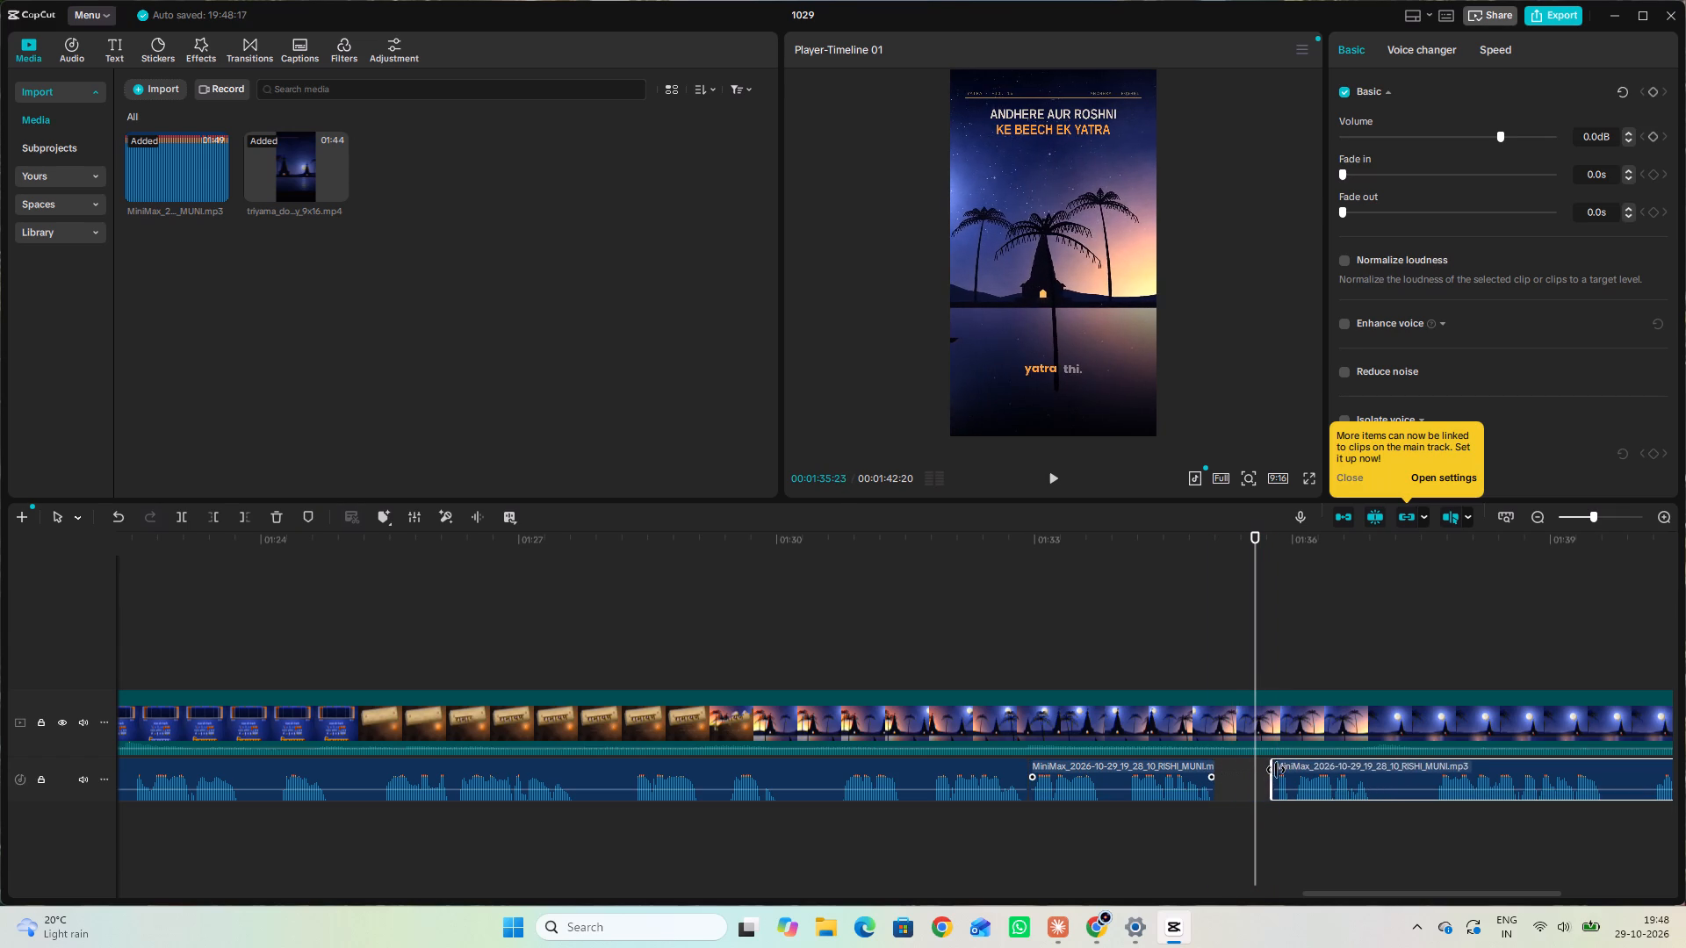
{"action": "left_click_drag", "start_coordinate": [1276, 770], "coordinate": [1277, 772]}
{"action": "left_click_drag", "start_coordinate": [1294, 770], "coordinate": [1249, 767]}
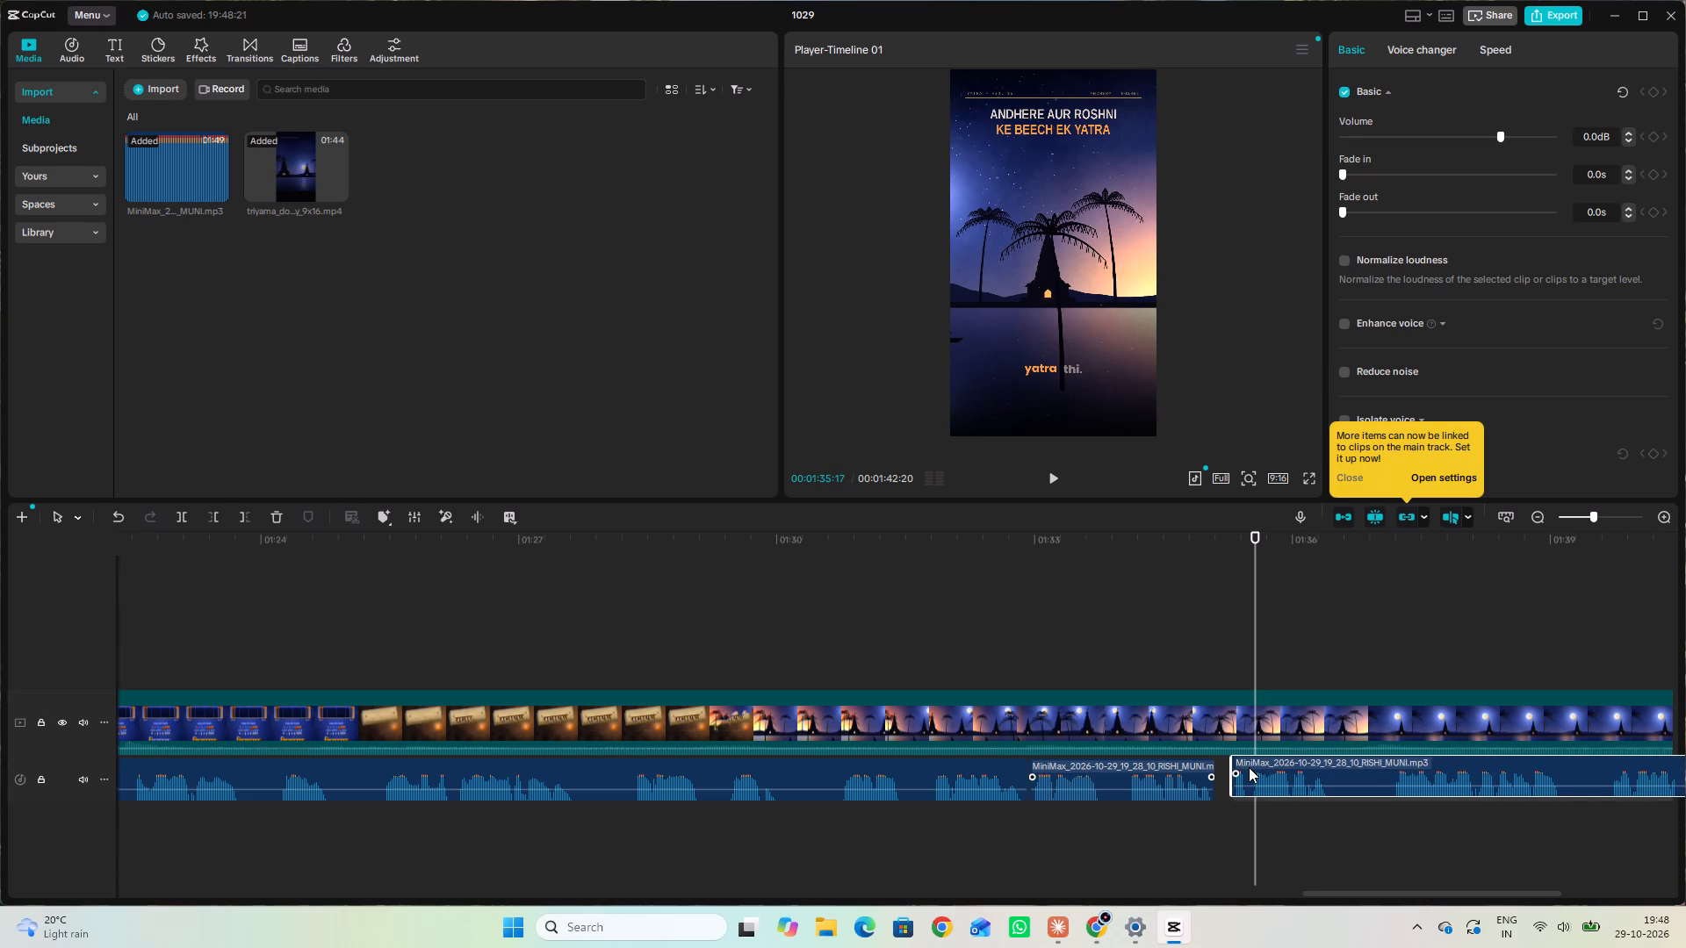
{"action": "left_click_drag", "start_coordinate": [1249, 767], "coordinate": [1238, 770]}
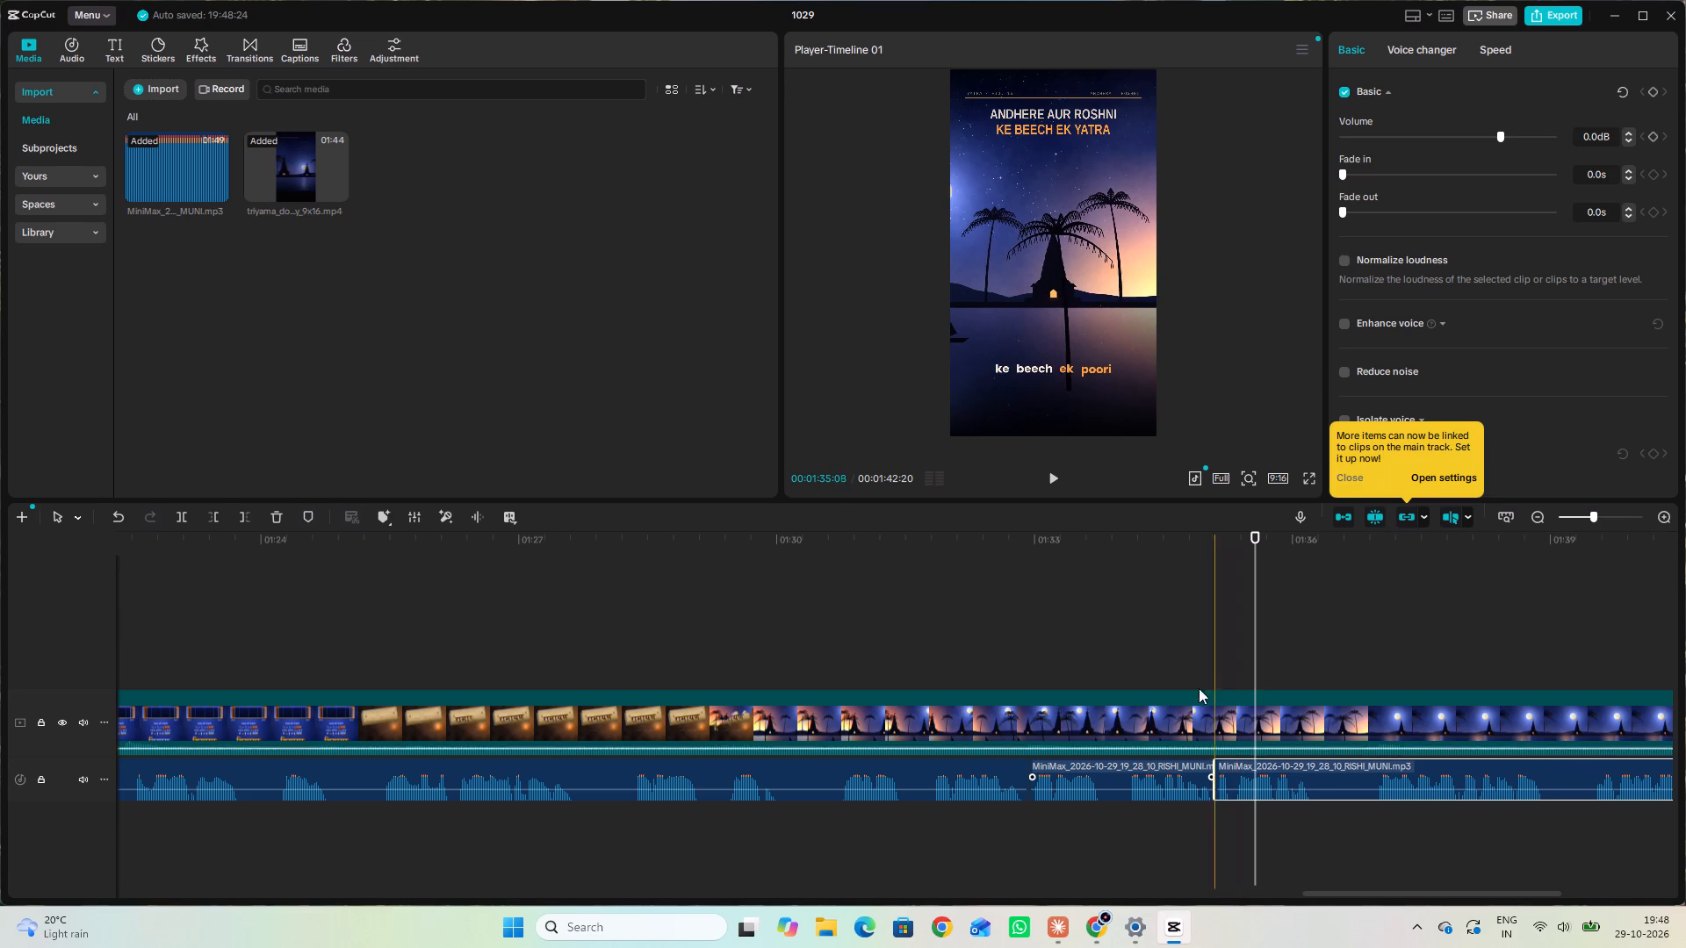
Play from just before the newly closed narration join through to the end of the video to check the audio against the captions.
{"action": "left_click", "coordinate": [1175, 659]}
{"action": "left_click", "coordinate": [1050, 474]}
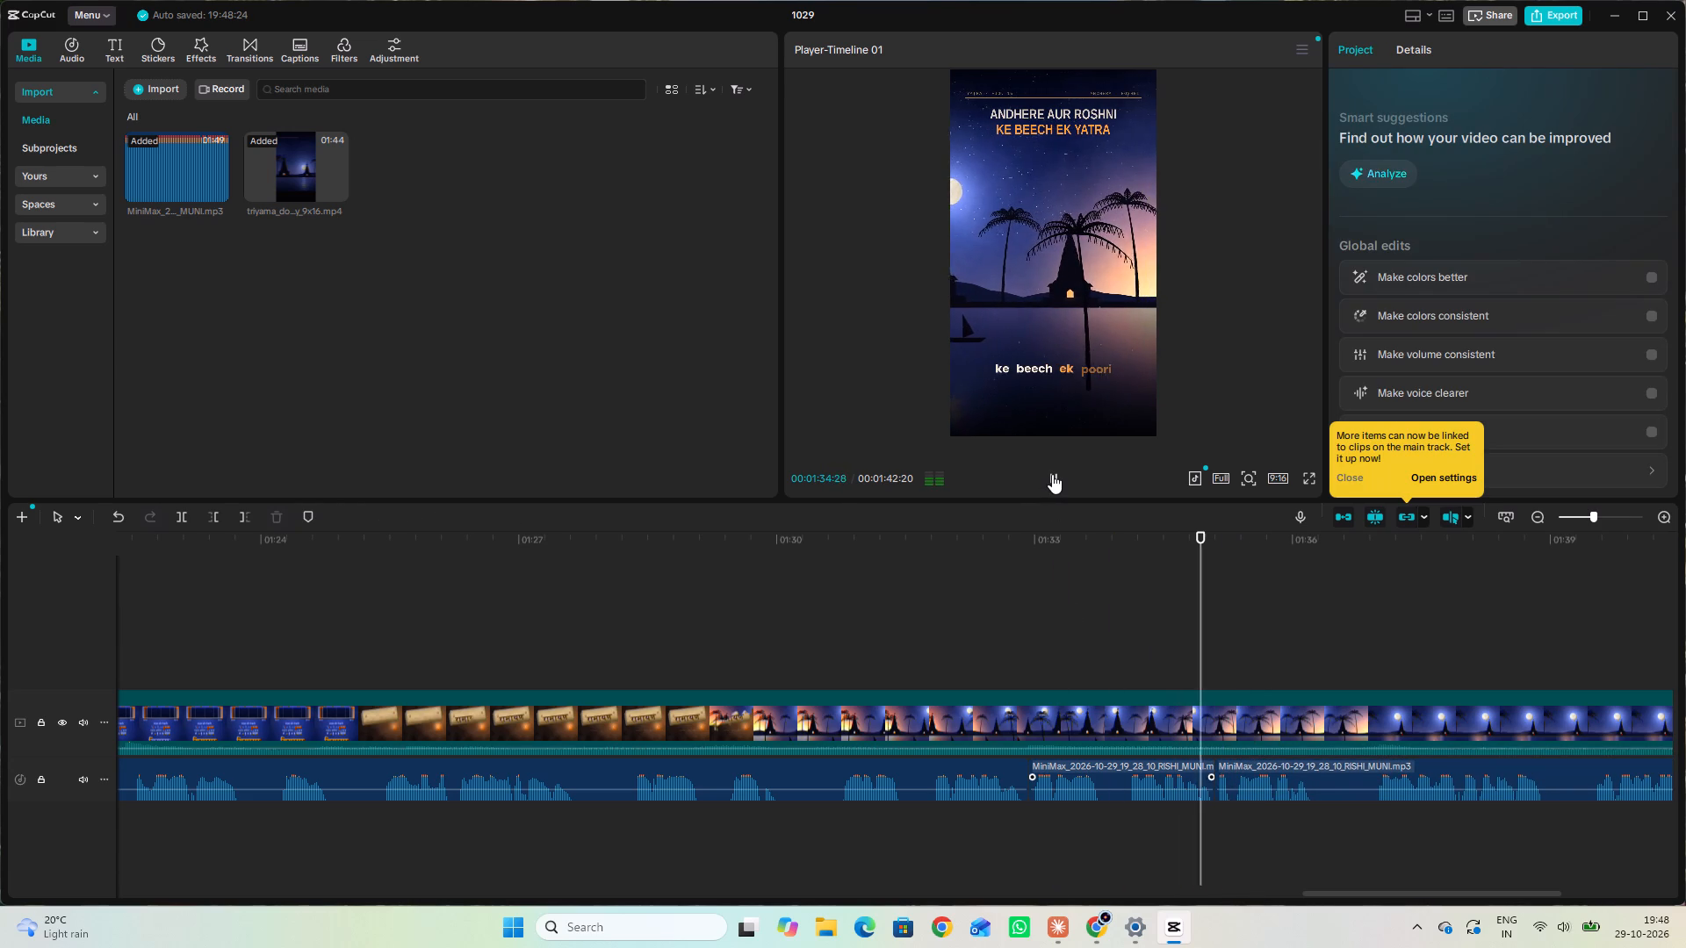
{"action": "left_click", "coordinate": [1052, 474]}
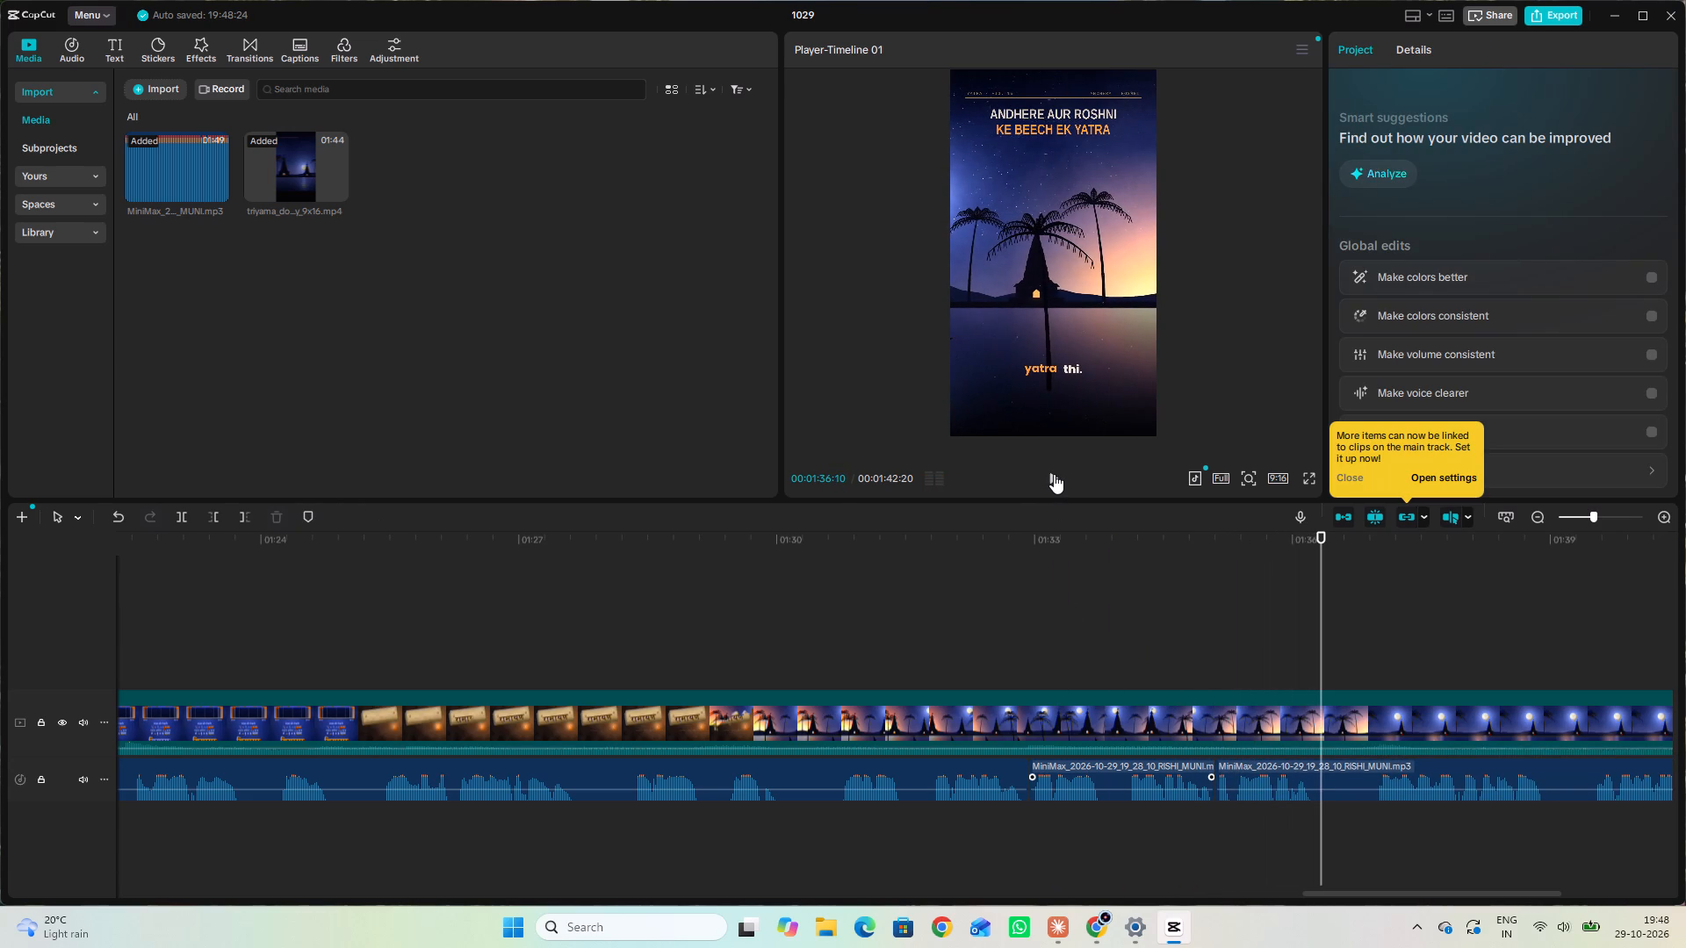
{"action": "left_click", "coordinate": [1054, 474]}
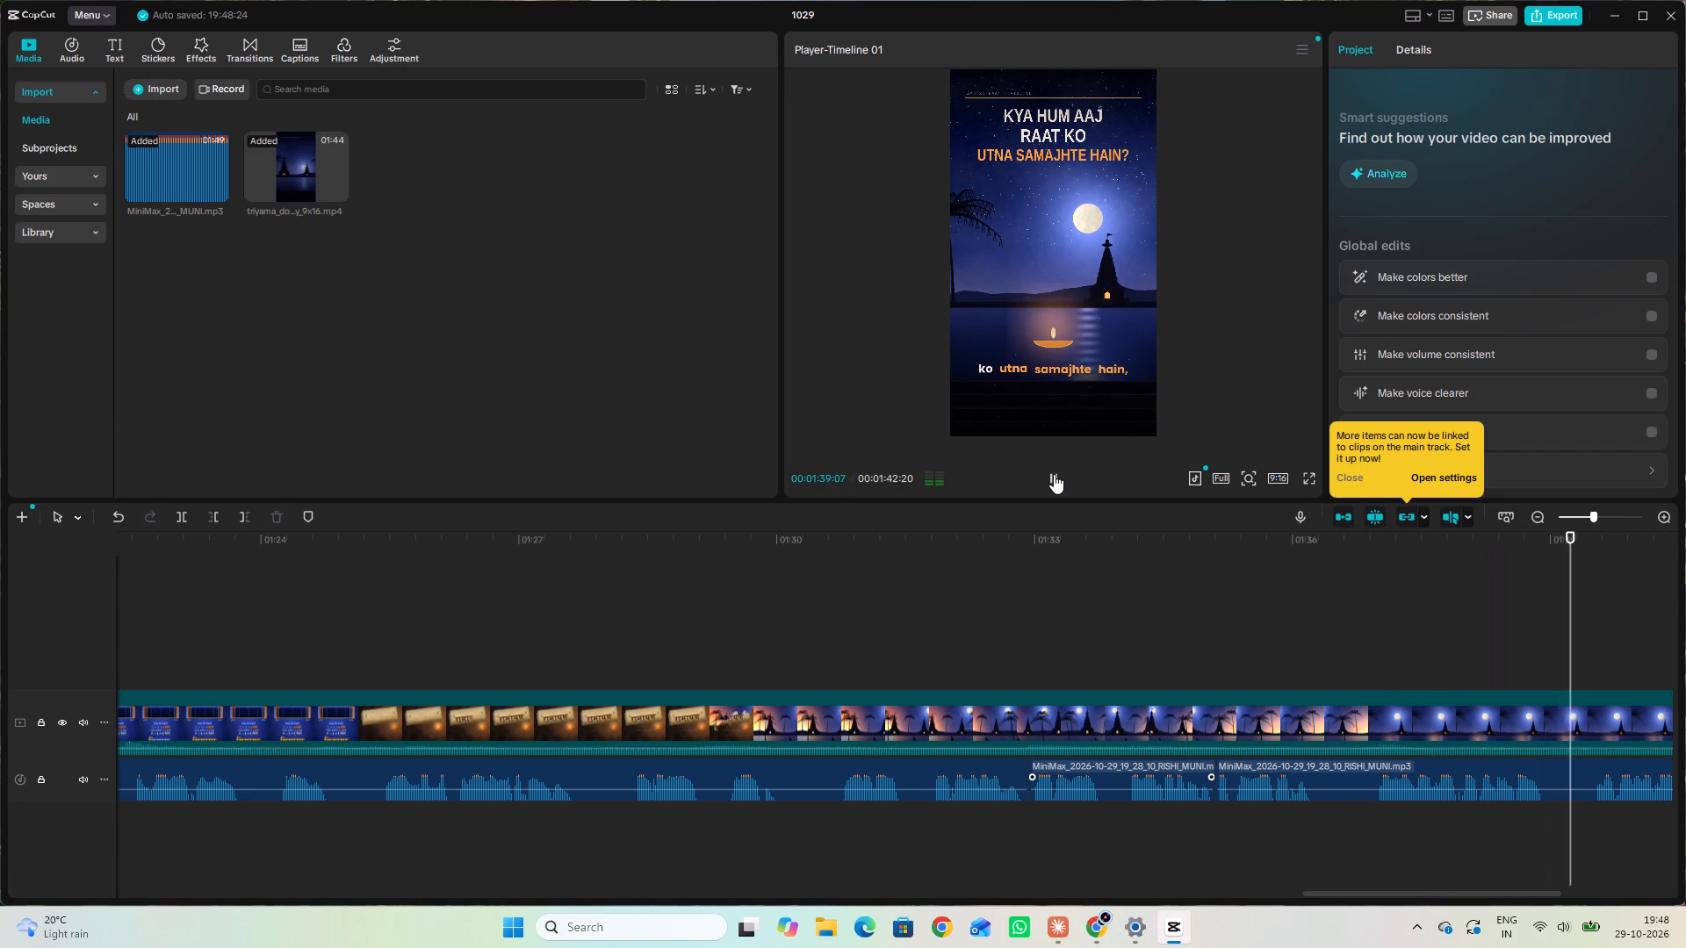
{"action": "left_click", "coordinate": [1054, 474]}
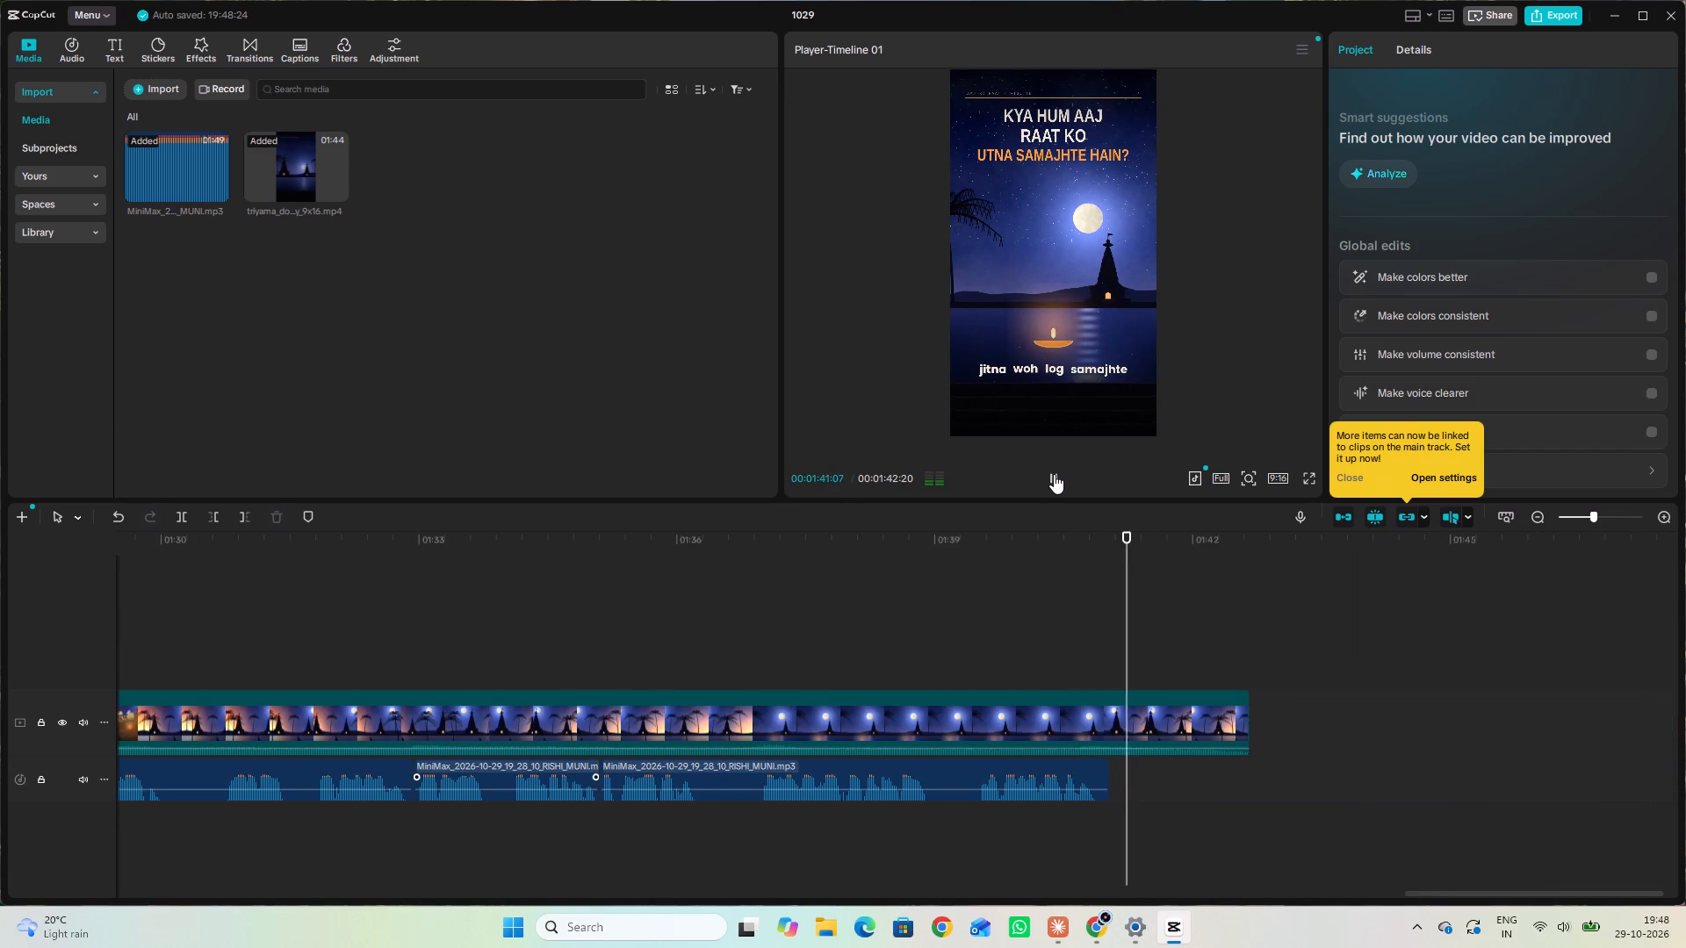
{"action": "left_click", "coordinate": [1054, 474]}
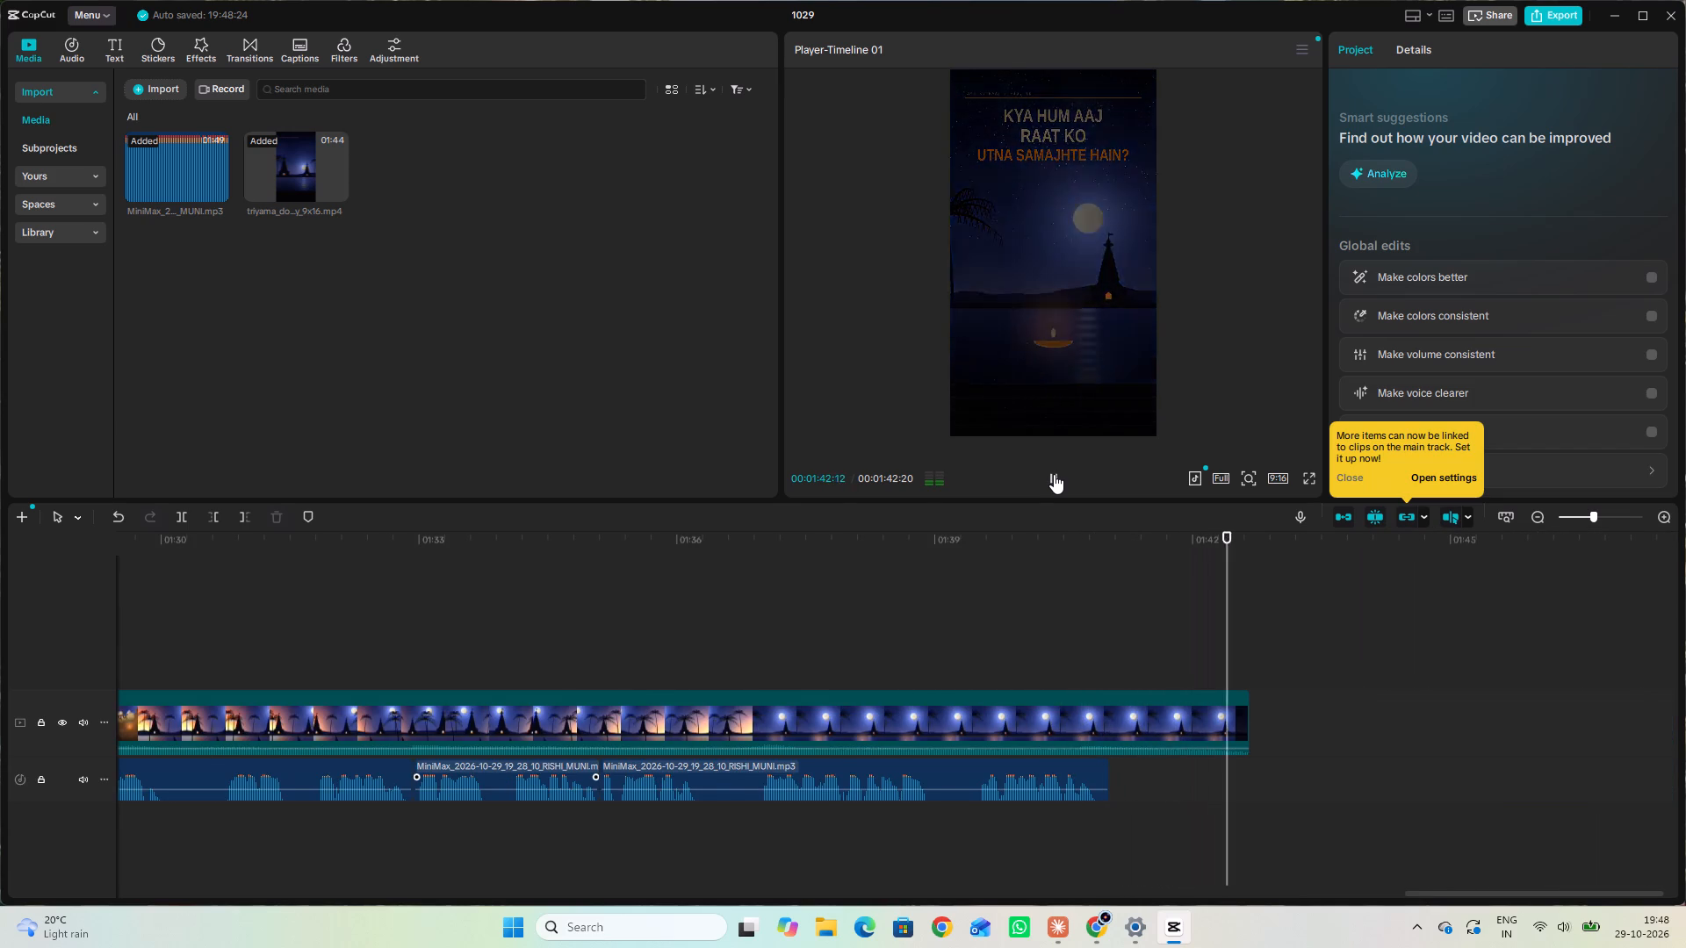
Return the playhead to 00:00:00:00 and play the video from the start to review the narration sync.
{"action": "left_click", "coordinate": [1054, 474]}
{"action": "left_click", "coordinate": [1049, 479]}
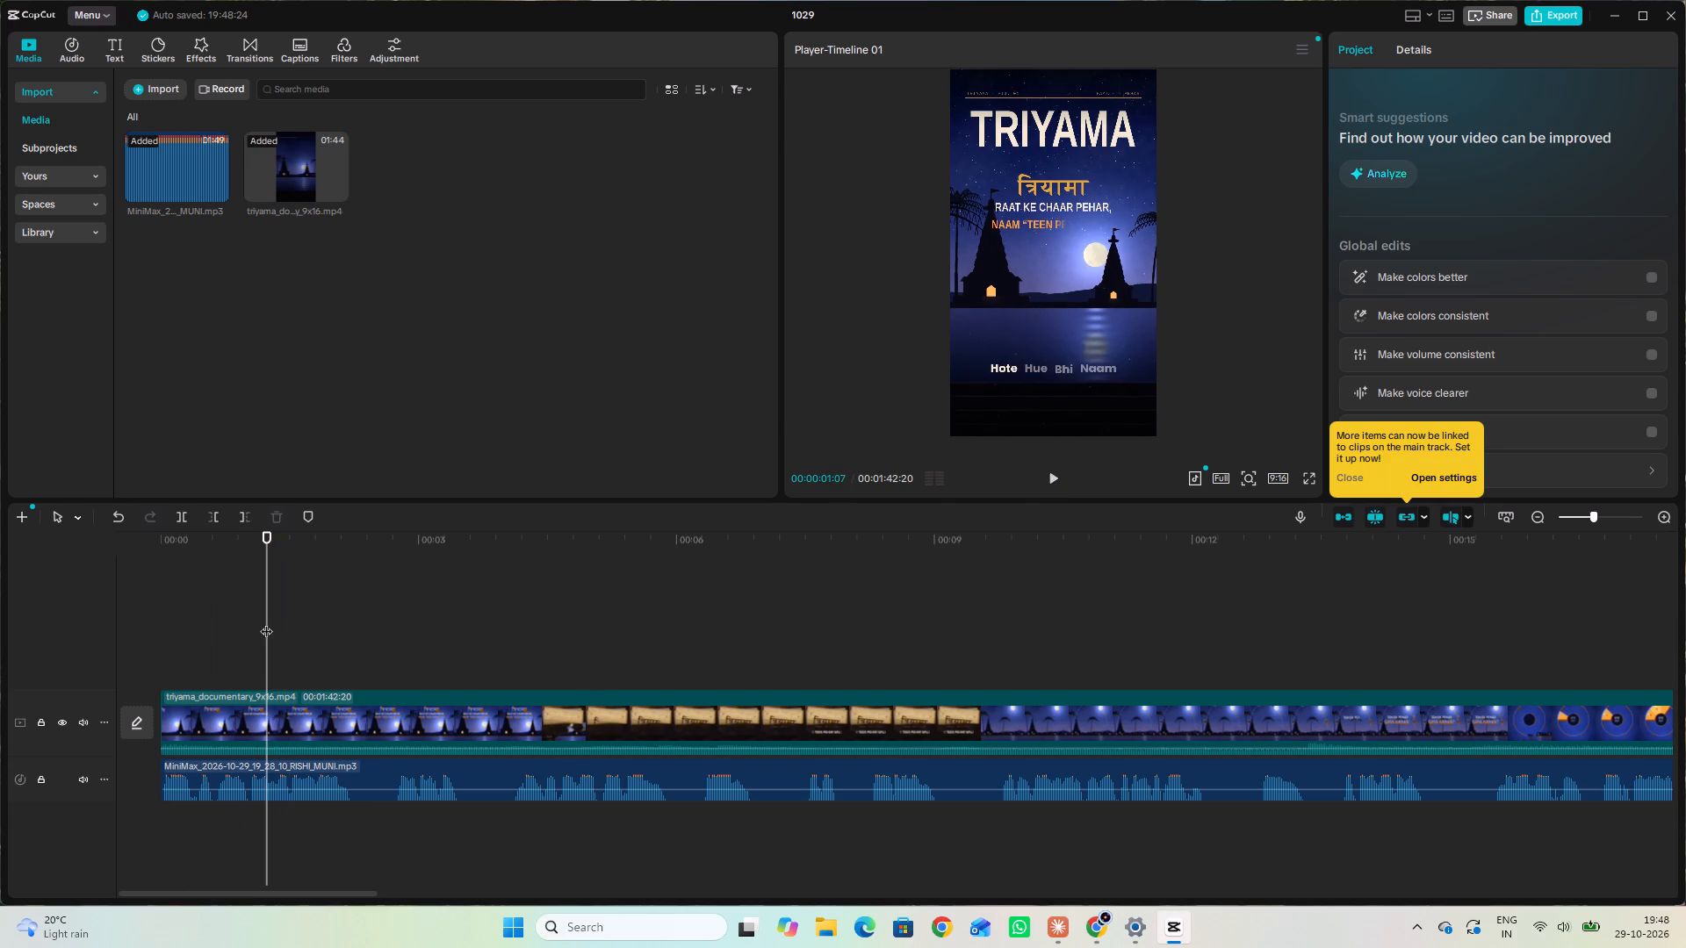
{"action": "left_click_drag", "start_coordinate": [266, 622], "coordinate": [95, 622]}
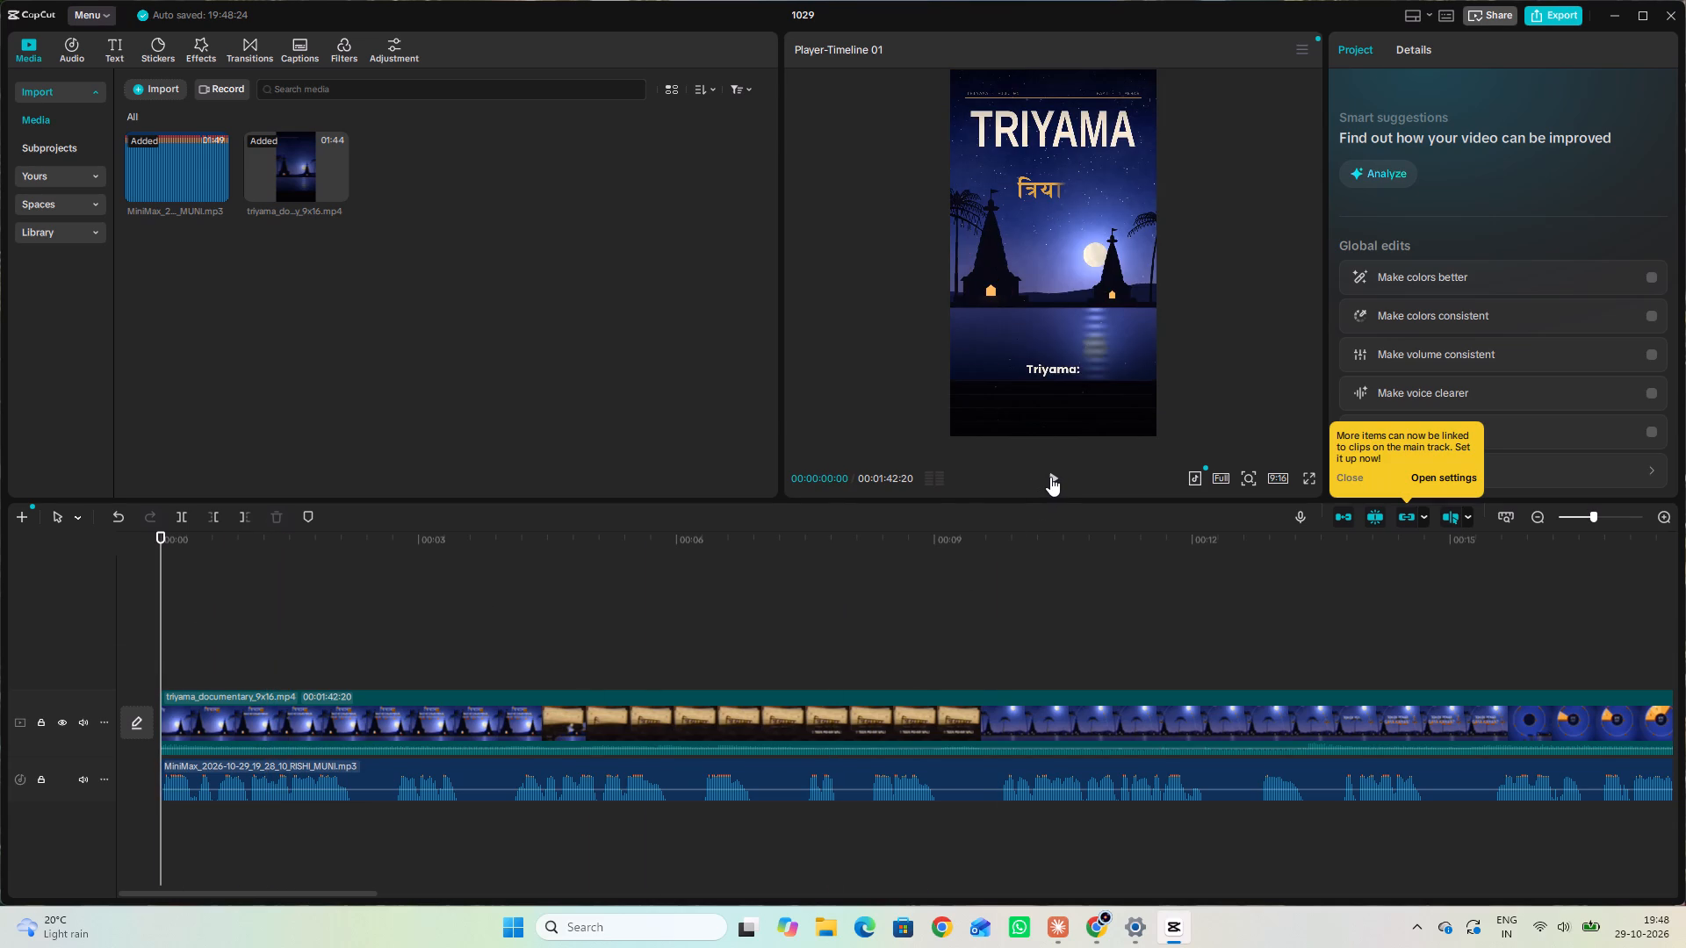
{"action": "left_click", "coordinate": [1050, 477]}
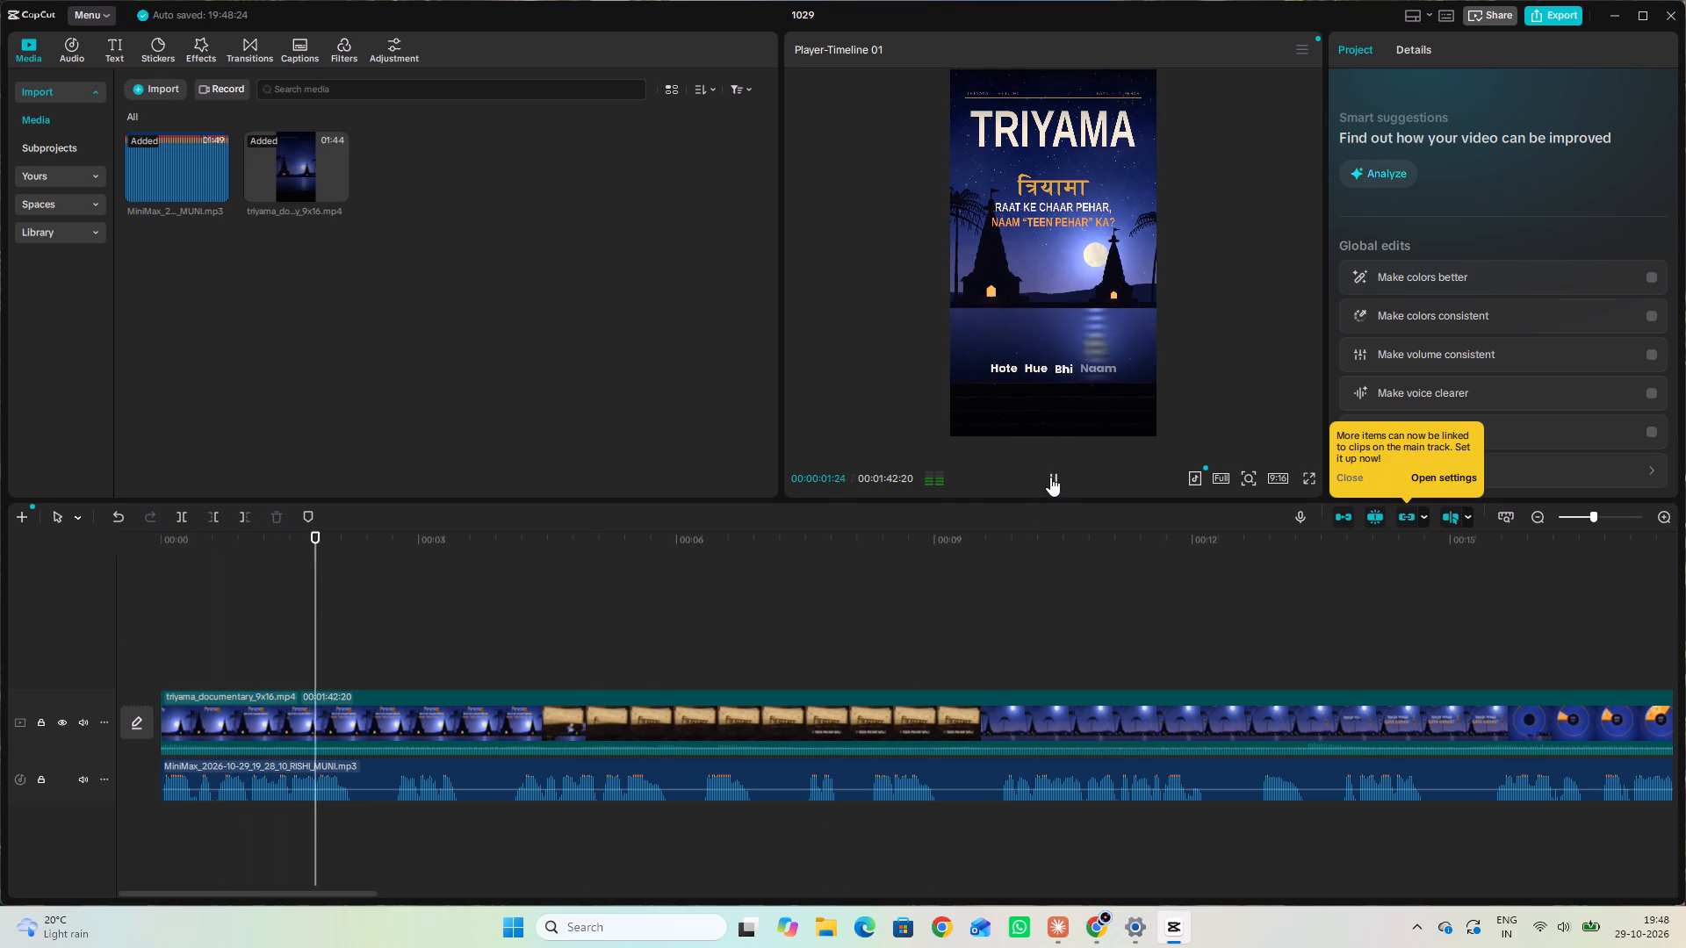
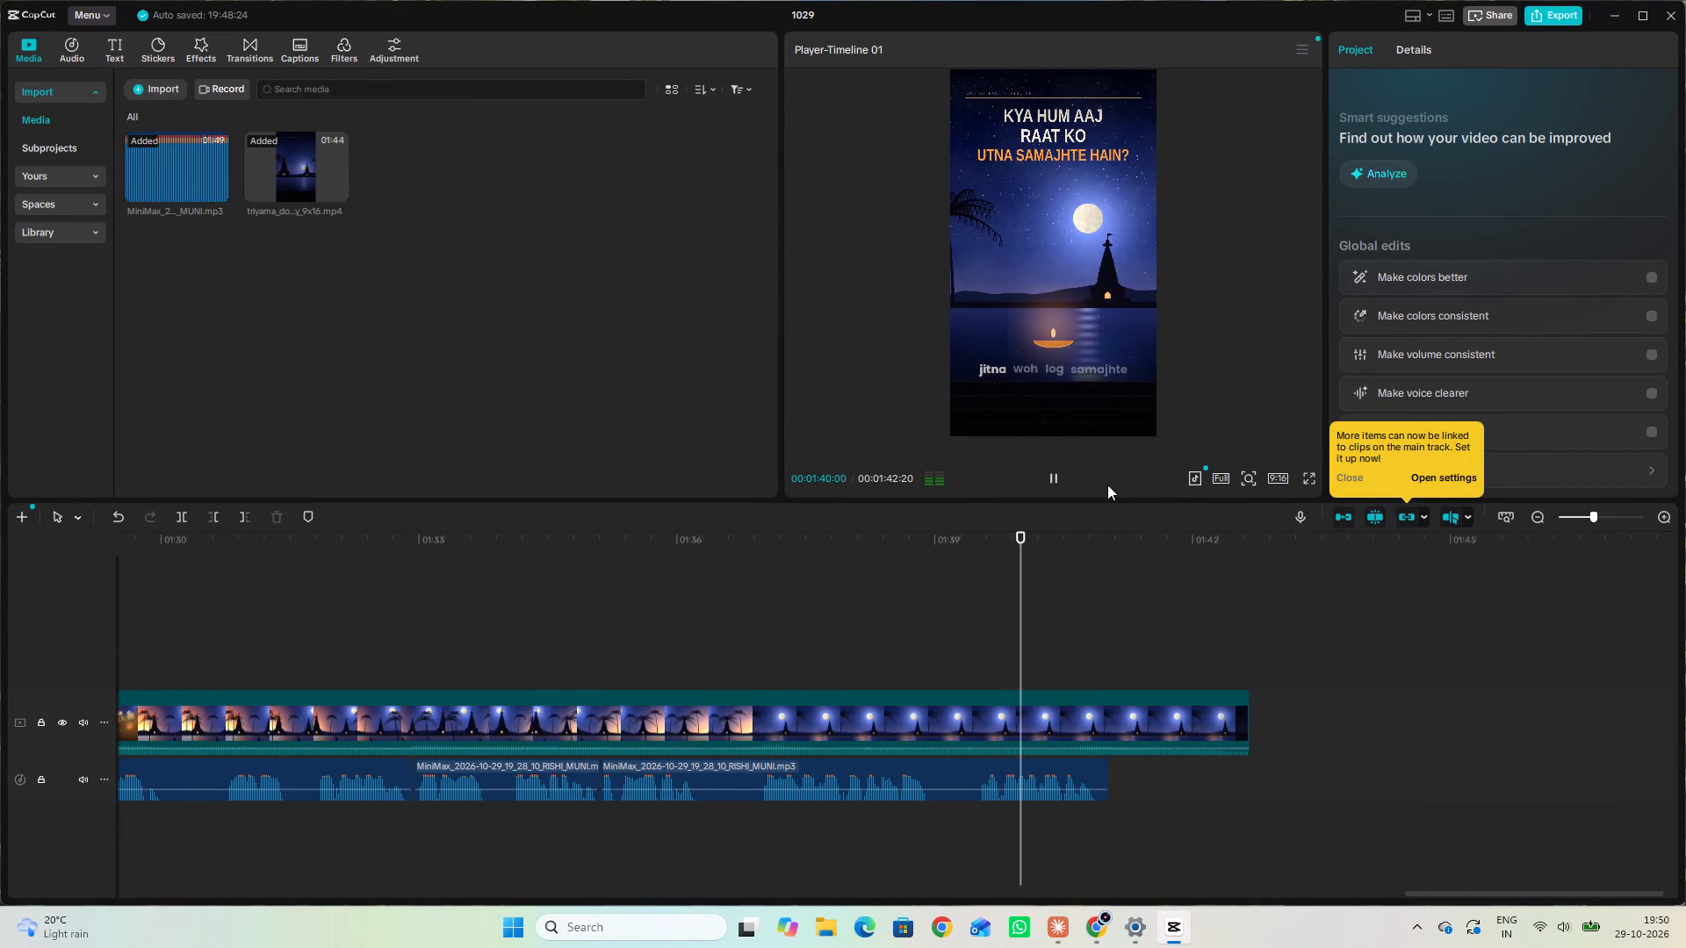
Play the closing seconds through to the end of the video and return the playhead to 00:00:00:00.
{"action": "left_click", "coordinate": [1053, 478]}
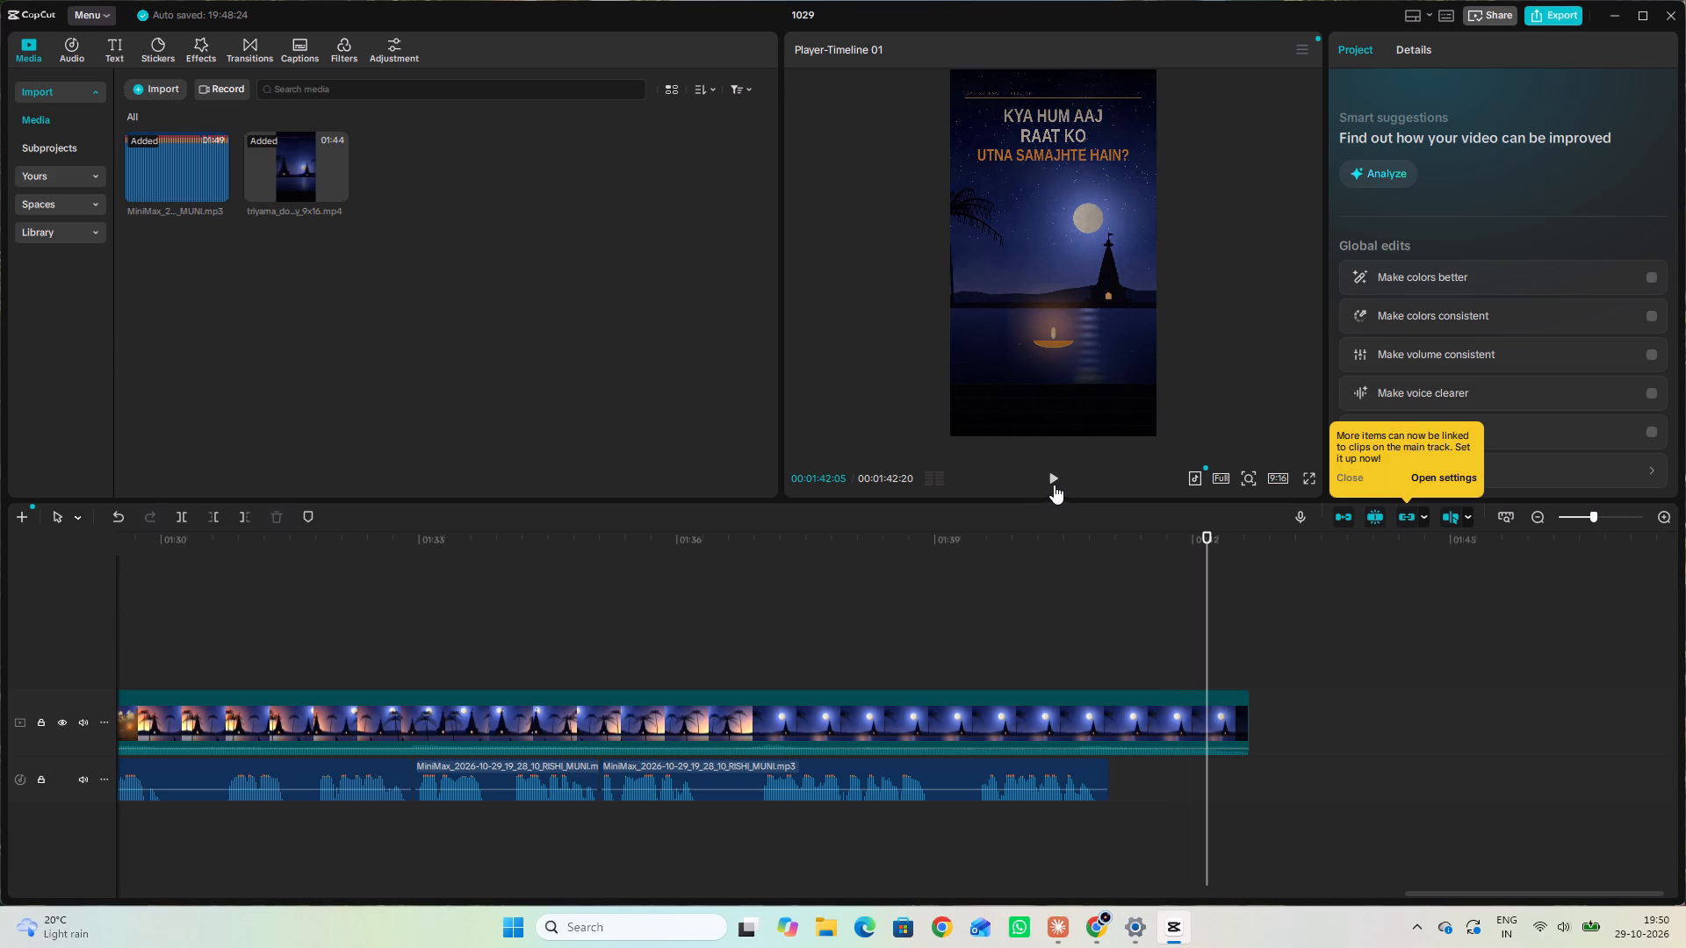
{"action": "left_click", "coordinate": [1055, 482]}
{"action": "left_click", "coordinate": [1055, 482]}
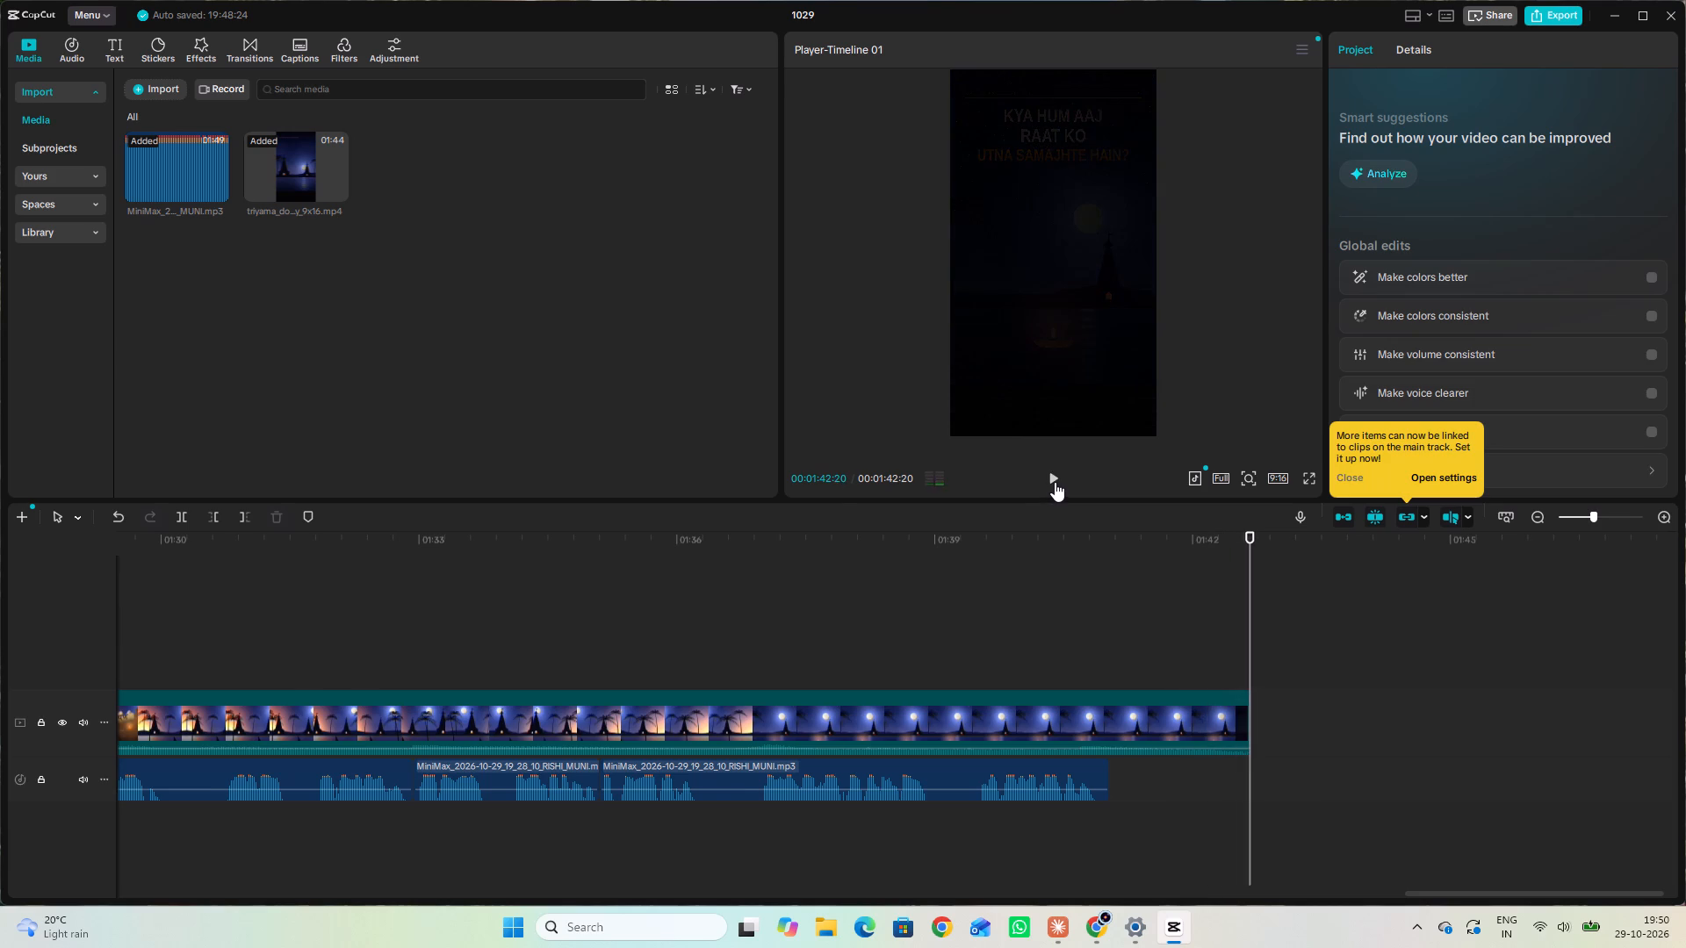
{"action": "left_click", "coordinate": [1055, 482]}
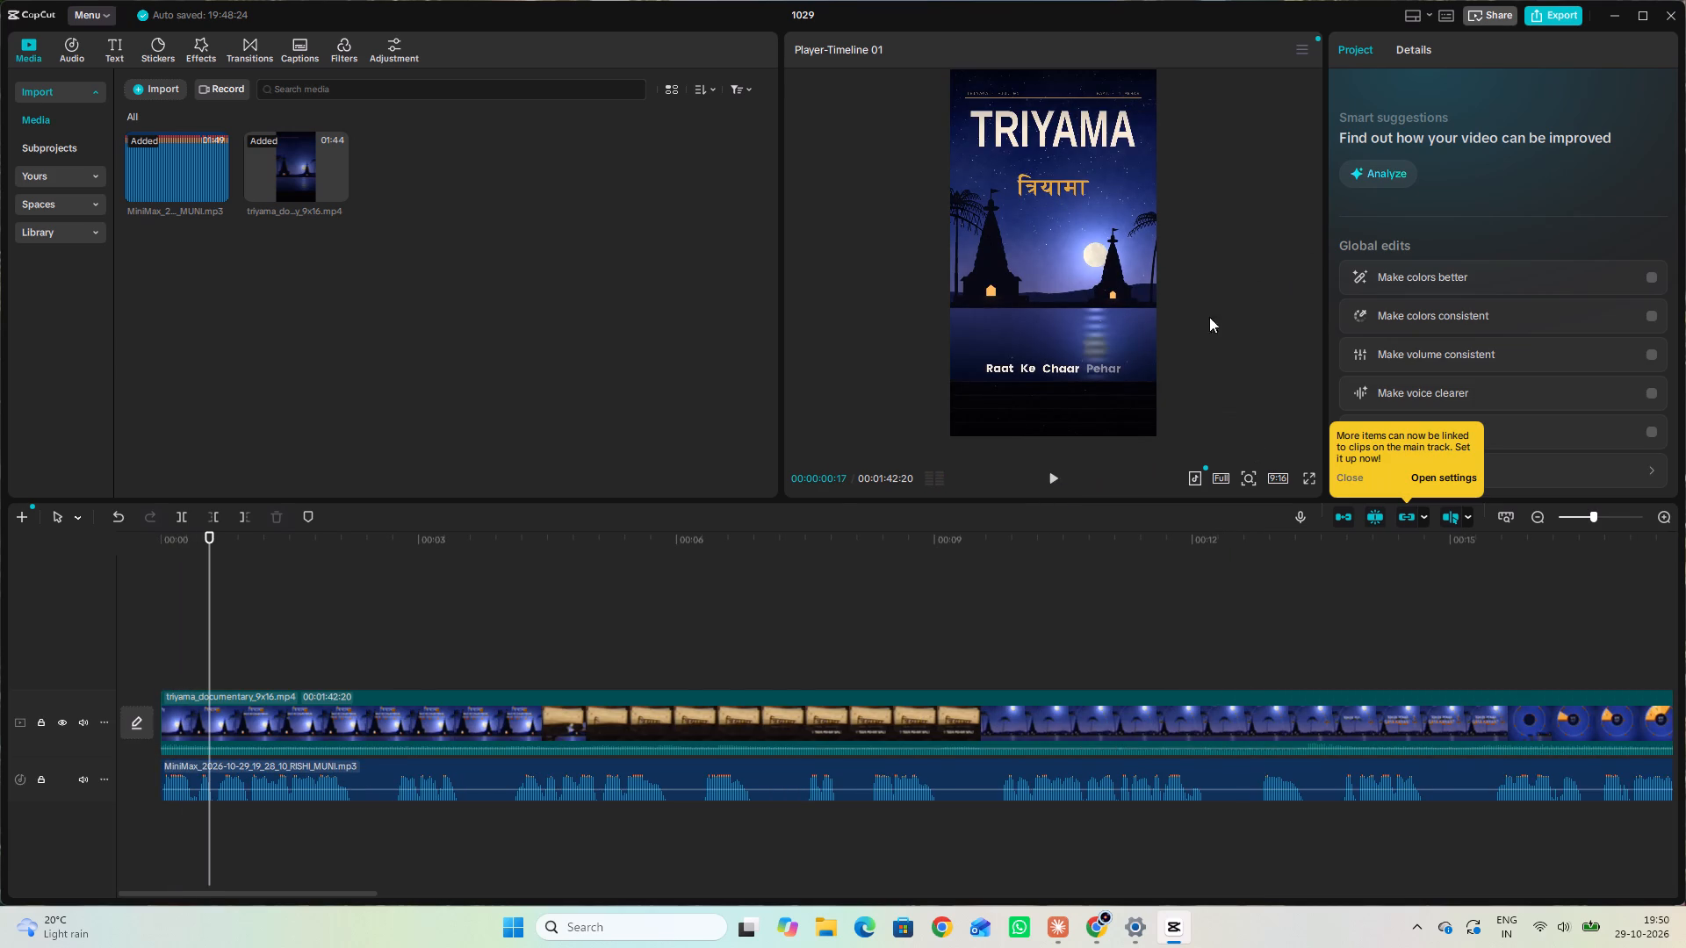
{"action": "left_click_drag", "start_coordinate": [213, 650], "coordinate": [56, 649]}
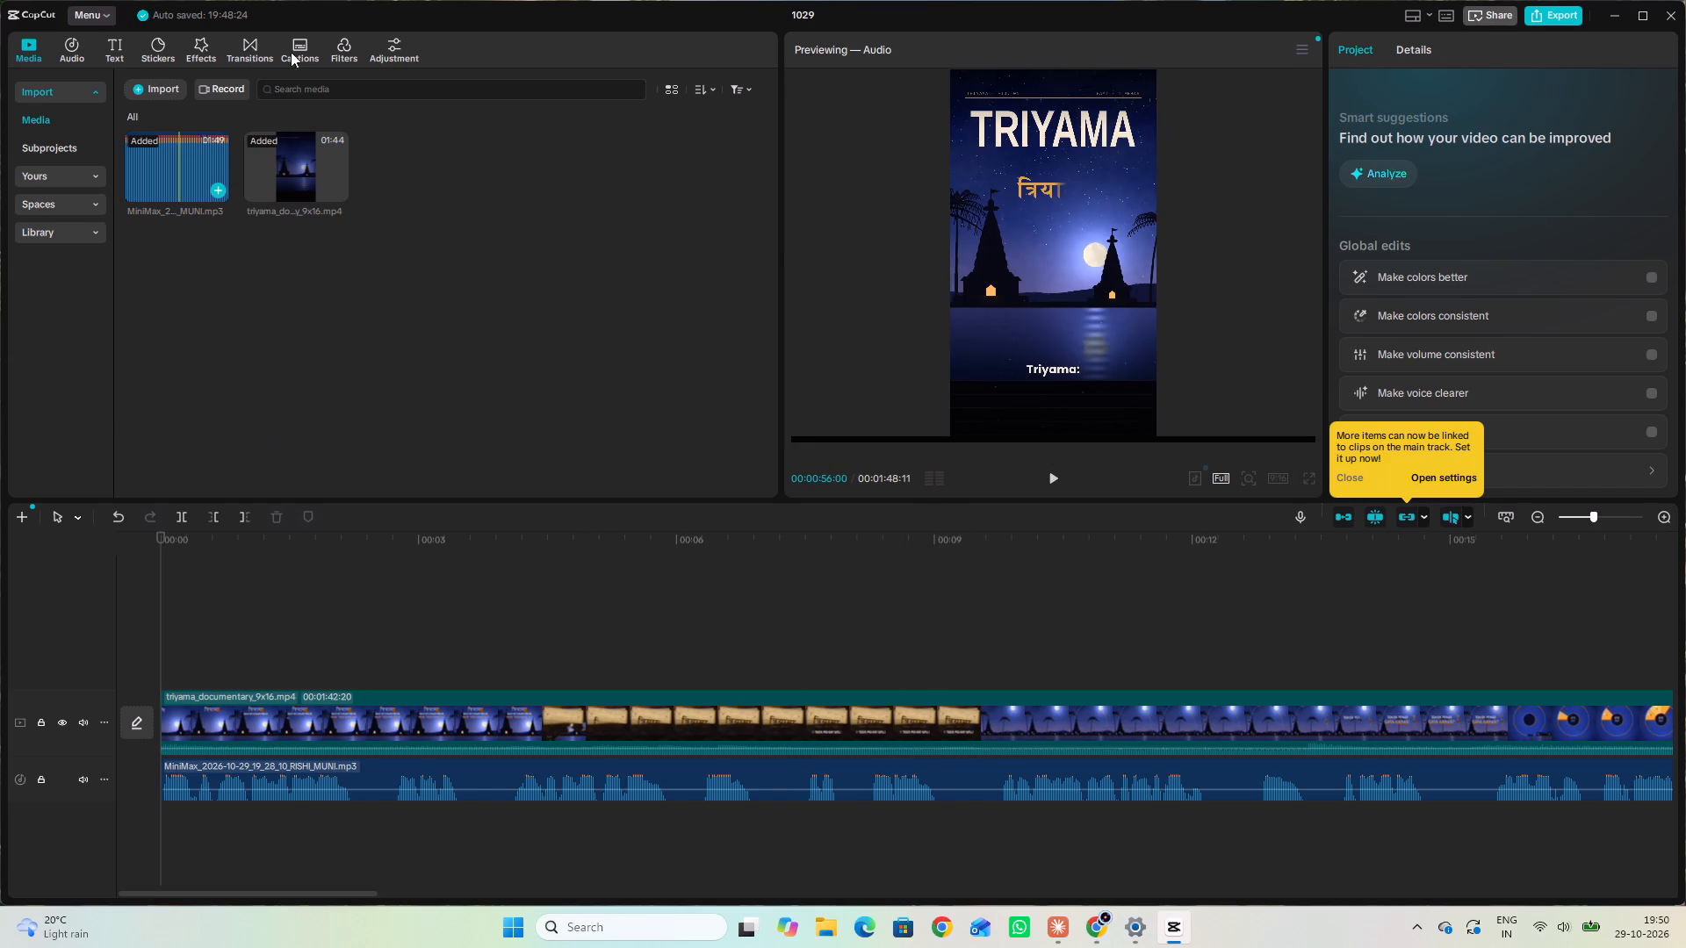
Add the Clear II filter at the start of the timeline and scrub the opening seconds to preview it.
{"action": "left_click", "coordinate": [349, 50]}
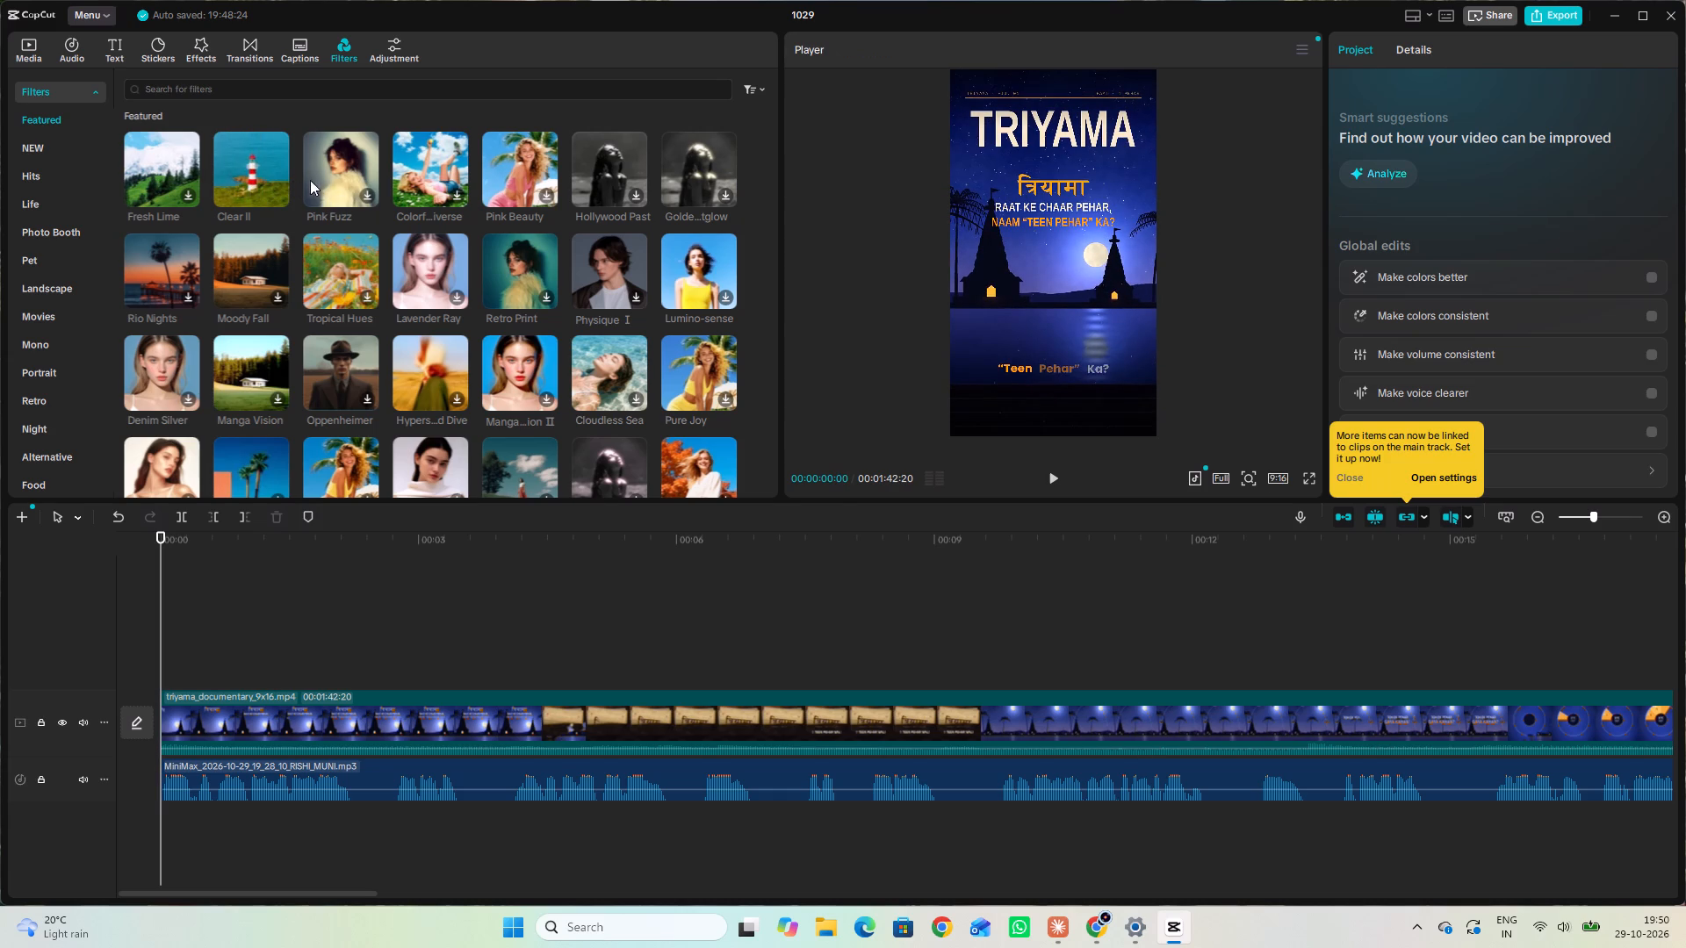
{"action": "left_click", "coordinate": [281, 195]}
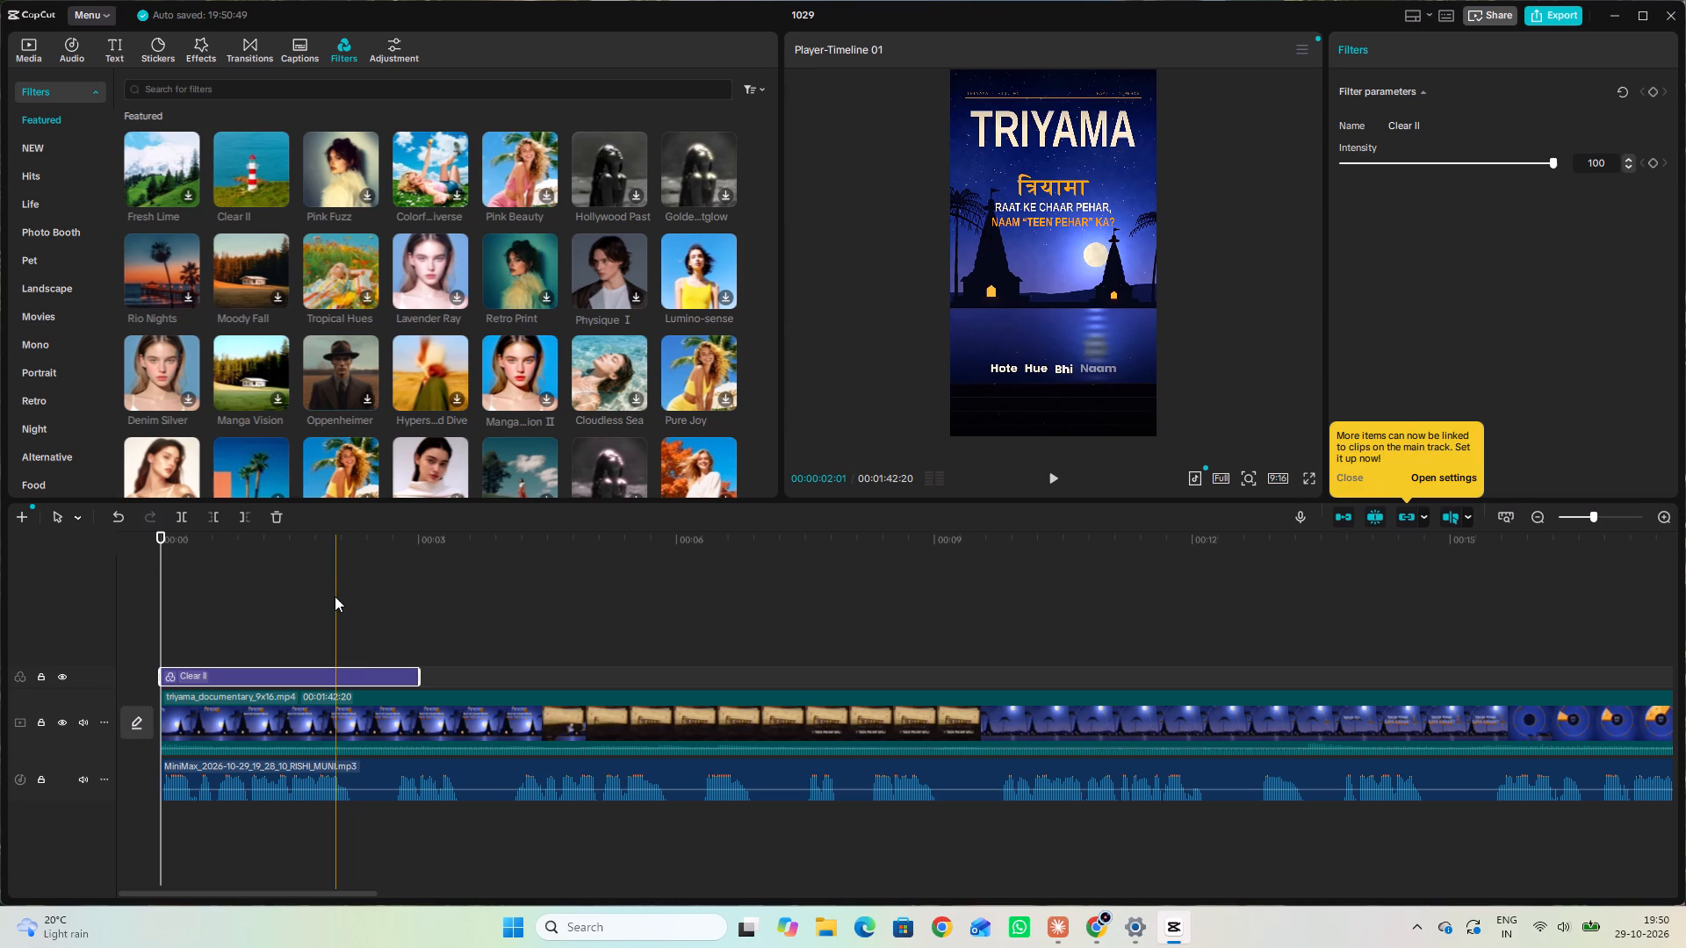
{"action": "left_click", "coordinate": [458, 652]}
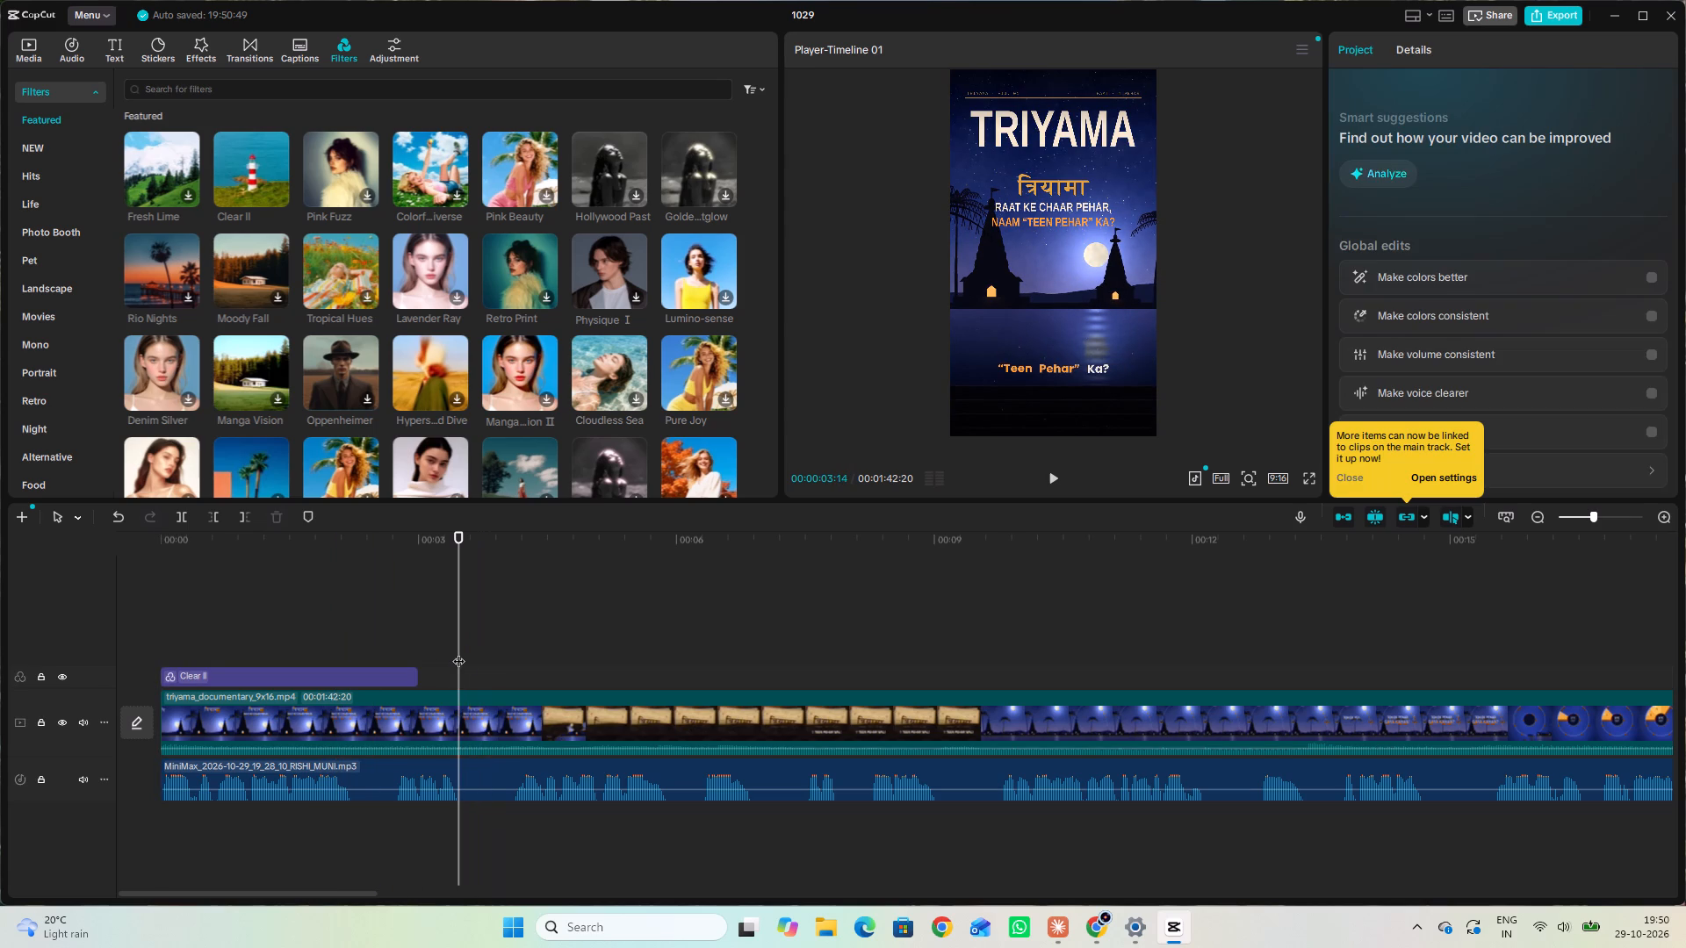
{"action": "left_click_drag", "start_coordinate": [458, 652], "coordinate": [410, 637]}
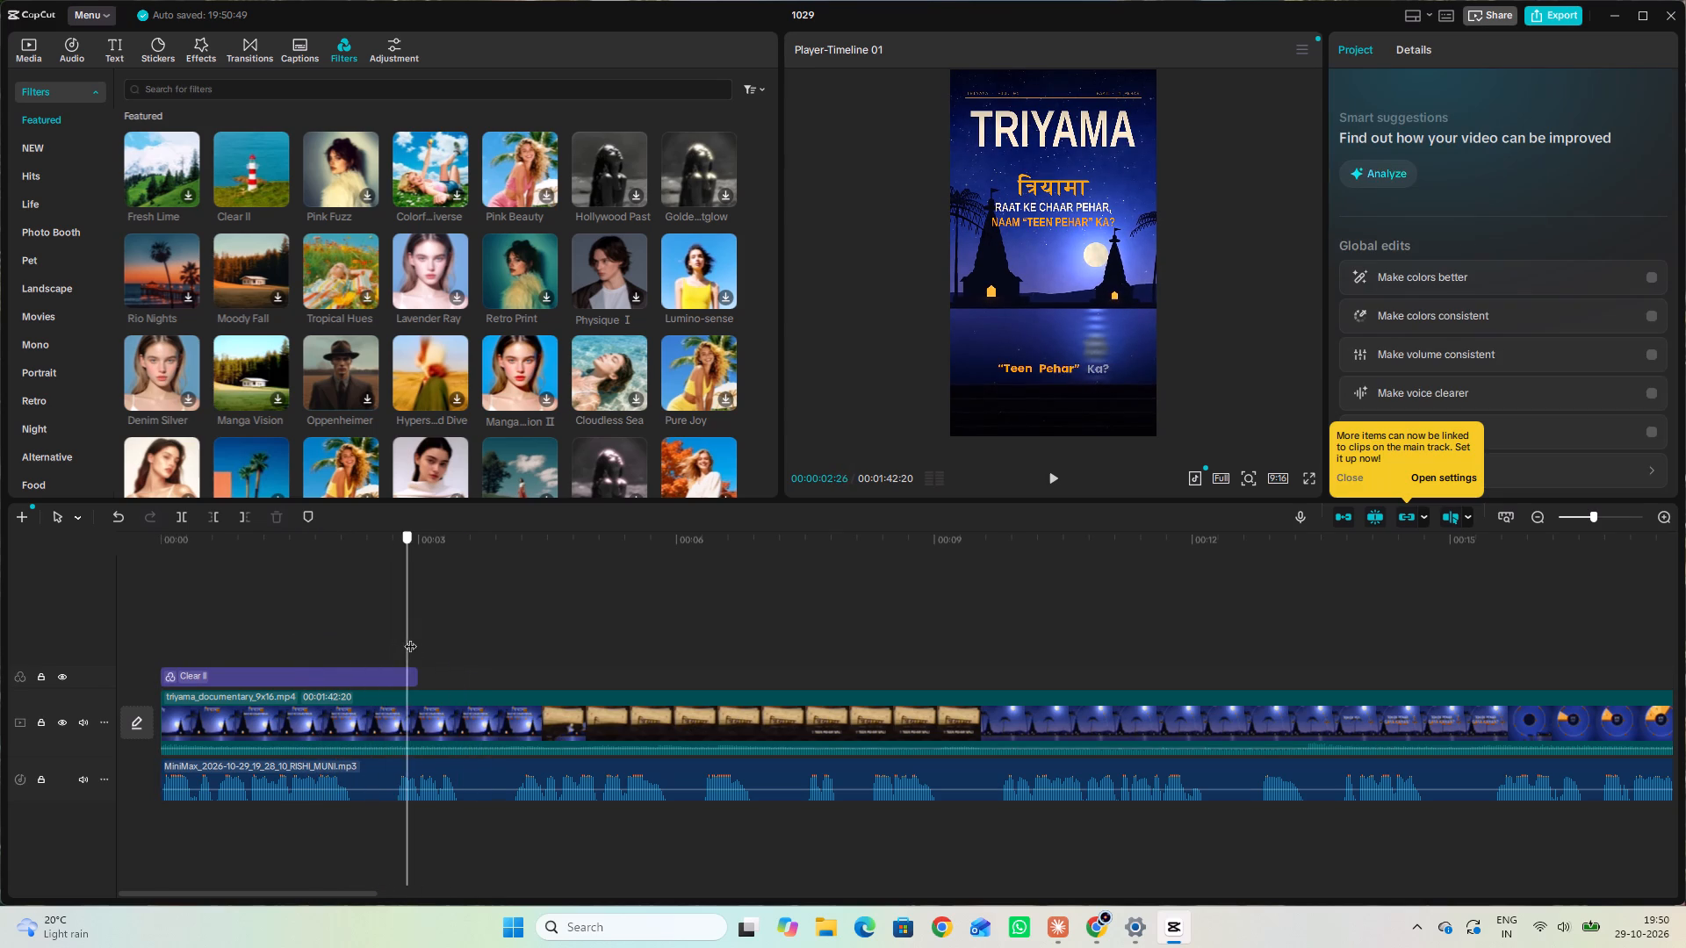
{"action": "left_click_drag", "start_coordinate": [410, 637], "coordinate": [308, 630]}
Extend the Clear II filter to cover the whole video, ending exactly where the triyama_documentary clip ends.
{"action": "left_click", "coordinate": [386, 671]}
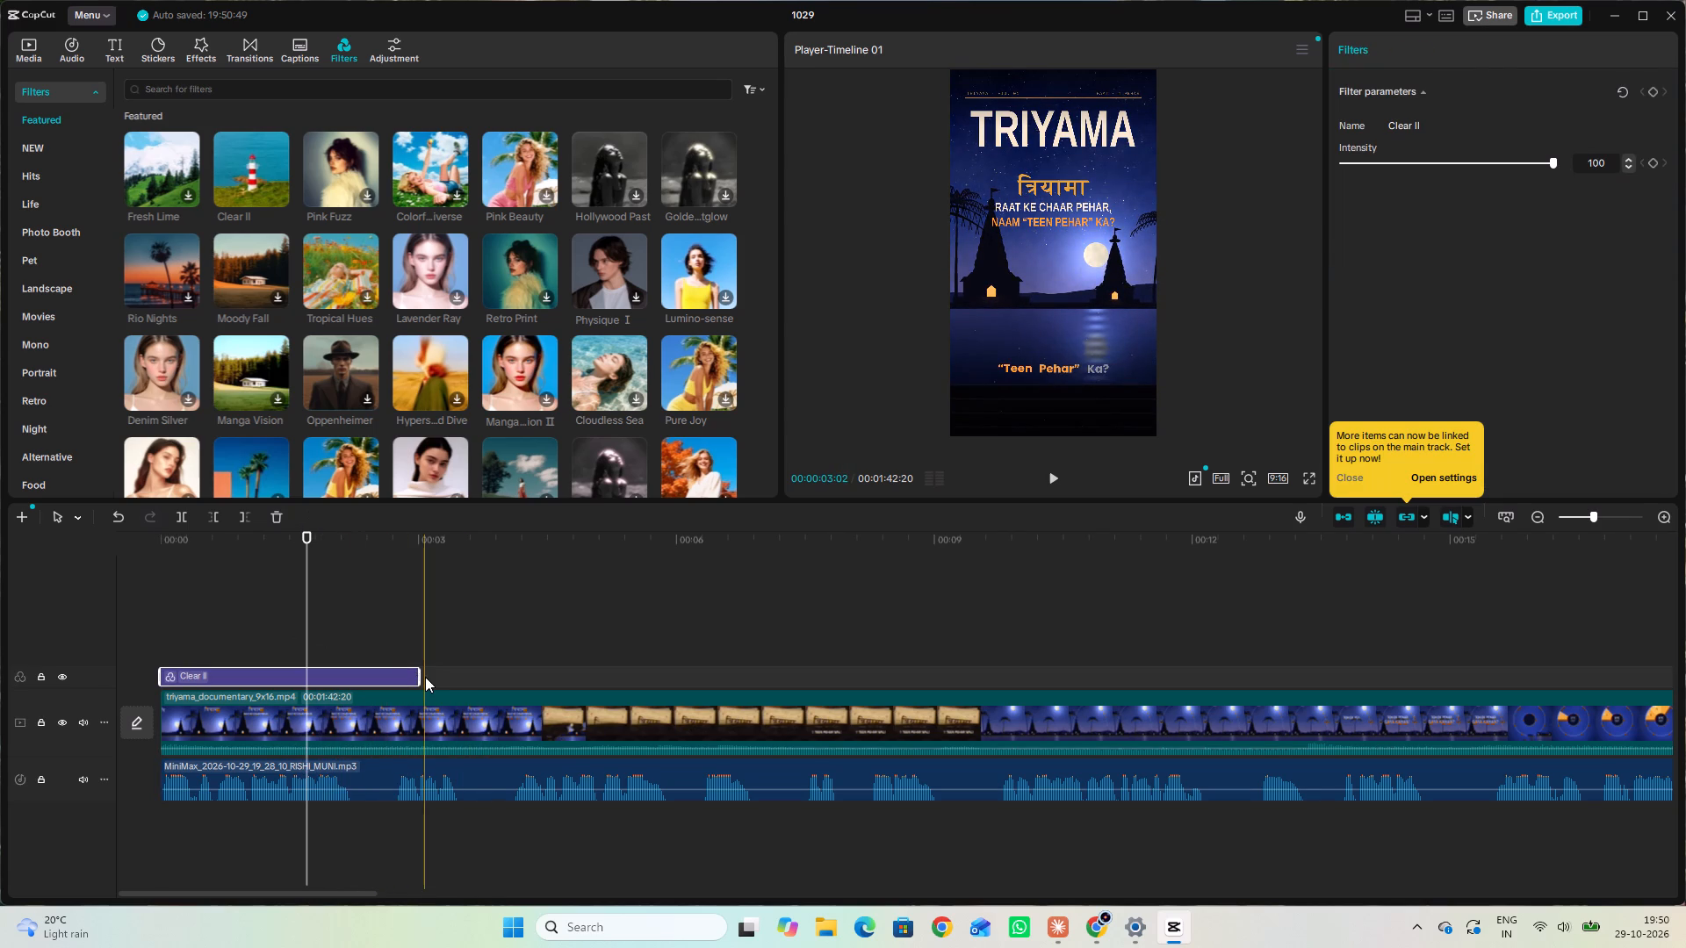
{"action": "left_click_drag", "start_coordinate": [418, 677], "coordinate": [1685, 677]}
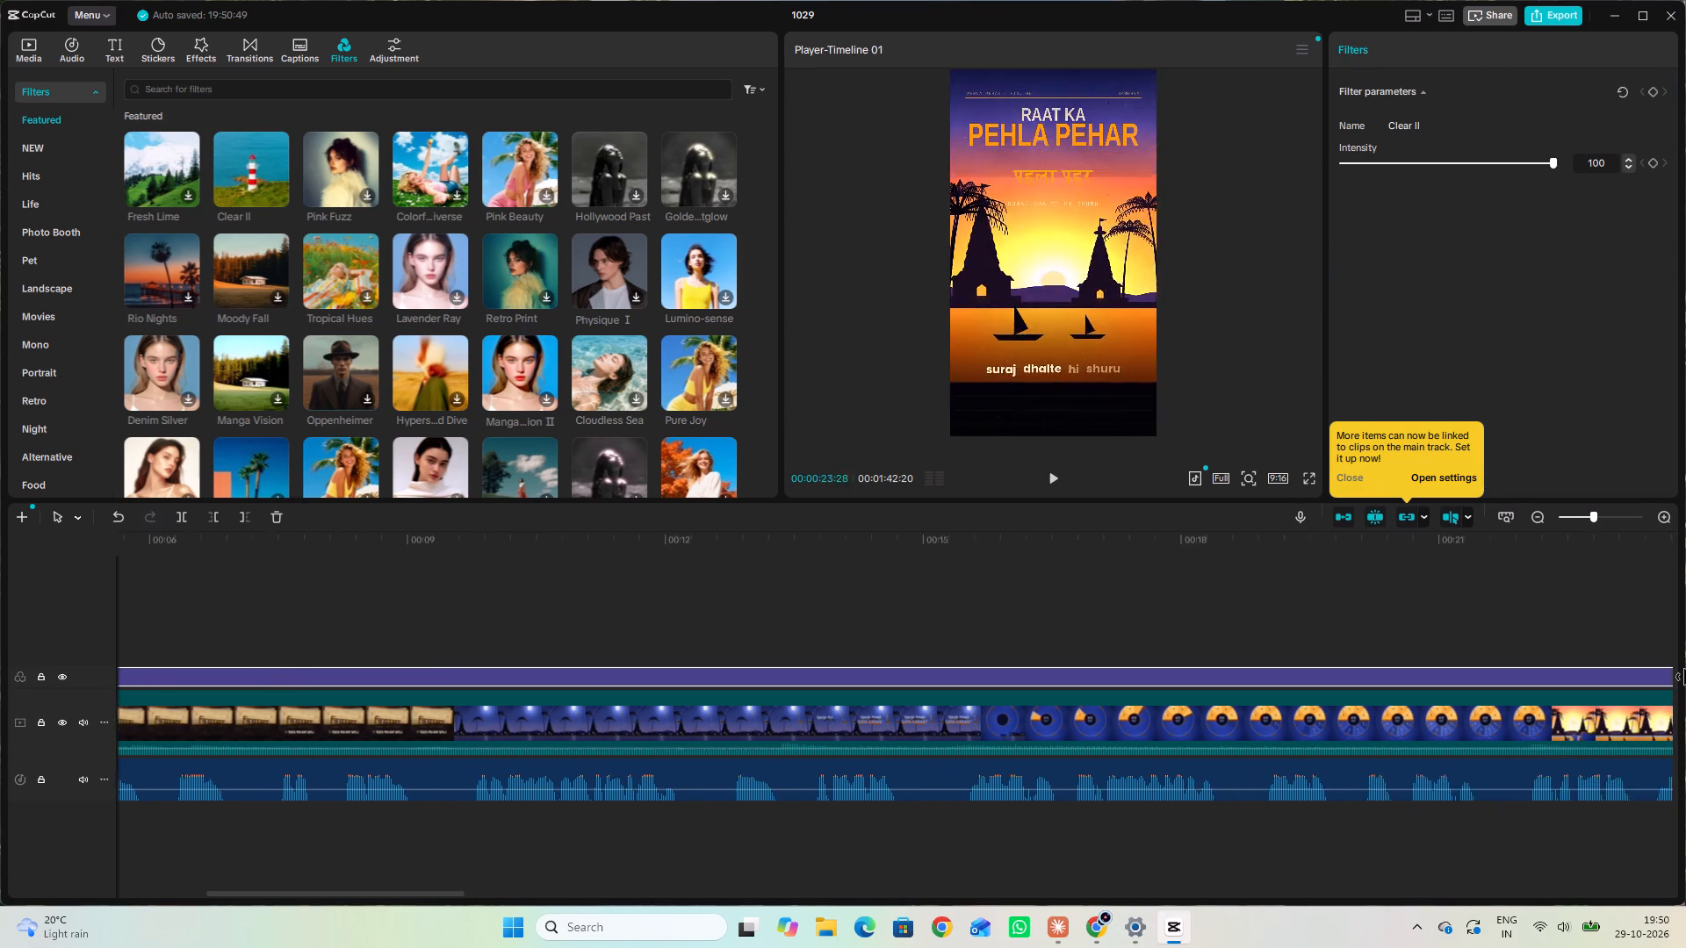
{"action": "left_click_drag", "start_coordinate": [1685, 677], "coordinate": [1685, 685]}
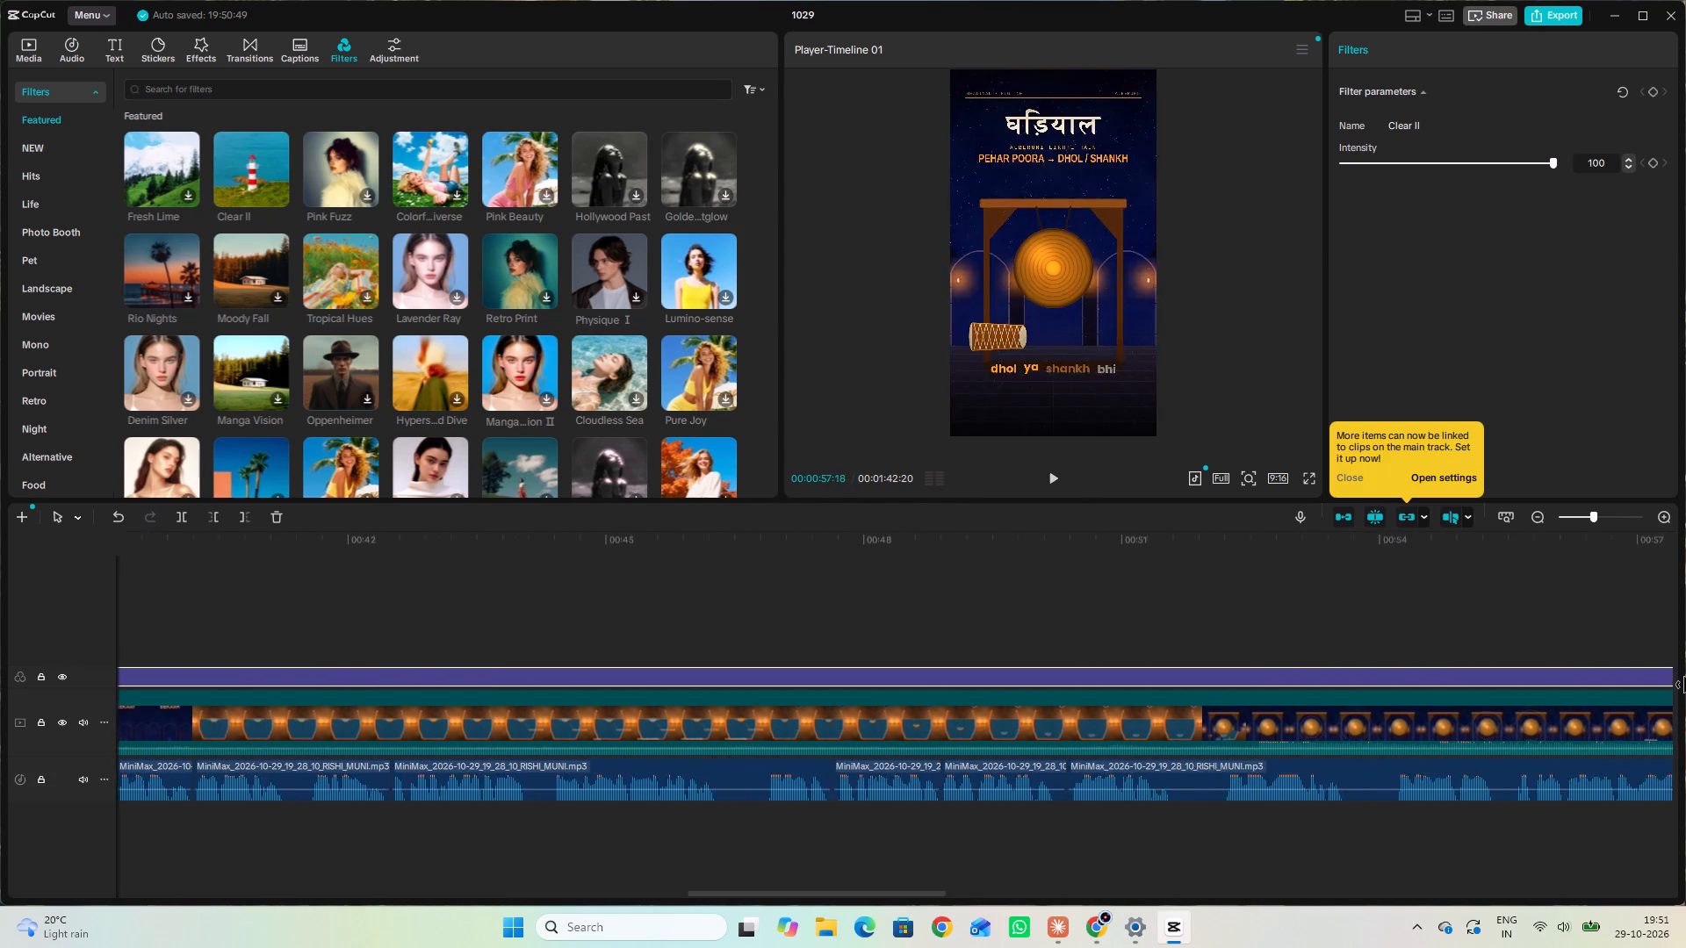
{"action": "left_click_drag", "start_coordinate": [1685, 685], "coordinate": [1664, 685]}
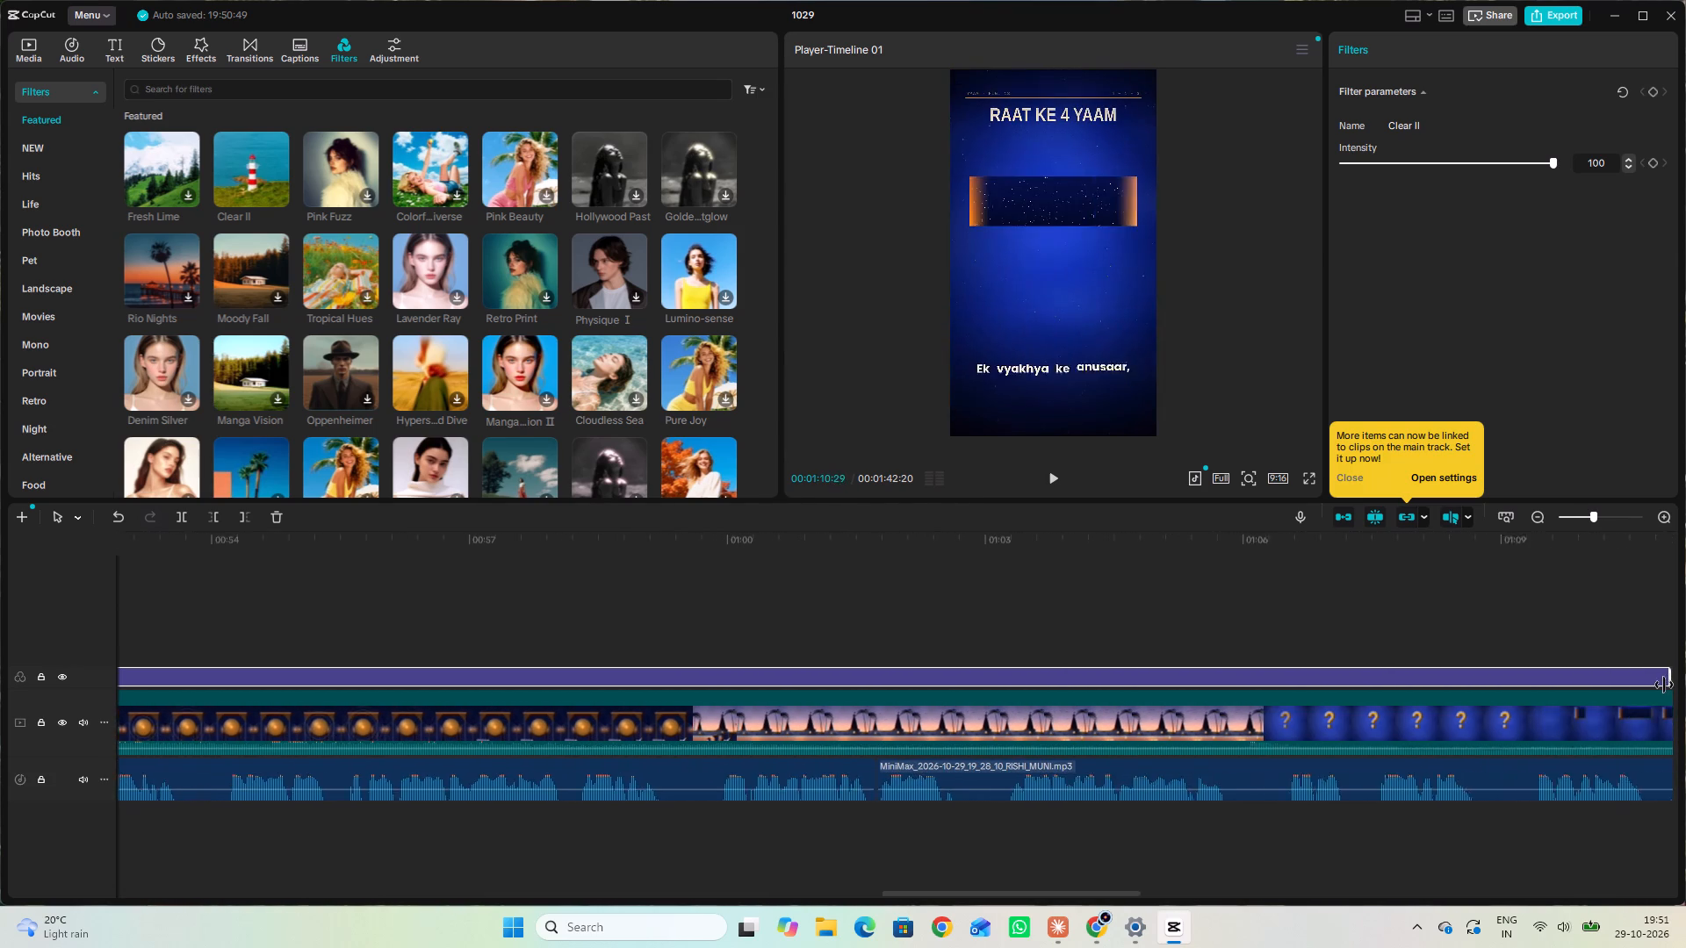
{"action": "left_click_drag", "start_coordinate": [1664, 685], "coordinate": [1685, 685]}
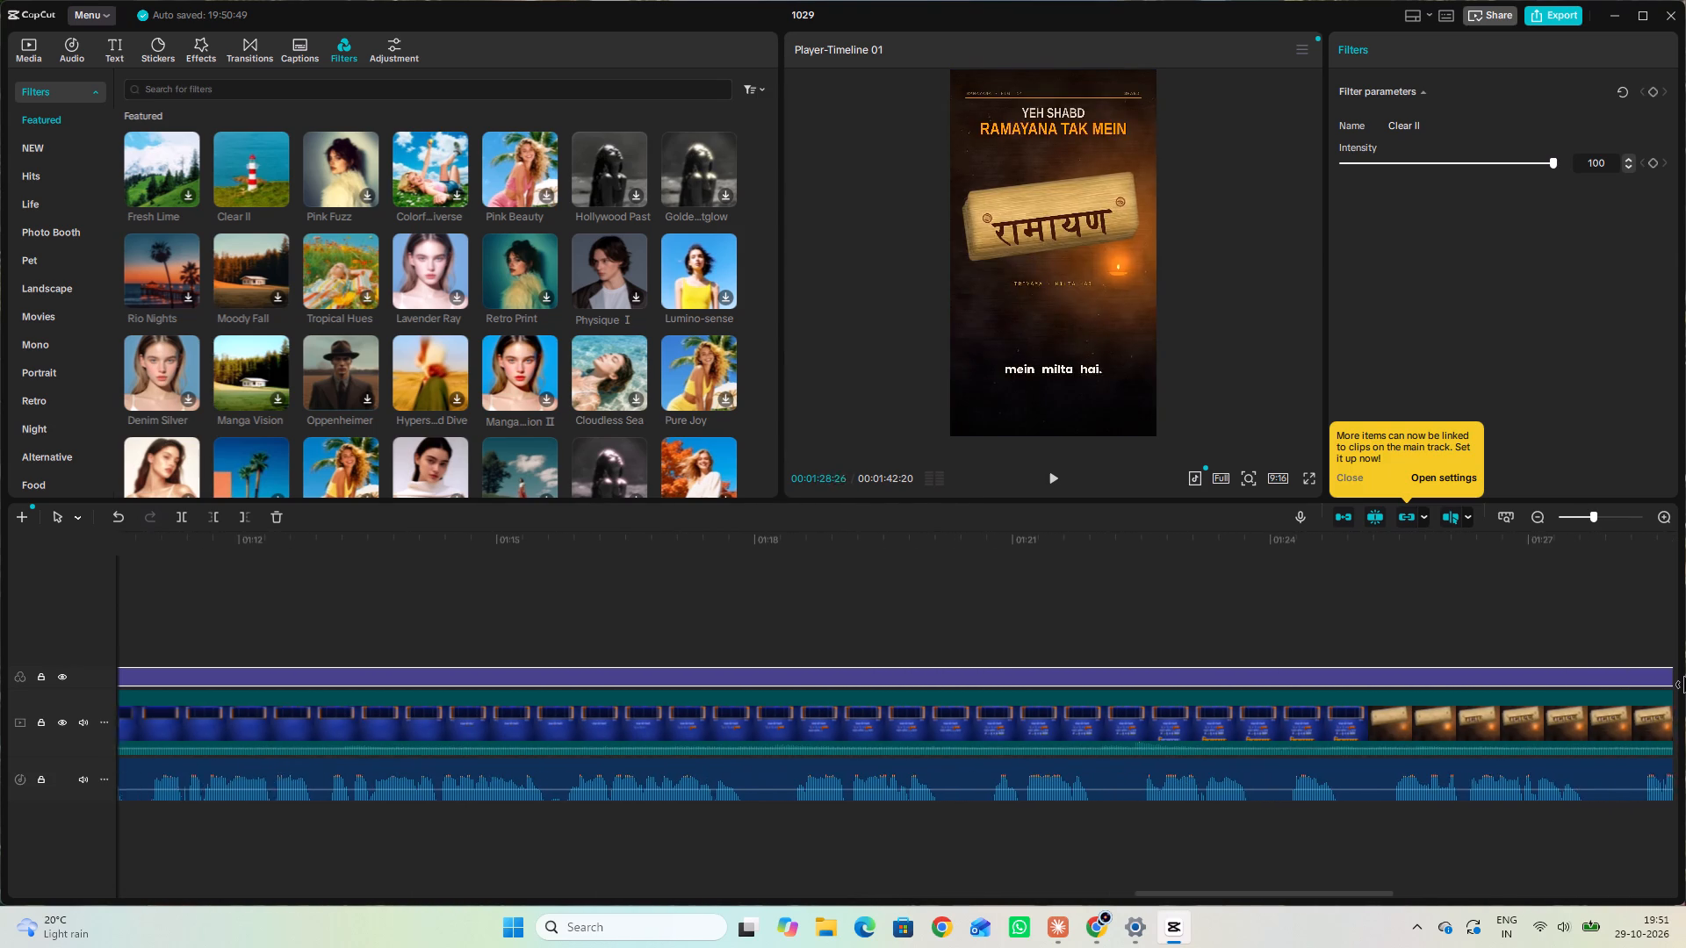
{"action": "left_click_drag", "start_coordinate": [1685, 685], "coordinate": [1222, 685]}
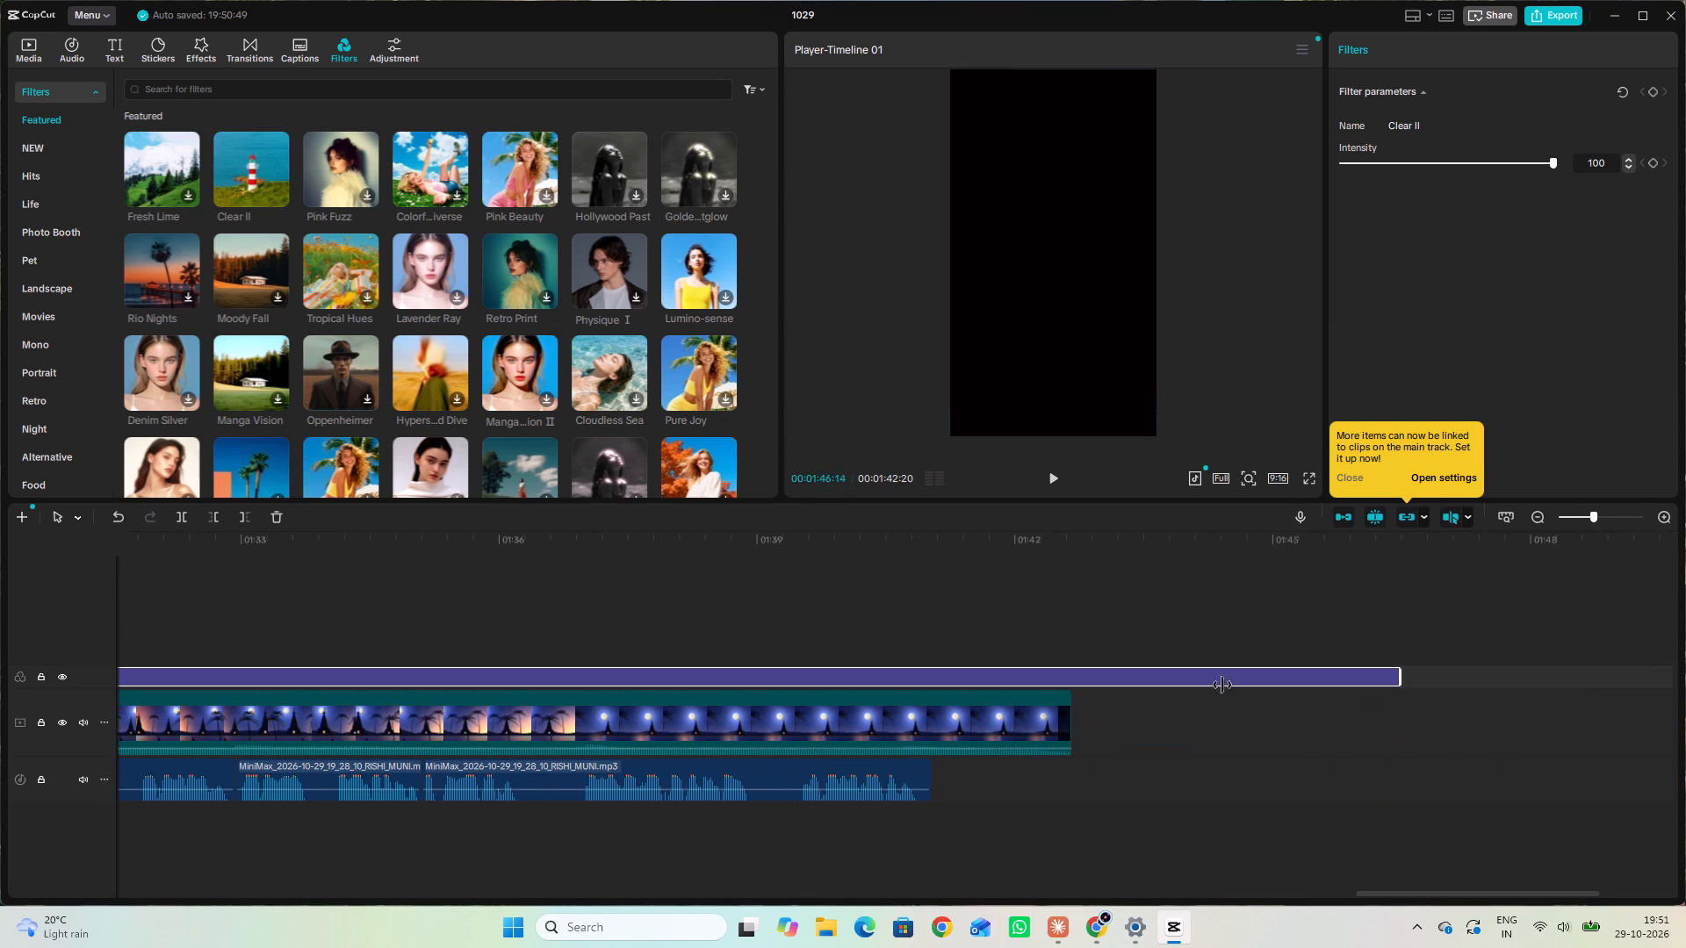
{"action": "left_click_drag", "start_coordinate": [1222, 685], "coordinate": [1065, 698]}
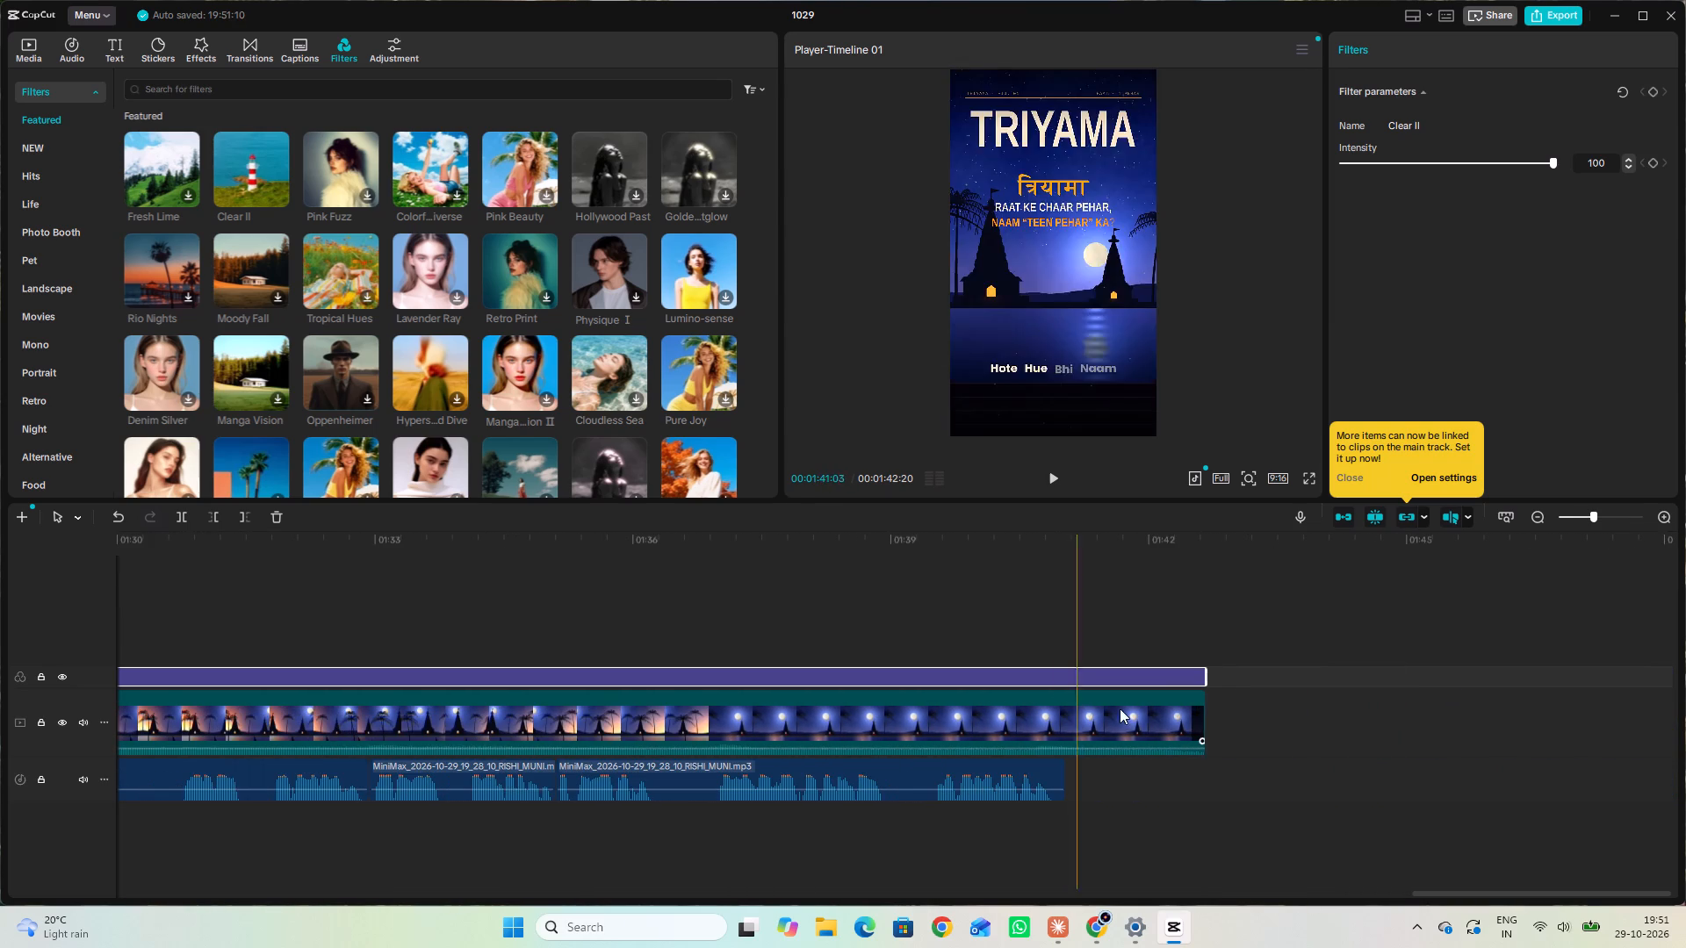
{"action": "left_click_drag", "start_coordinate": [1459, 894], "coordinate": [1181, 895]}
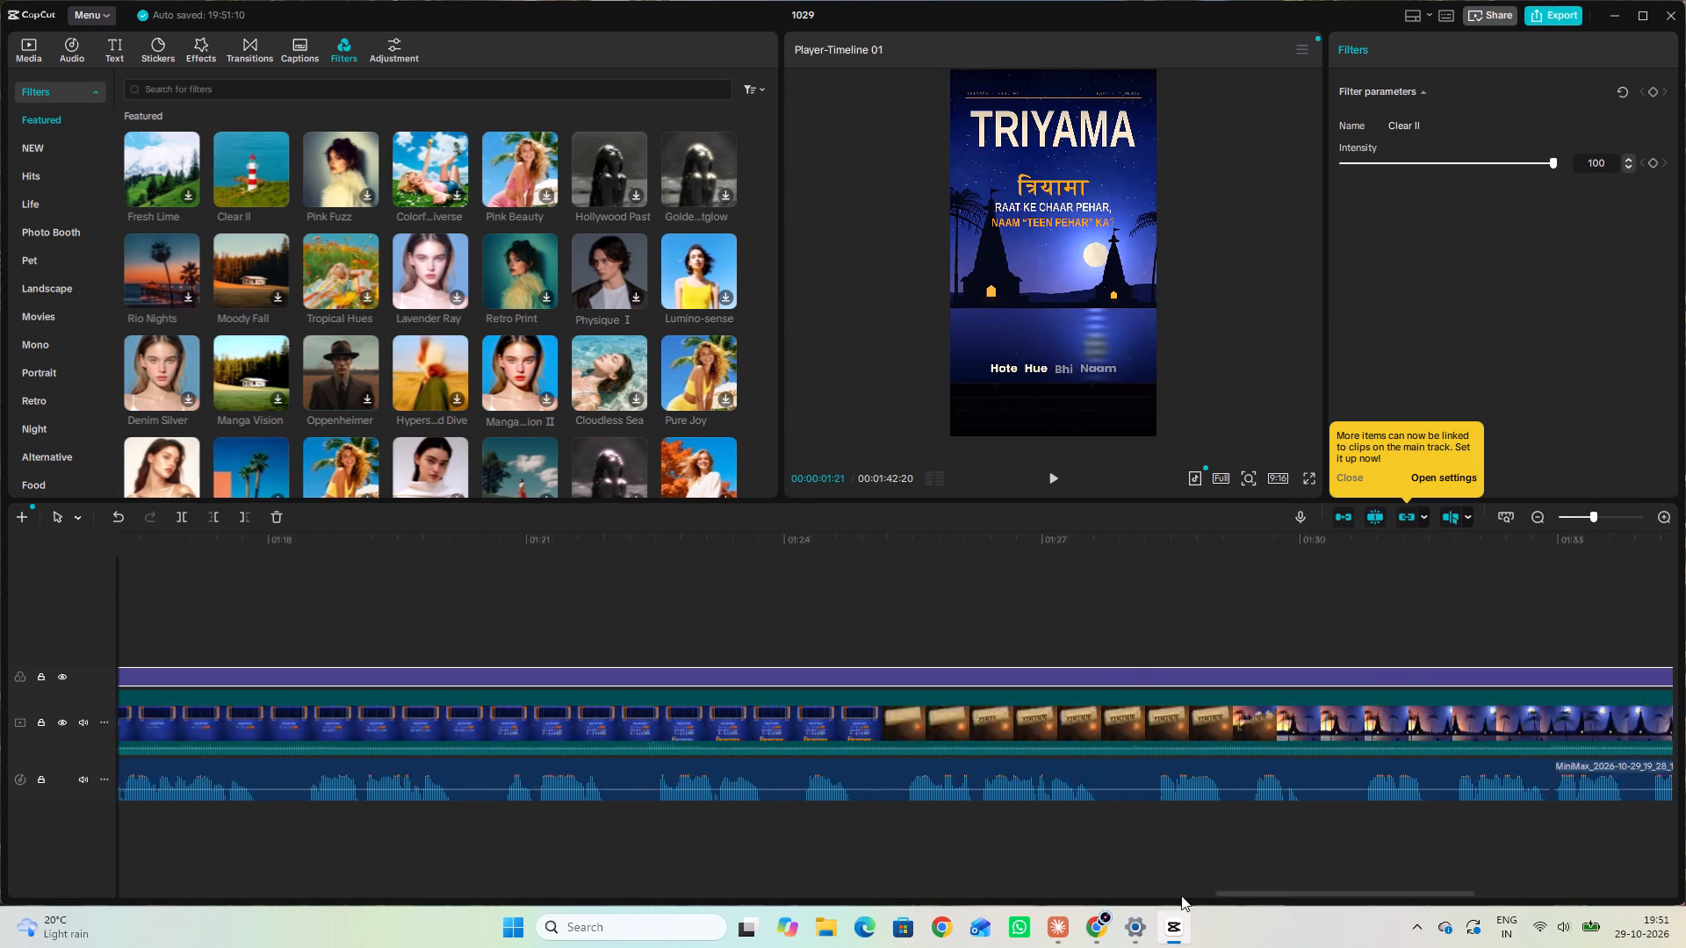
{"action": "left_click_drag", "start_coordinate": [1181, 895], "coordinate": [1059, 897]}
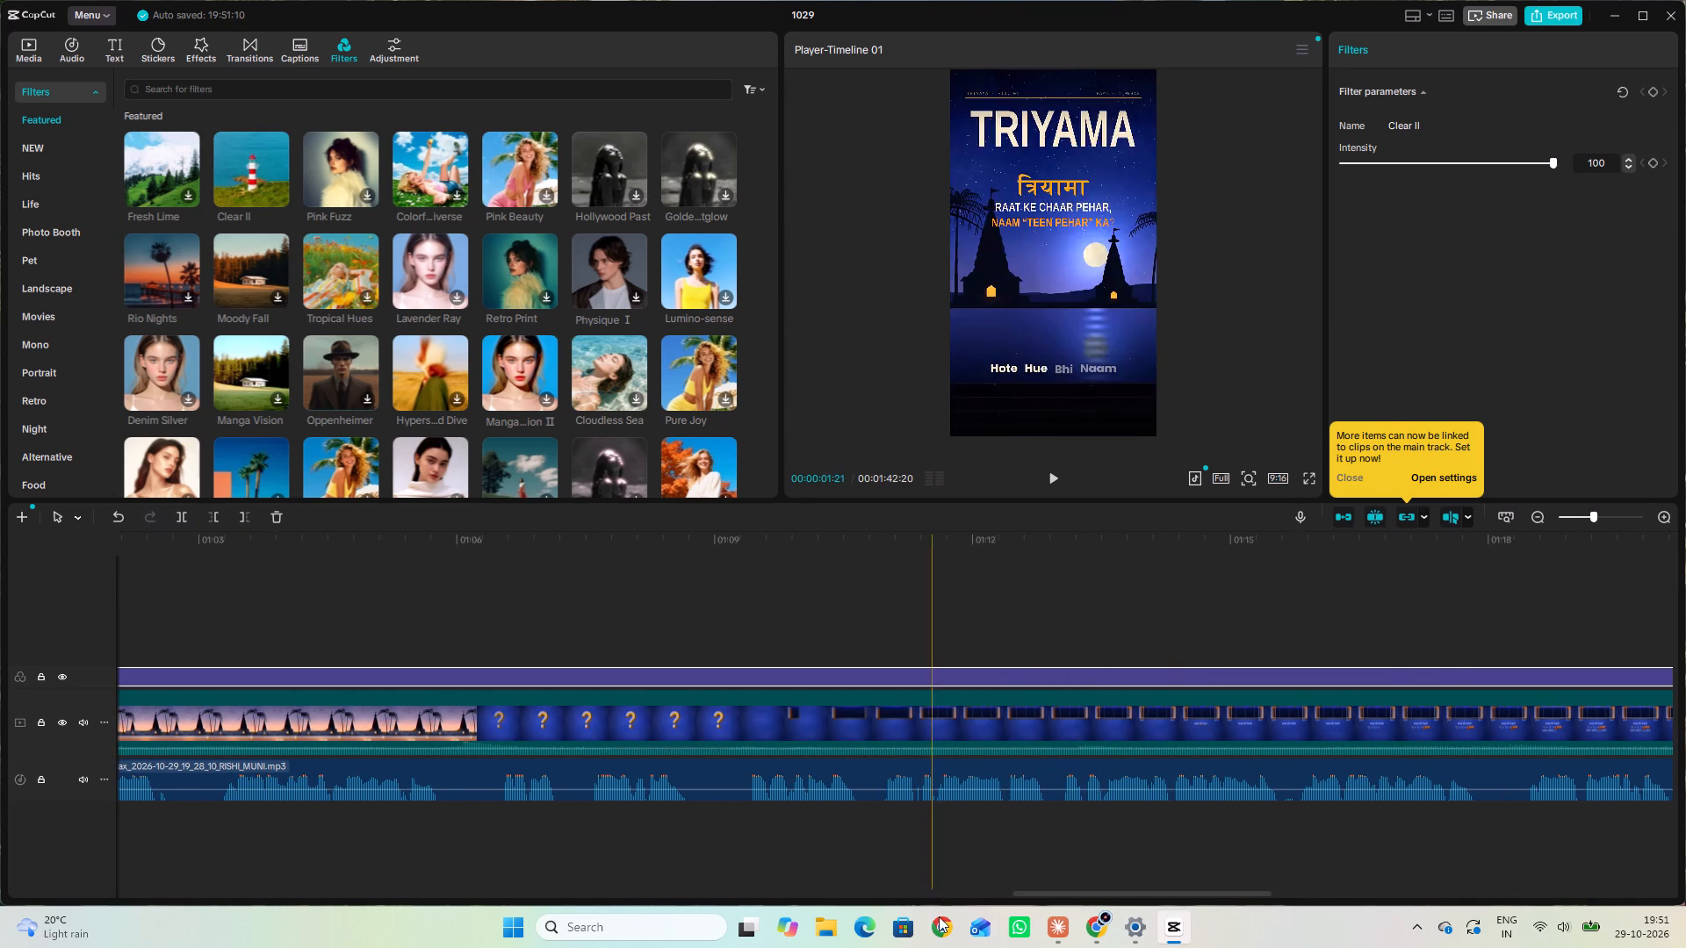
{"action": "left_click_drag", "start_coordinate": [1108, 894], "coordinate": [92, 865]}
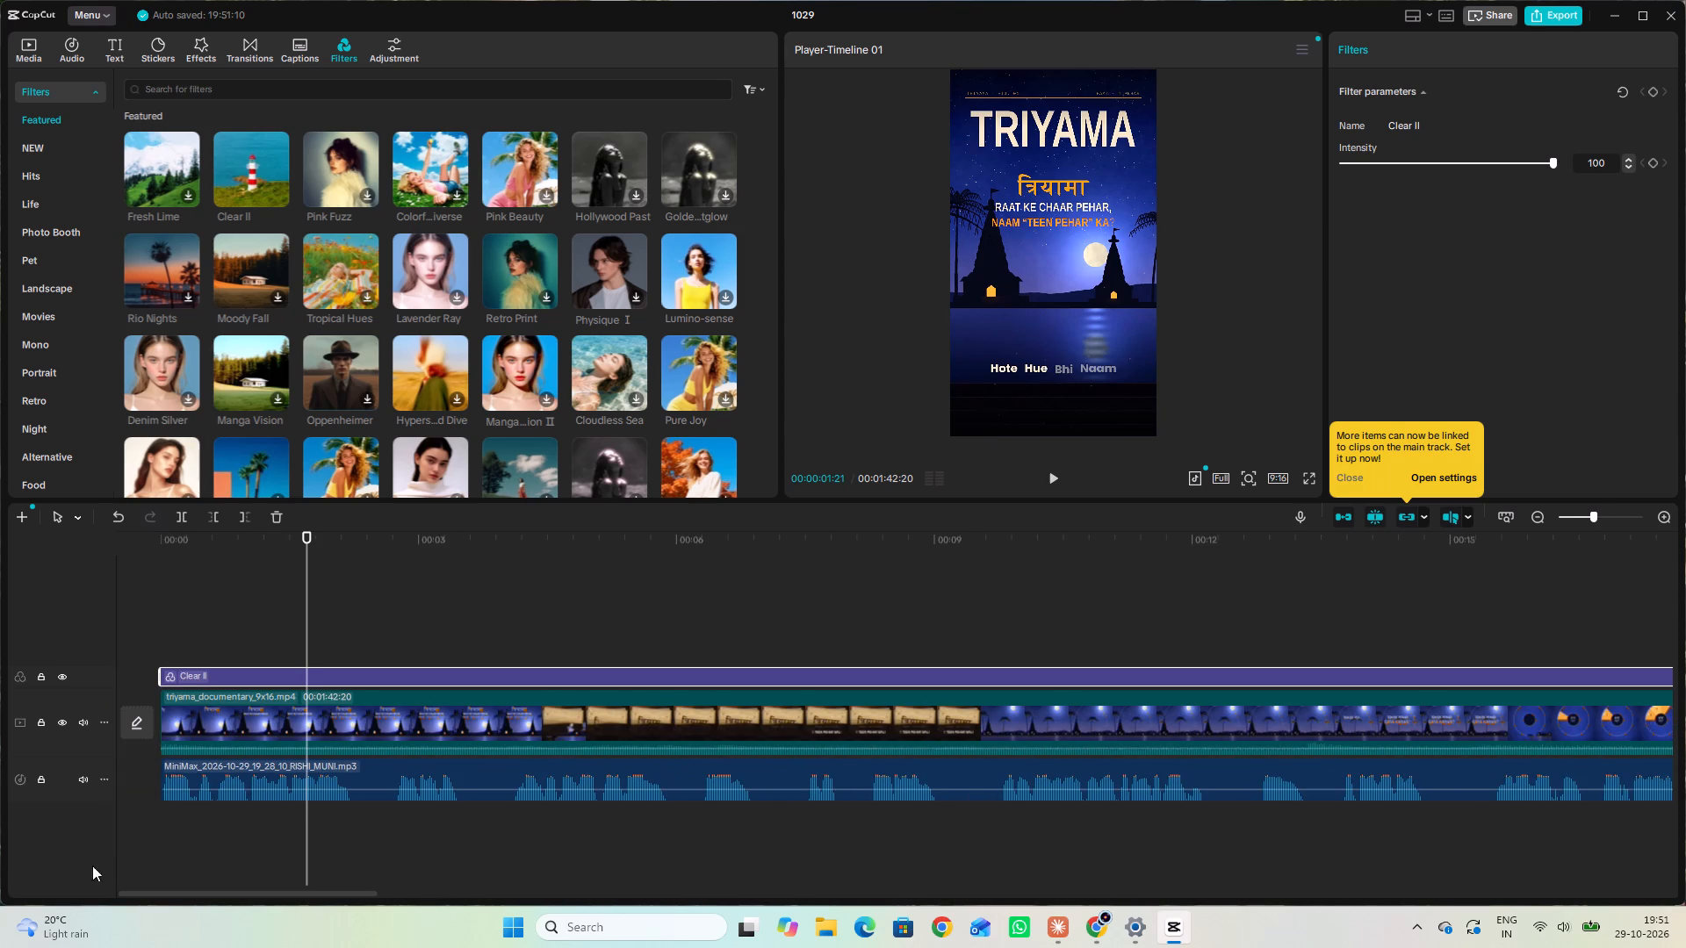
{"action": "left_click_drag", "start_coordinate": [92, 865], "coordinate": [63, 868]}
Export the video under the name Triyama, keeping the existing 1080P, H.264, mp4 and 30fps settings.
{"action": "left_click", "coordinate": [1543, 15]}
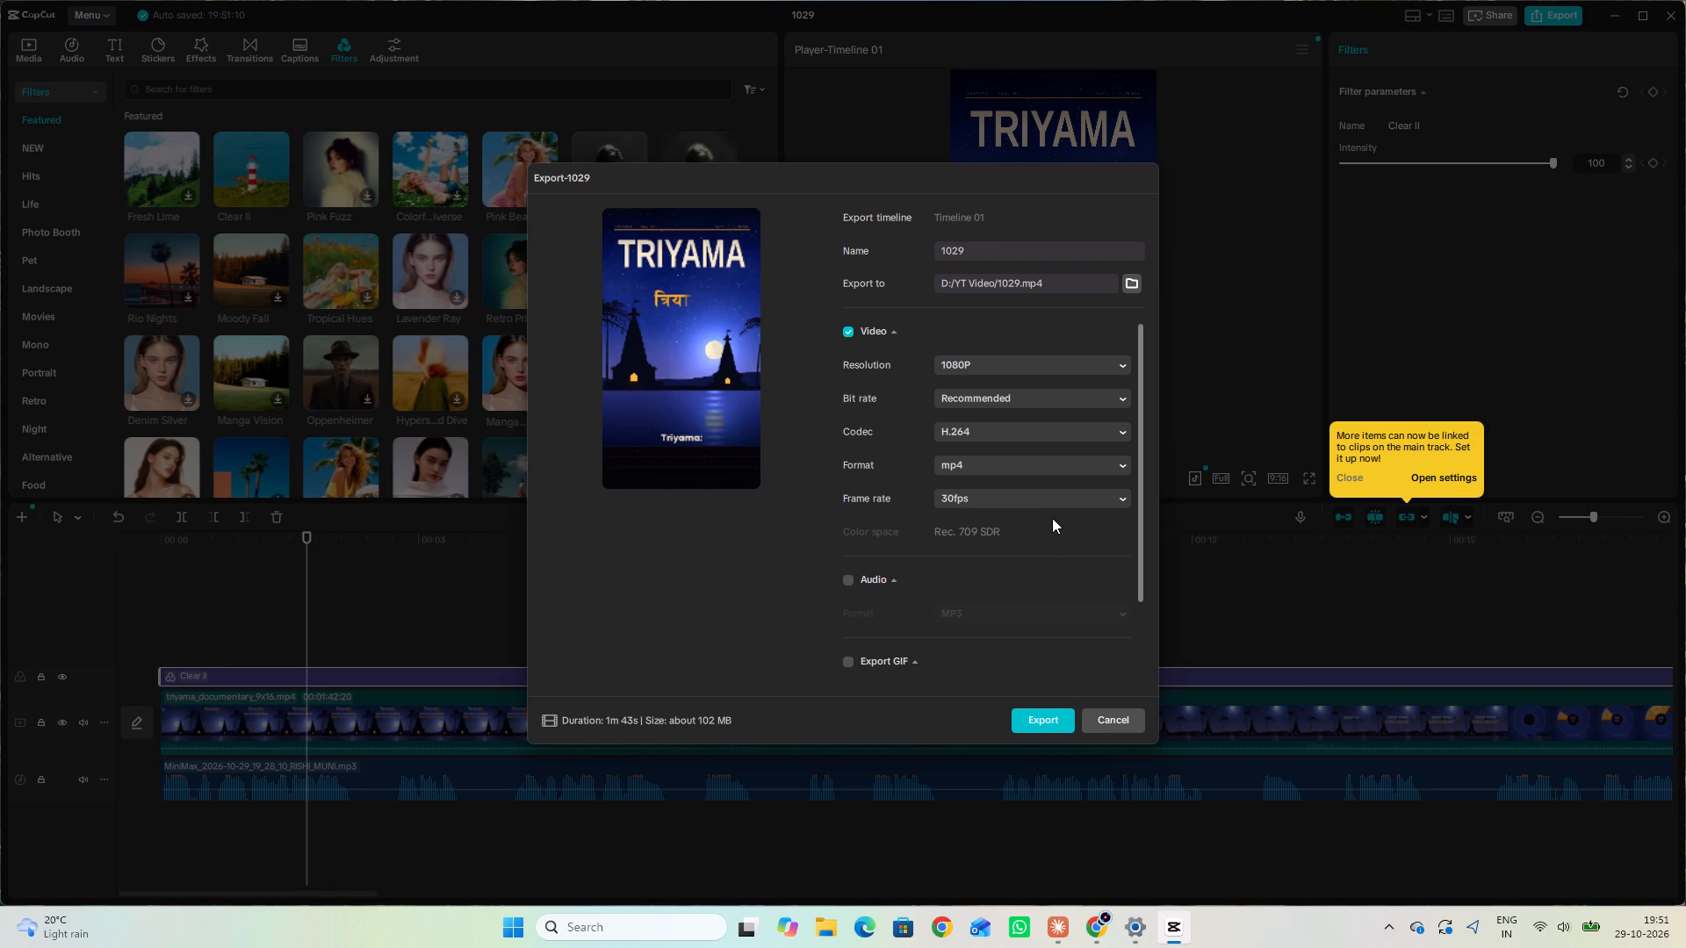
{"action": "left_click", "coordinate": [1007, 248]}
{"action": "key", "text": "BackSpace"}
{"action": "key", "text": "BackSpace"}
{"action": "key", "text": "BackSpace"}
{"action": "key", "text": "BackSpace"}
{"action": "key", "text": "BackSpace"}
{"action": "key", "text": "BackSpace"}
{"action": "key", "text": "BackSpace"}
{"action": "key", "text": "BackSpace"}
{"action": "key", "text": "BackSpace"}
{"action": "key", "text": "BackSpace"}
{"action": "key", "text": "BackSpace"}
{"action": "type", "text": "Triyama"}
{"action": "left_click", "coordinate": [1045, 721]}
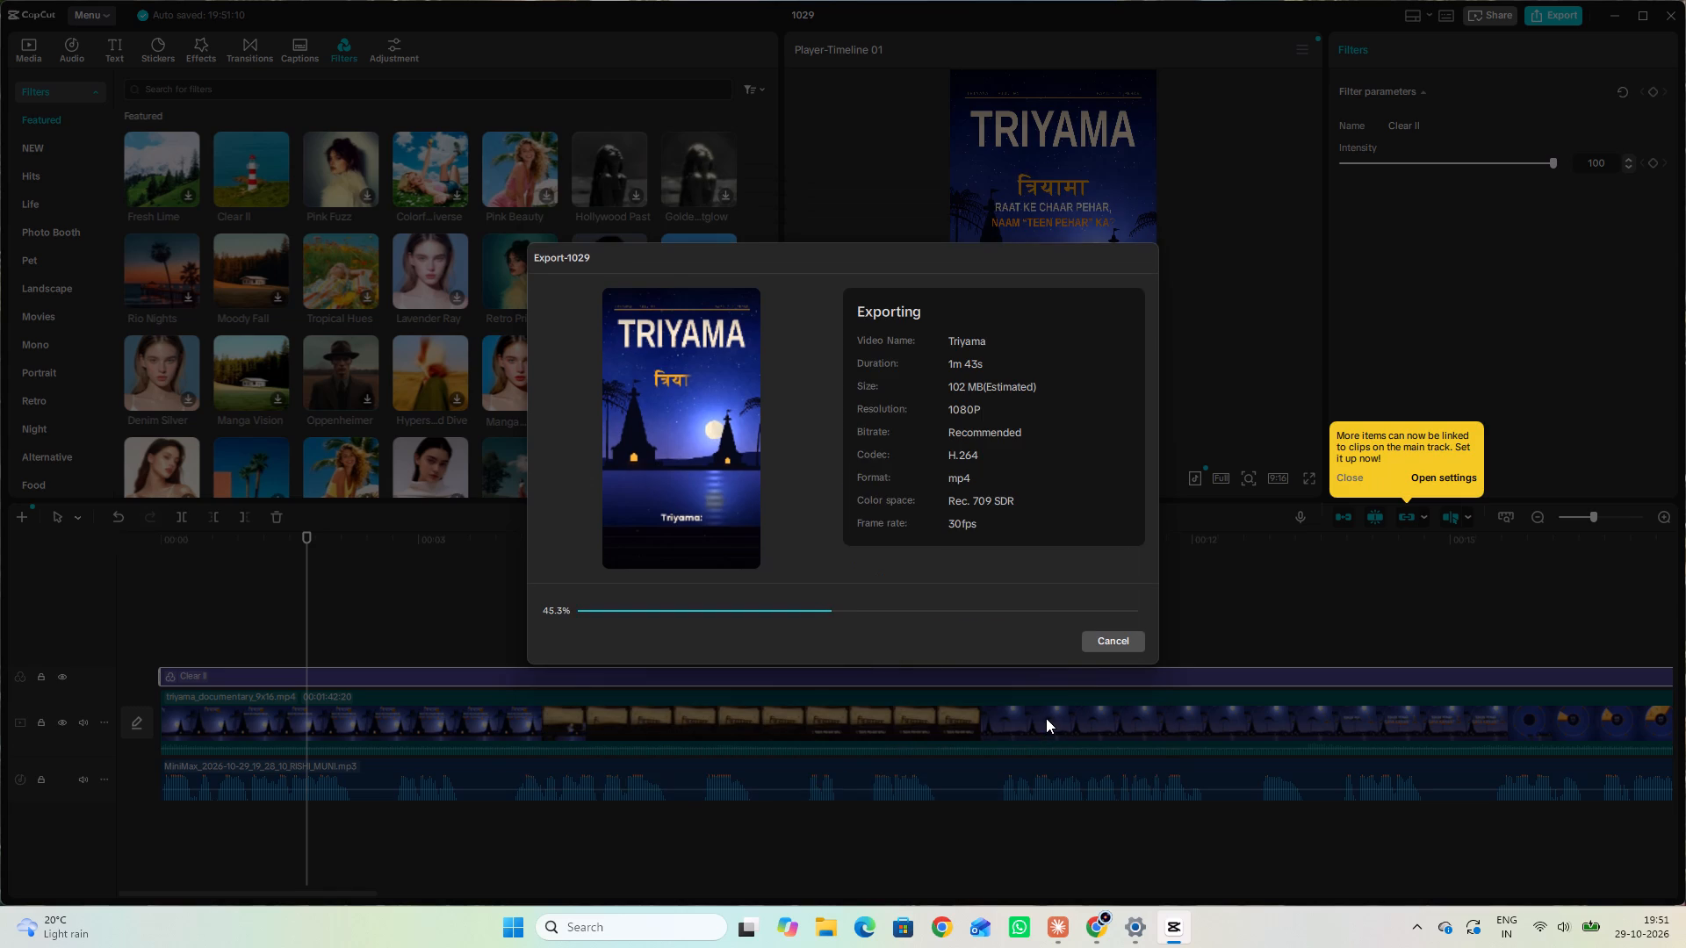
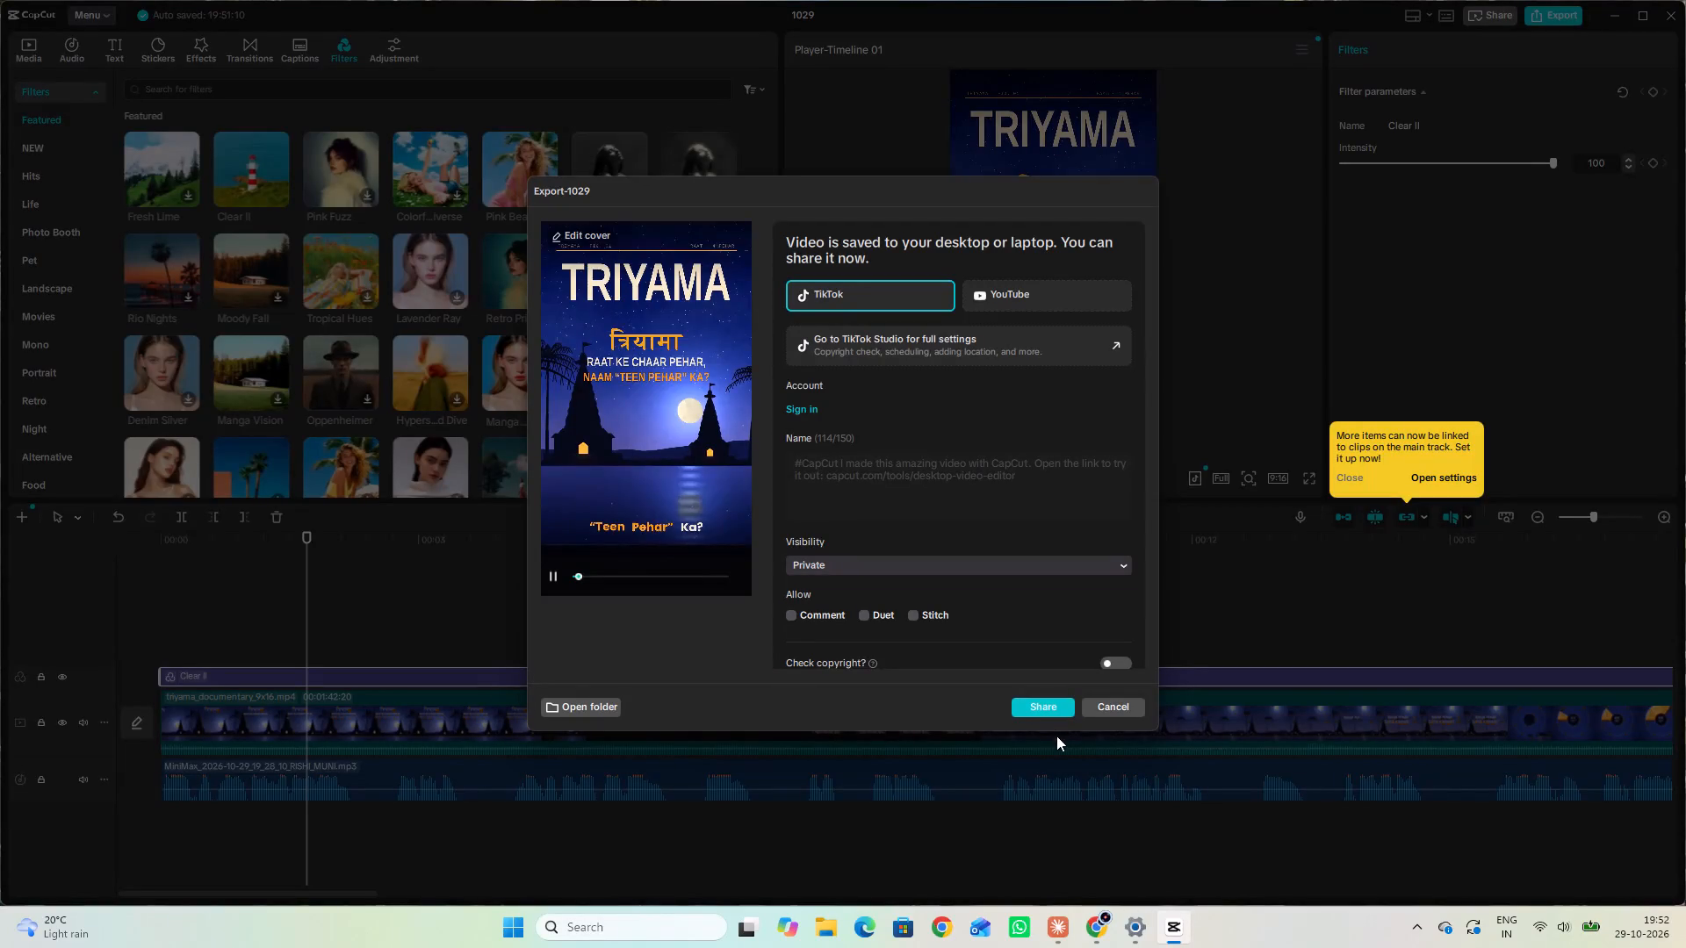
Dismiss the finished export's sharing window without posting the video, and close the 1029 project and CapCut.
{"action": "left_click", "coordinate": [1115, 707]}
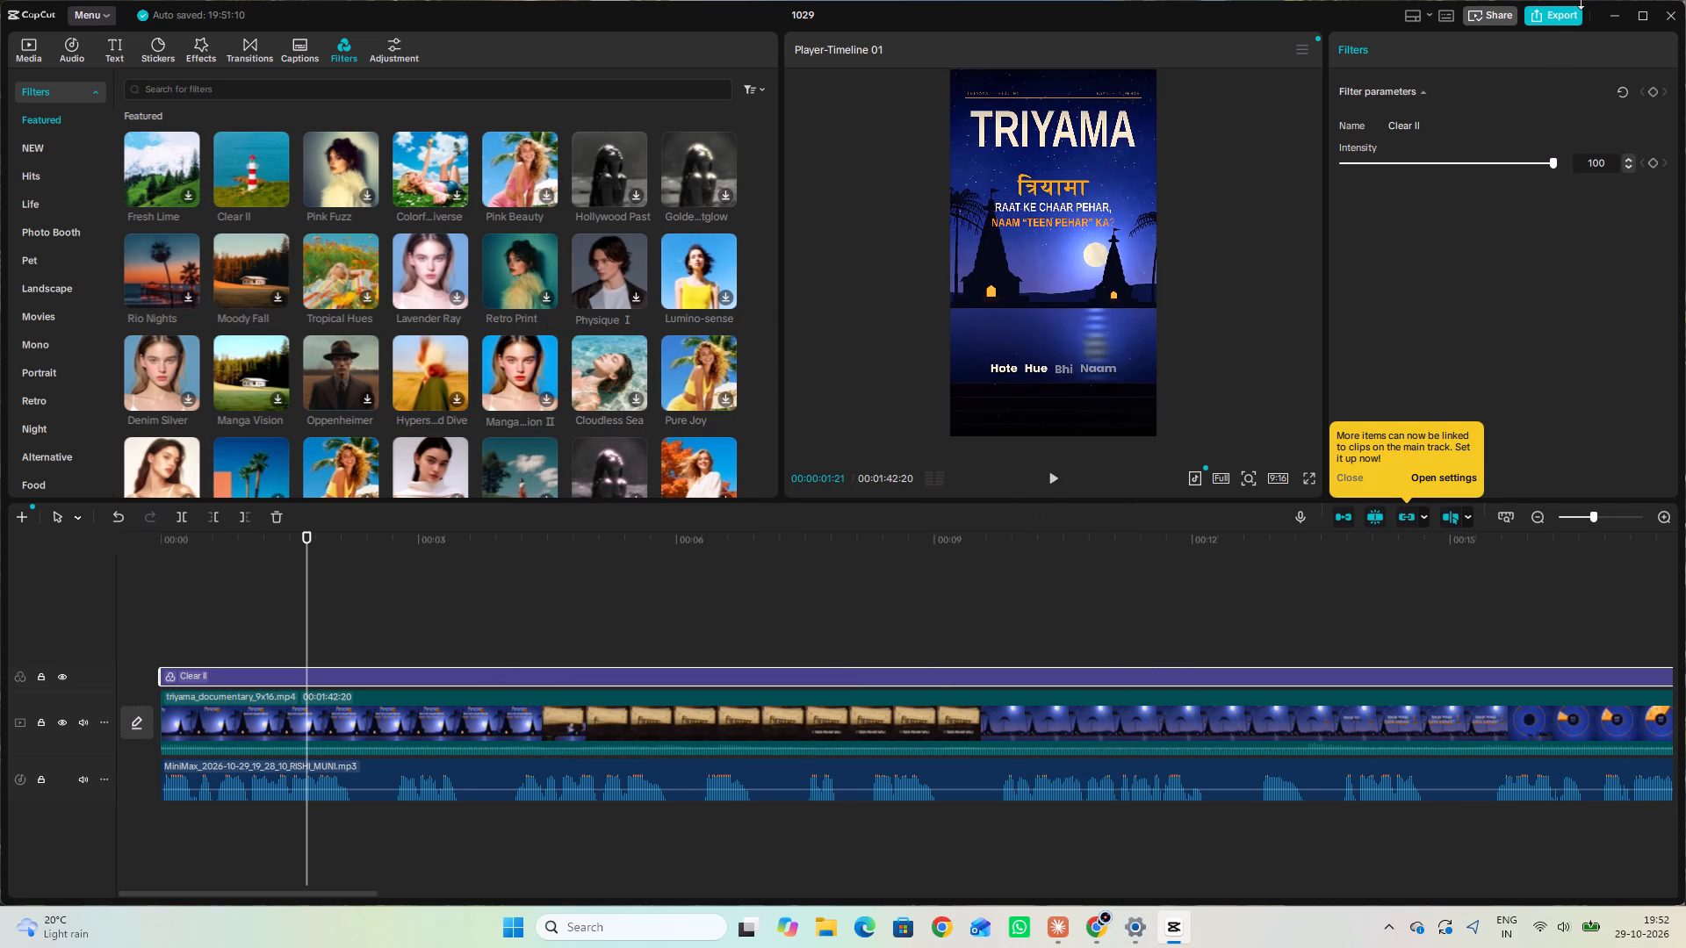
{"action": "left_click", "coordinate": [1658, 18]}
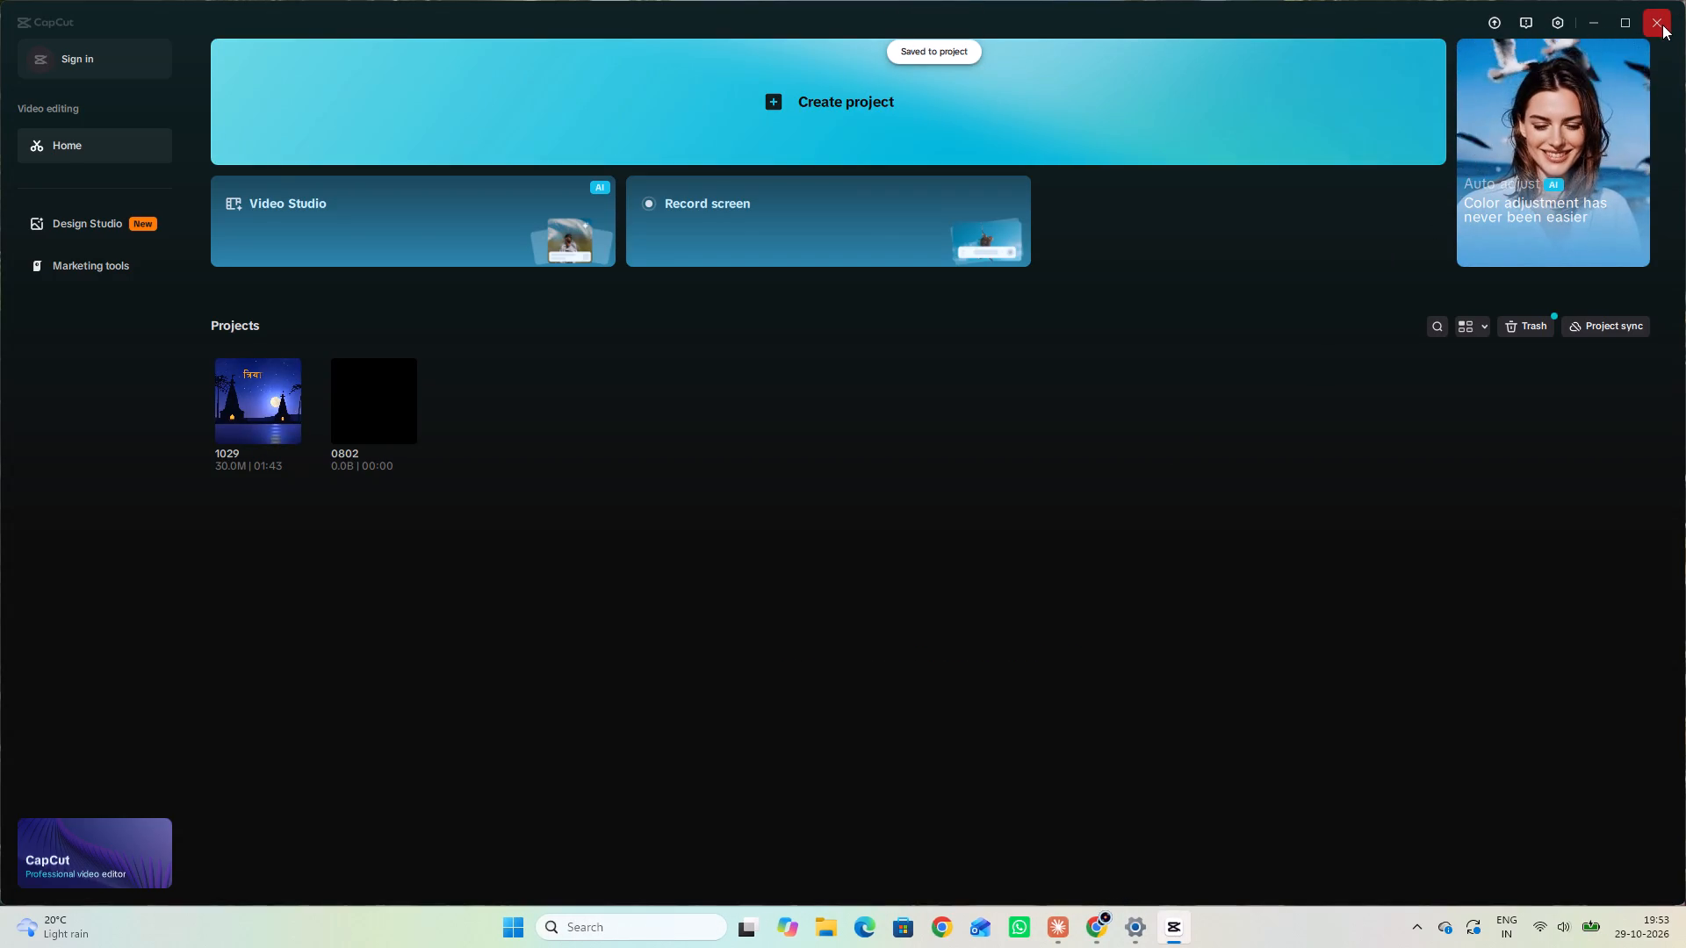
{"action": "left_click", "coordinate": [1662, 25]}
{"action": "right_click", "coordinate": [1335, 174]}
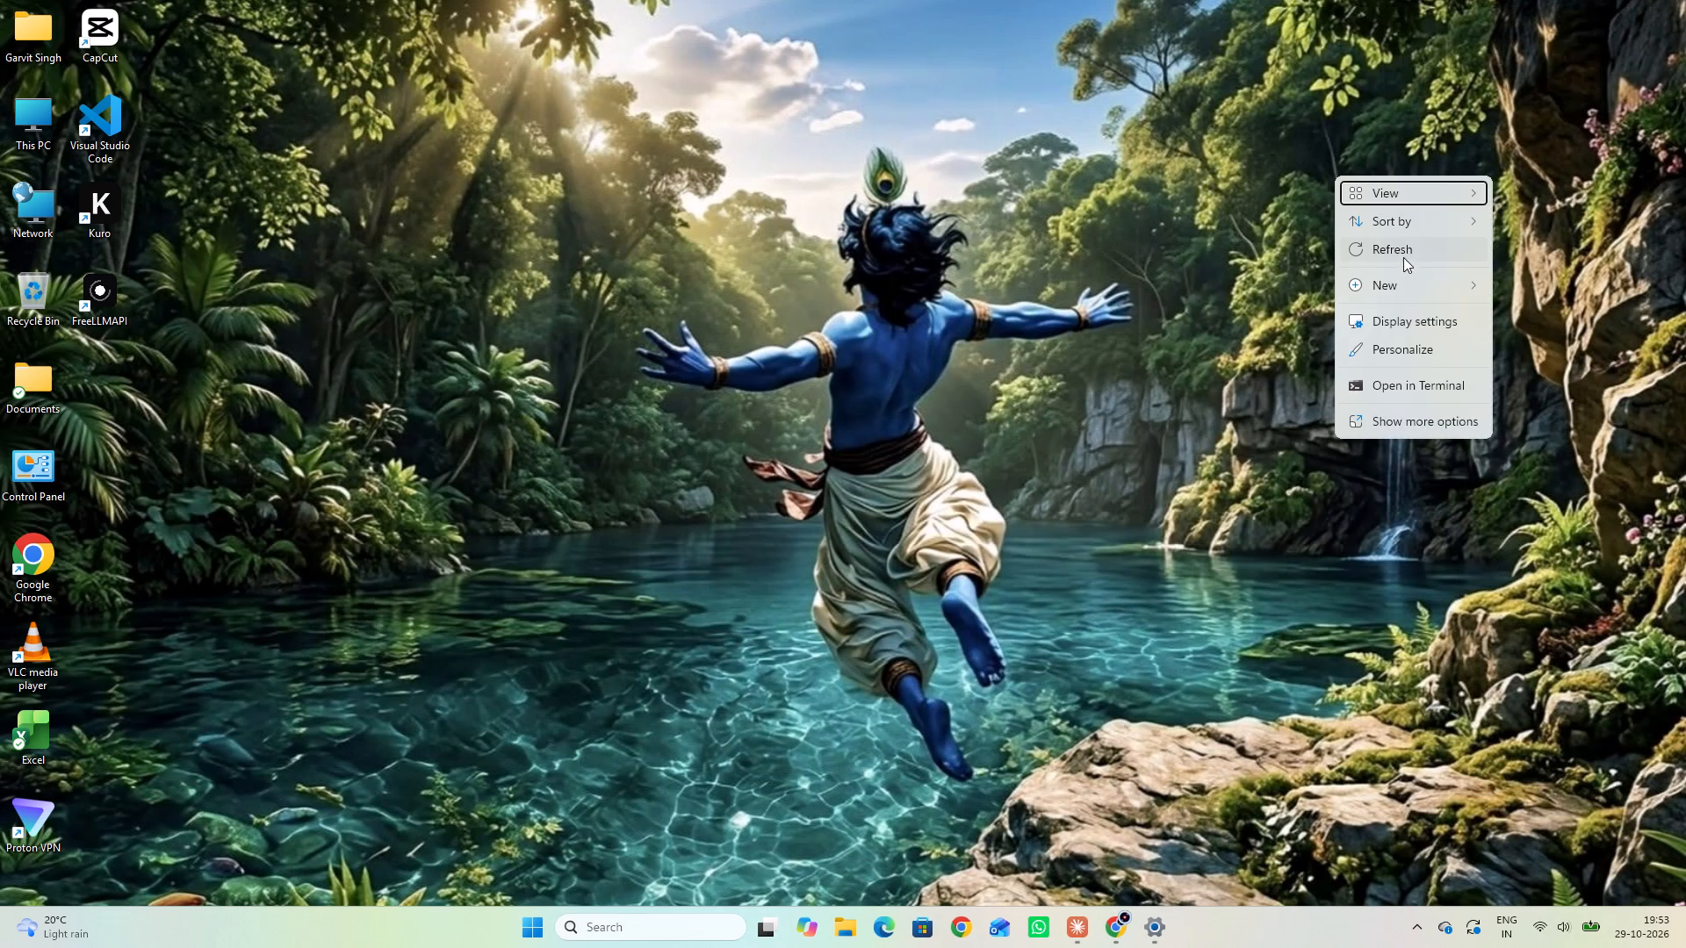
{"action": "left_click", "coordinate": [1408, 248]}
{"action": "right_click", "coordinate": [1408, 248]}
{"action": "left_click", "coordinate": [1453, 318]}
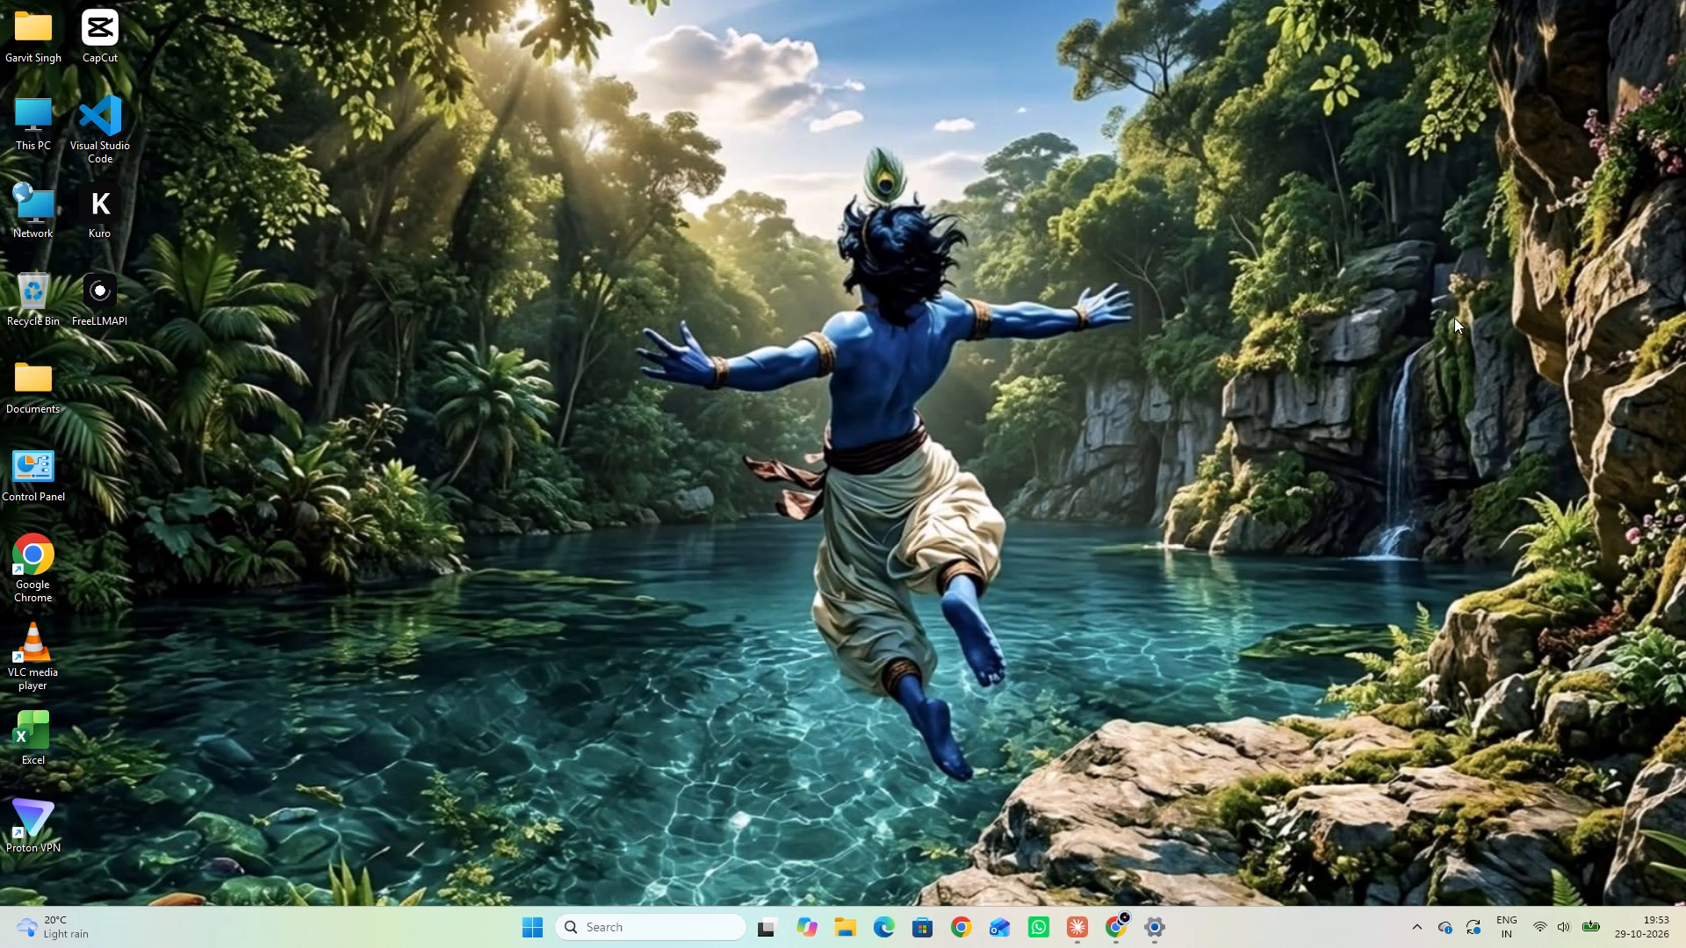